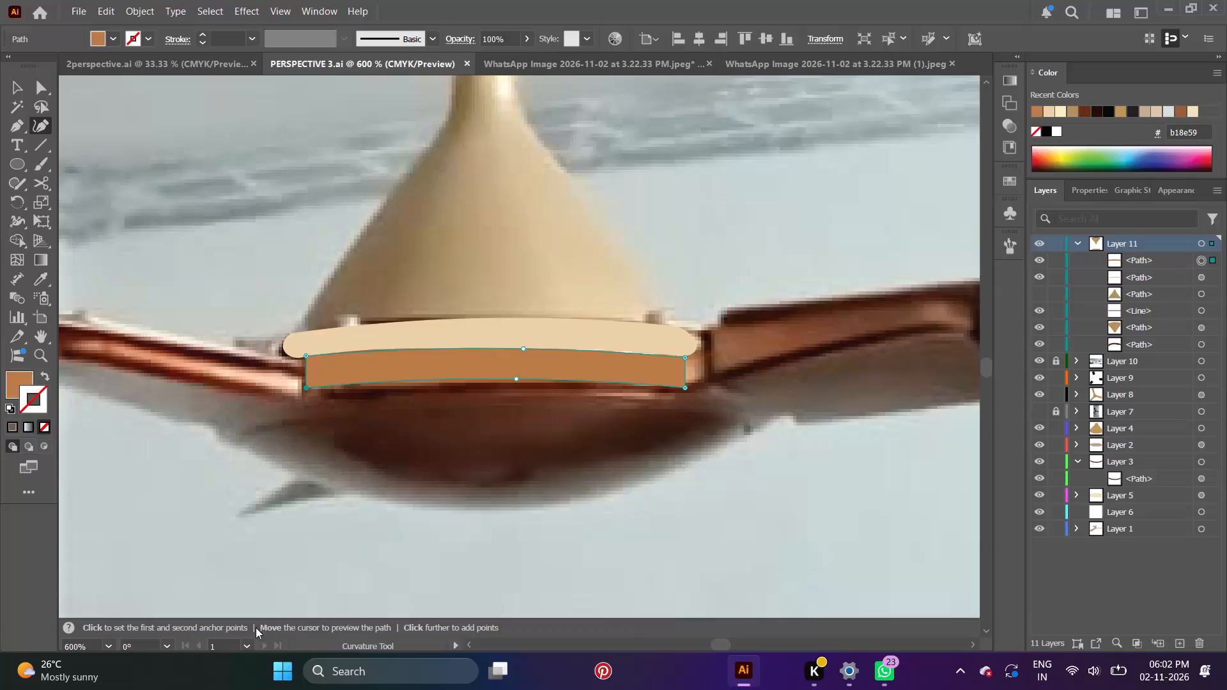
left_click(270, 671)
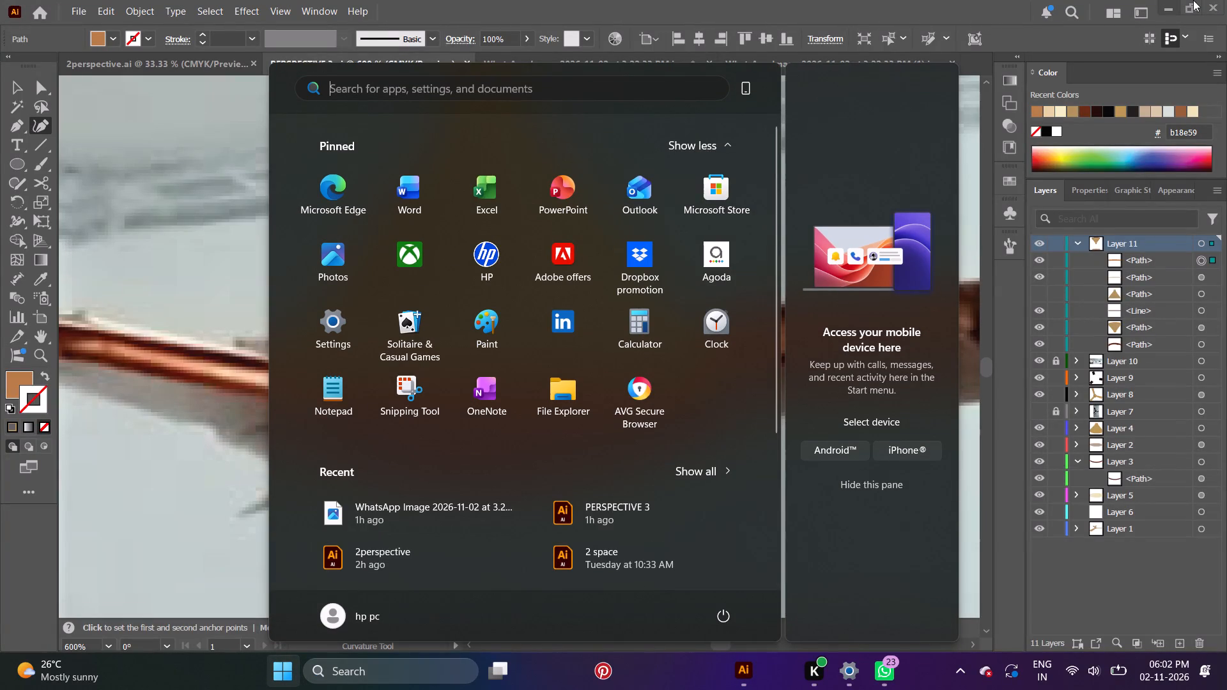
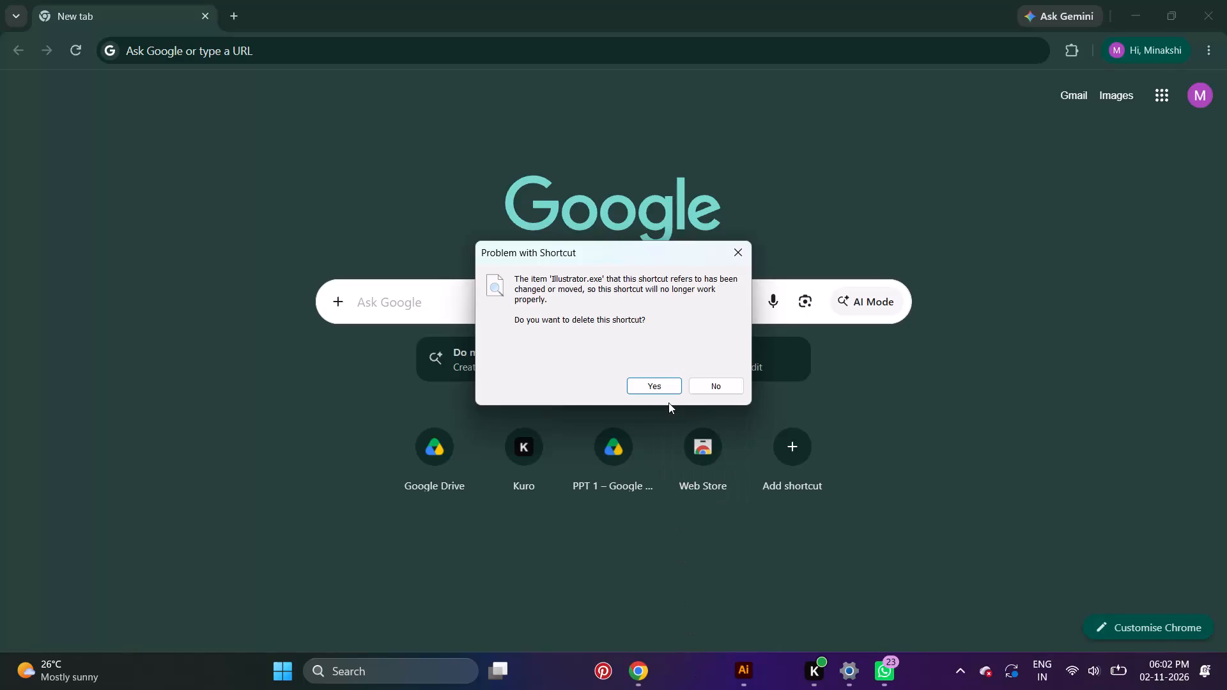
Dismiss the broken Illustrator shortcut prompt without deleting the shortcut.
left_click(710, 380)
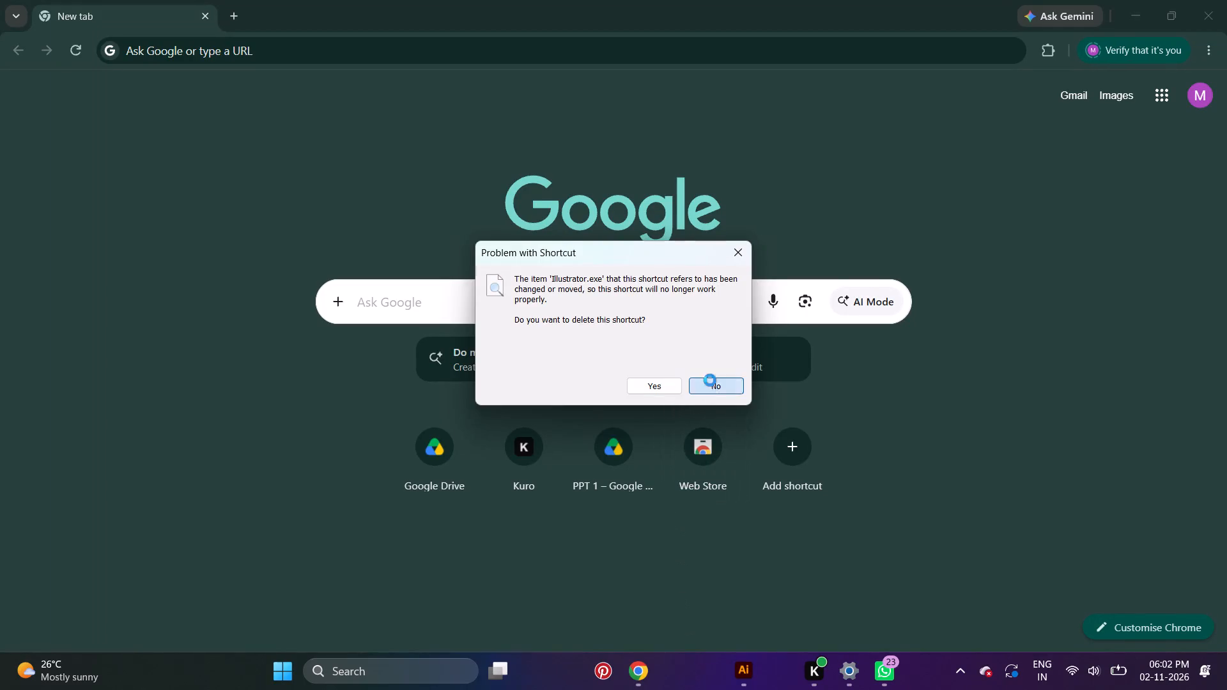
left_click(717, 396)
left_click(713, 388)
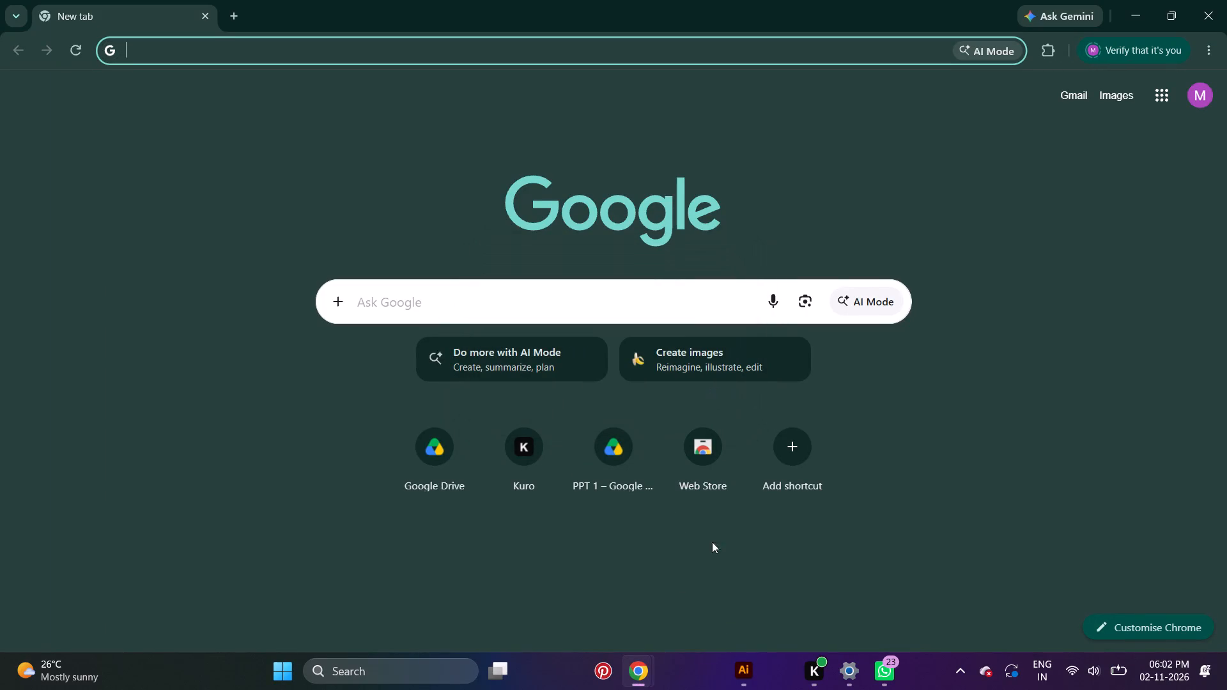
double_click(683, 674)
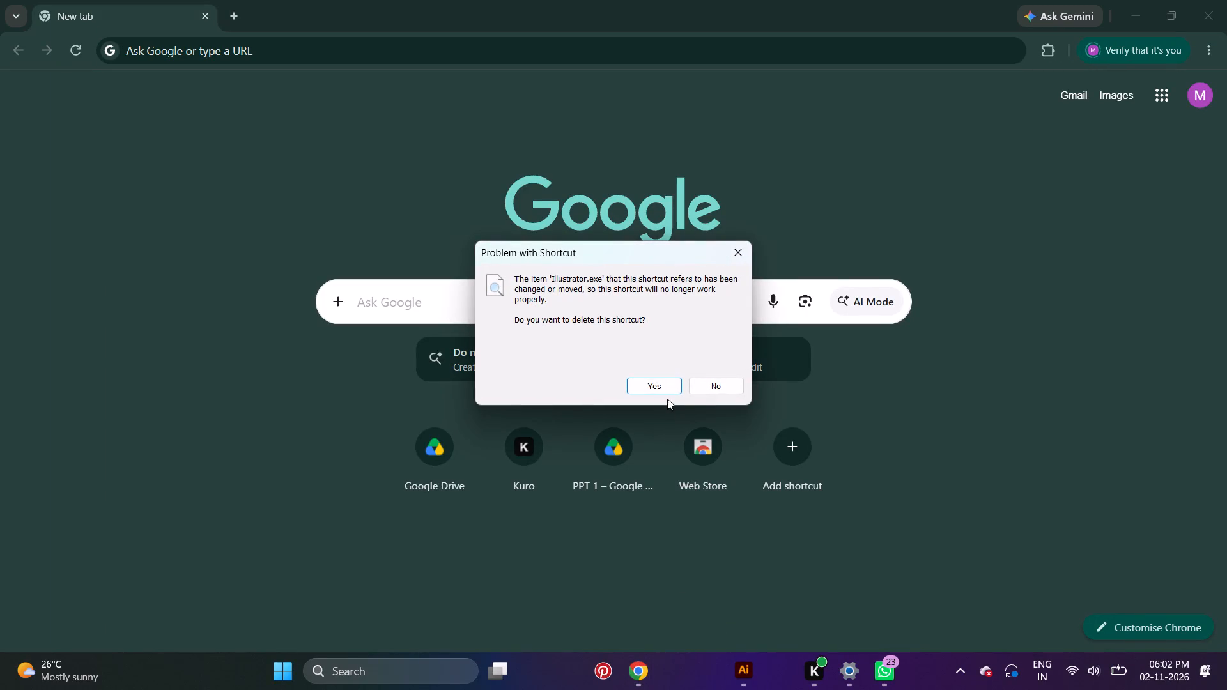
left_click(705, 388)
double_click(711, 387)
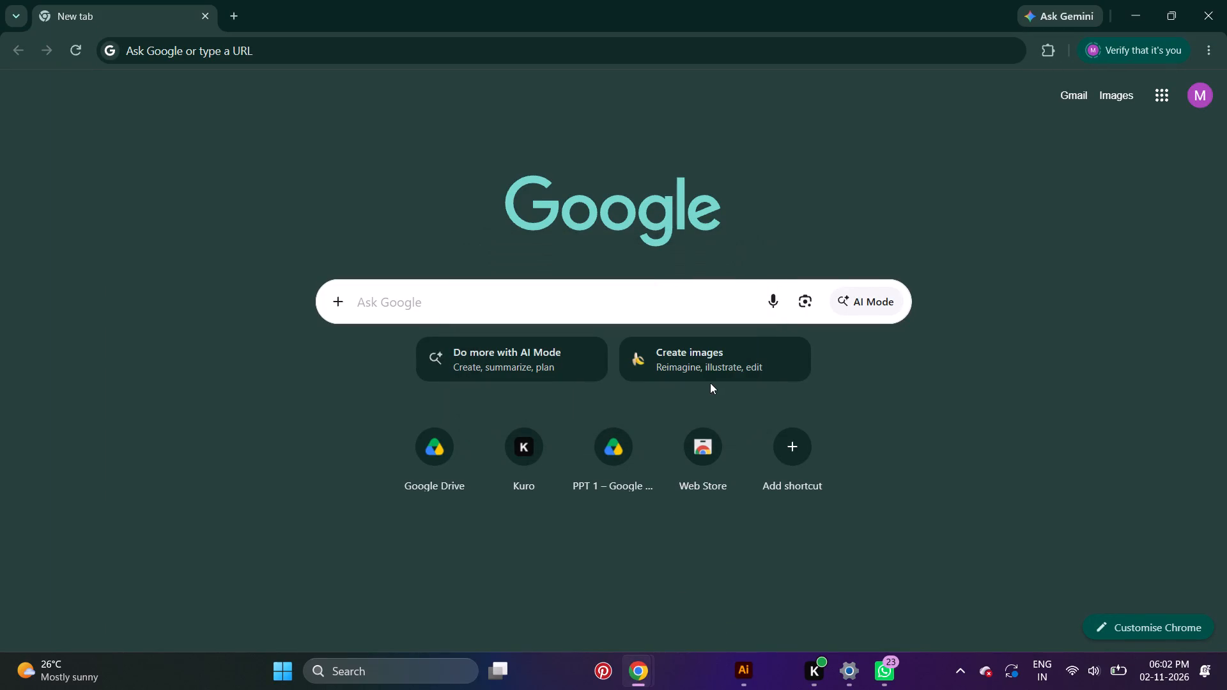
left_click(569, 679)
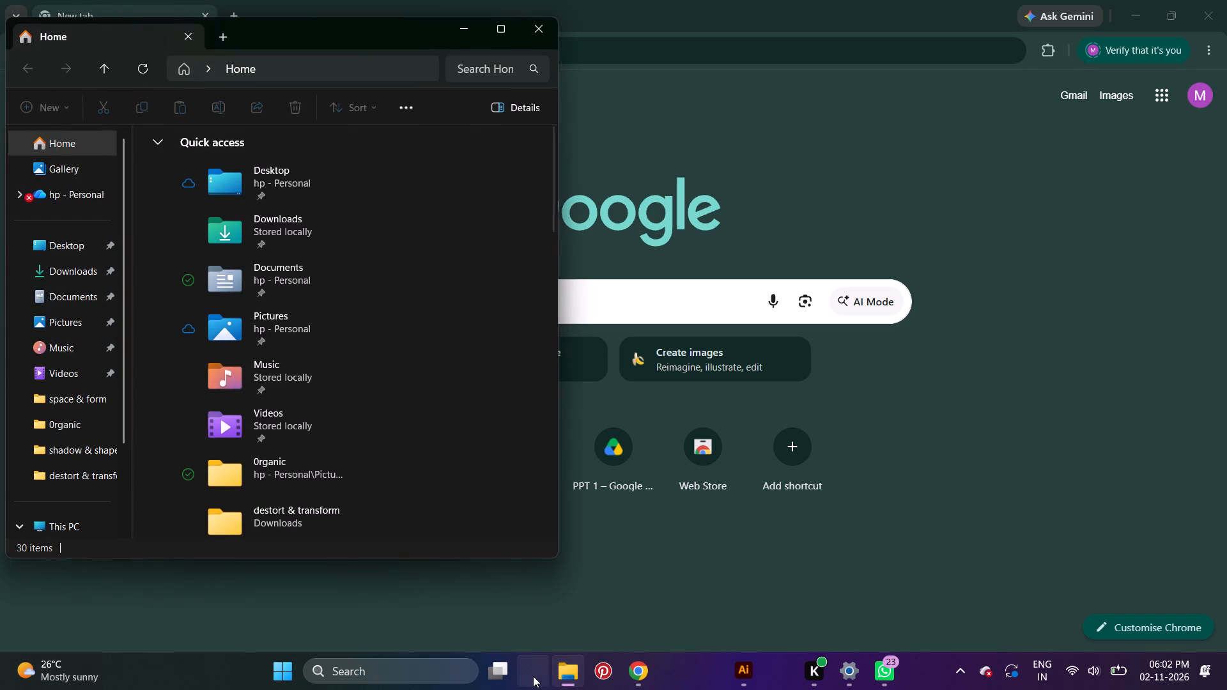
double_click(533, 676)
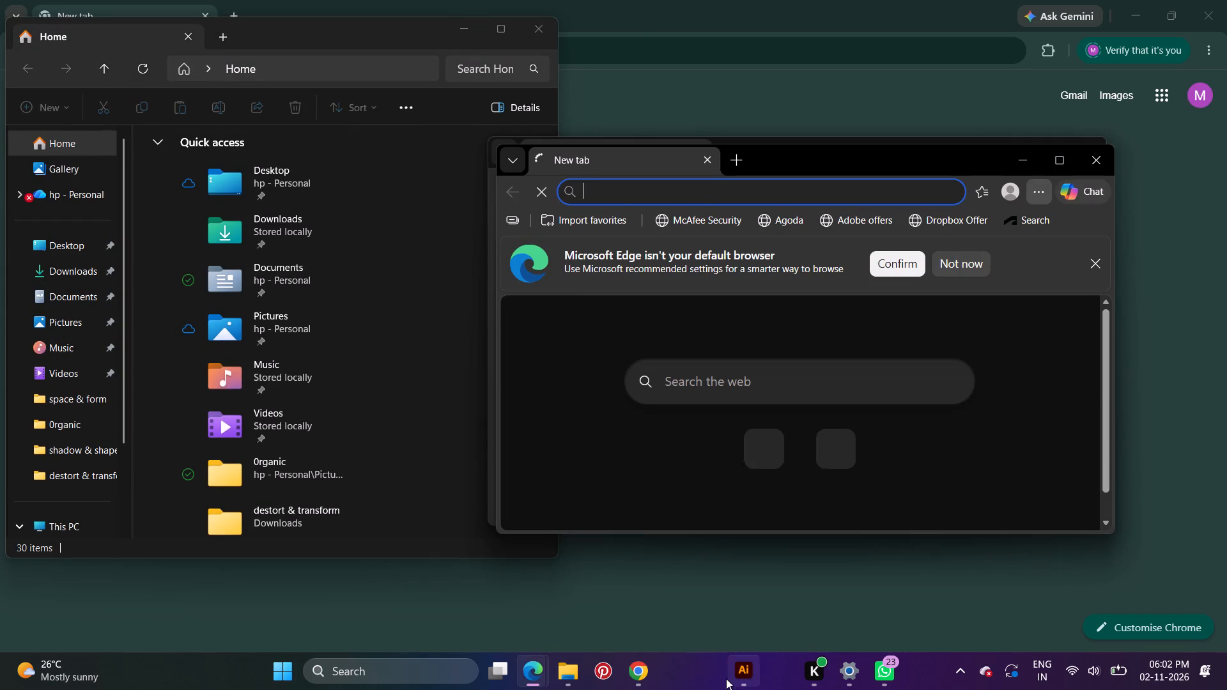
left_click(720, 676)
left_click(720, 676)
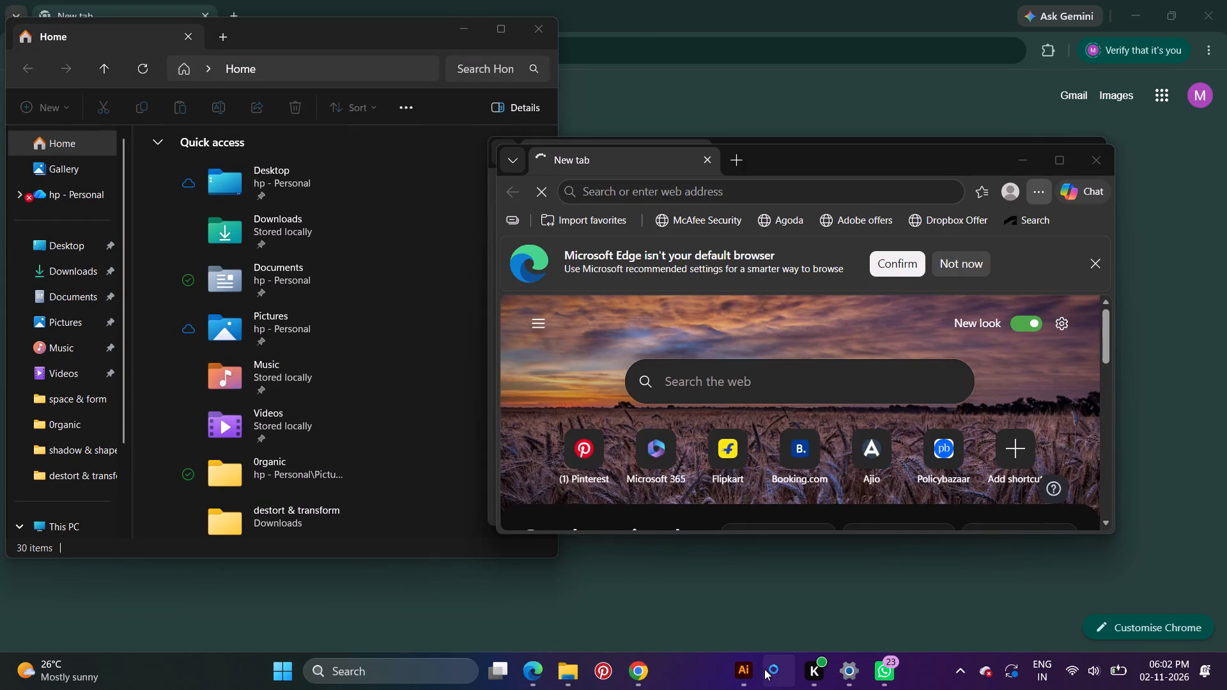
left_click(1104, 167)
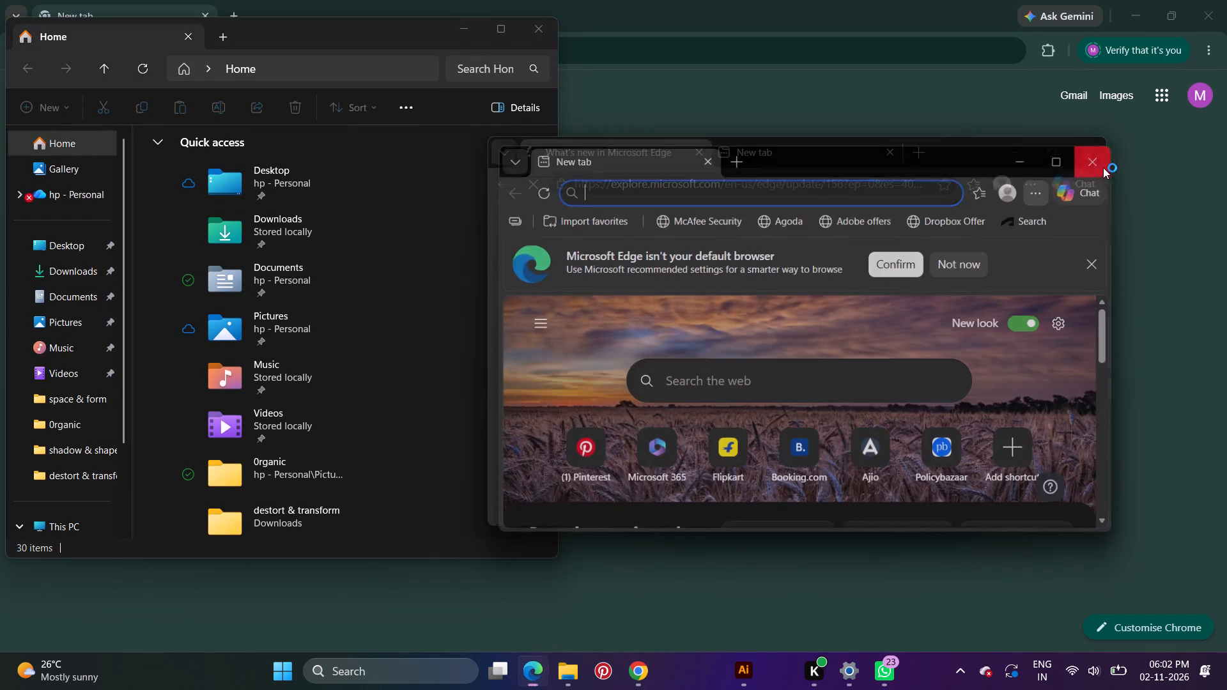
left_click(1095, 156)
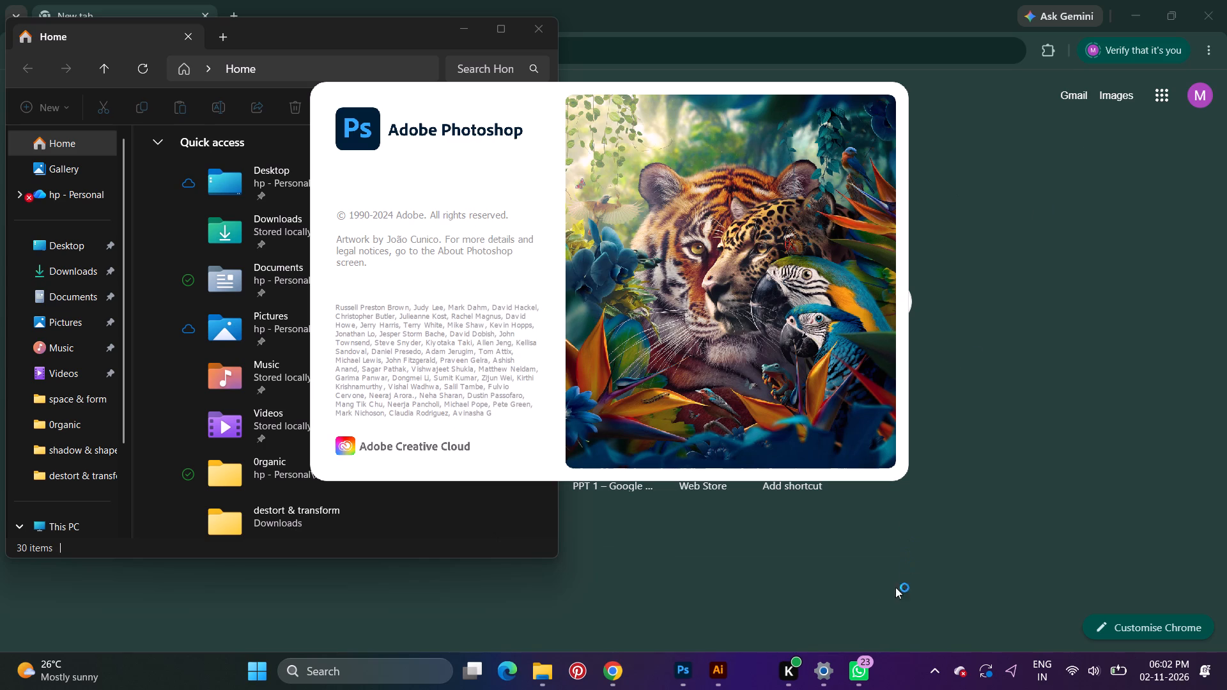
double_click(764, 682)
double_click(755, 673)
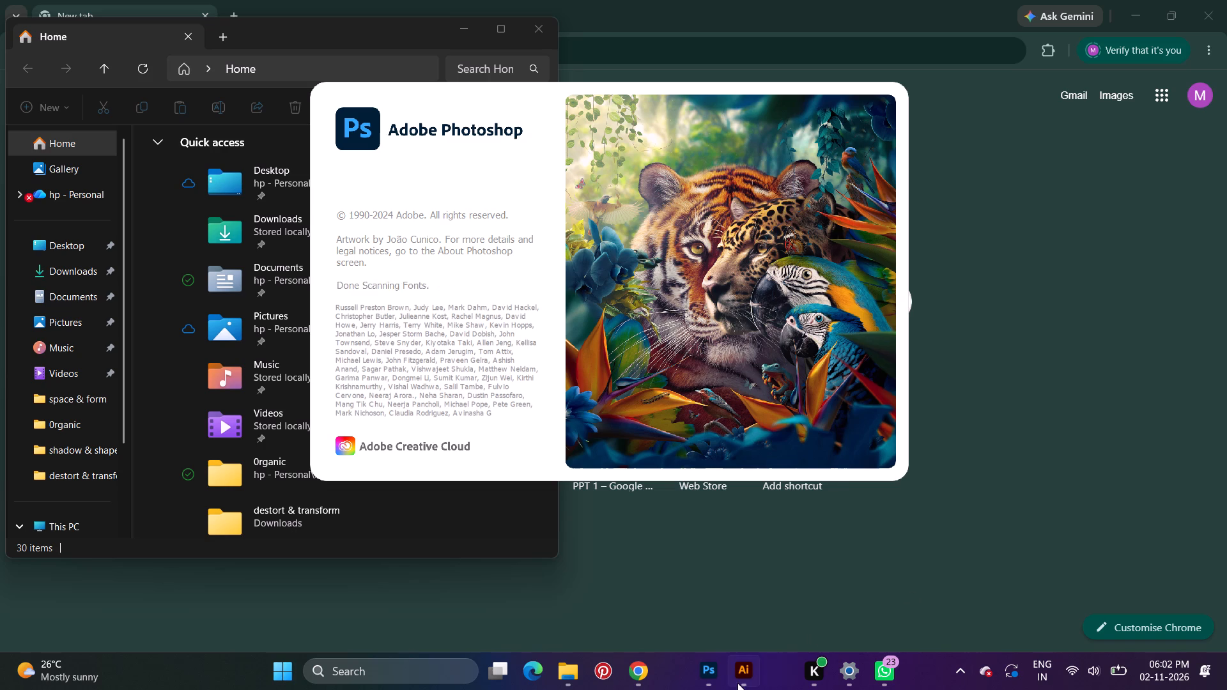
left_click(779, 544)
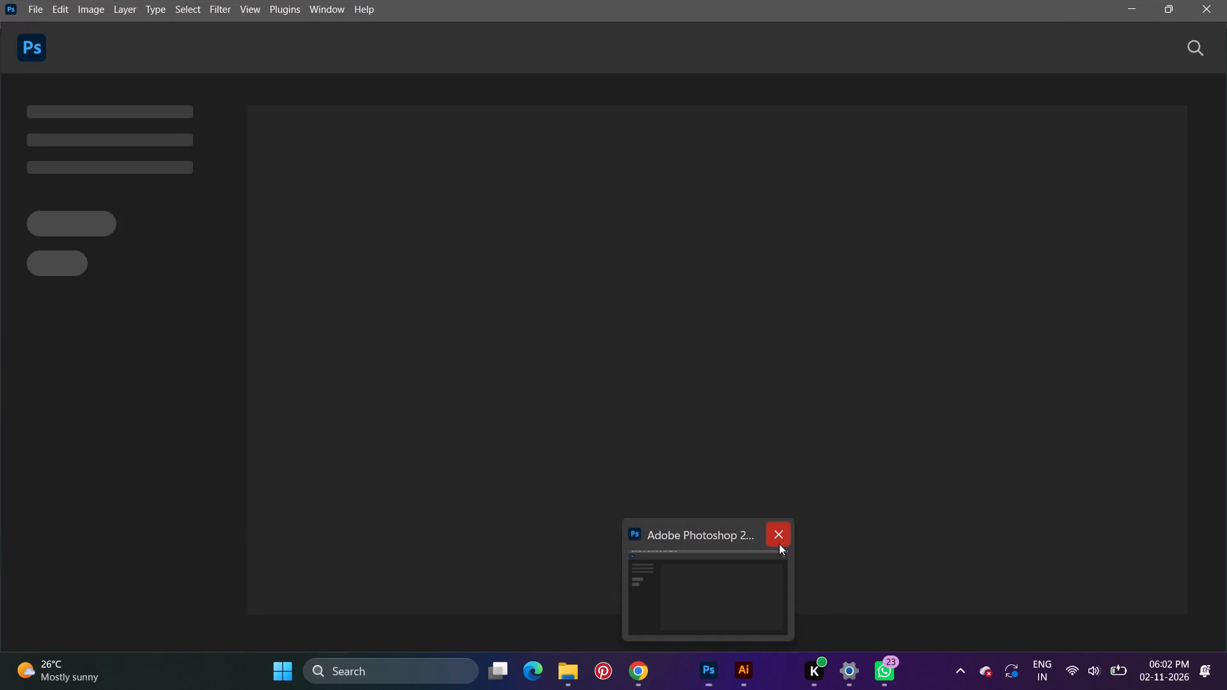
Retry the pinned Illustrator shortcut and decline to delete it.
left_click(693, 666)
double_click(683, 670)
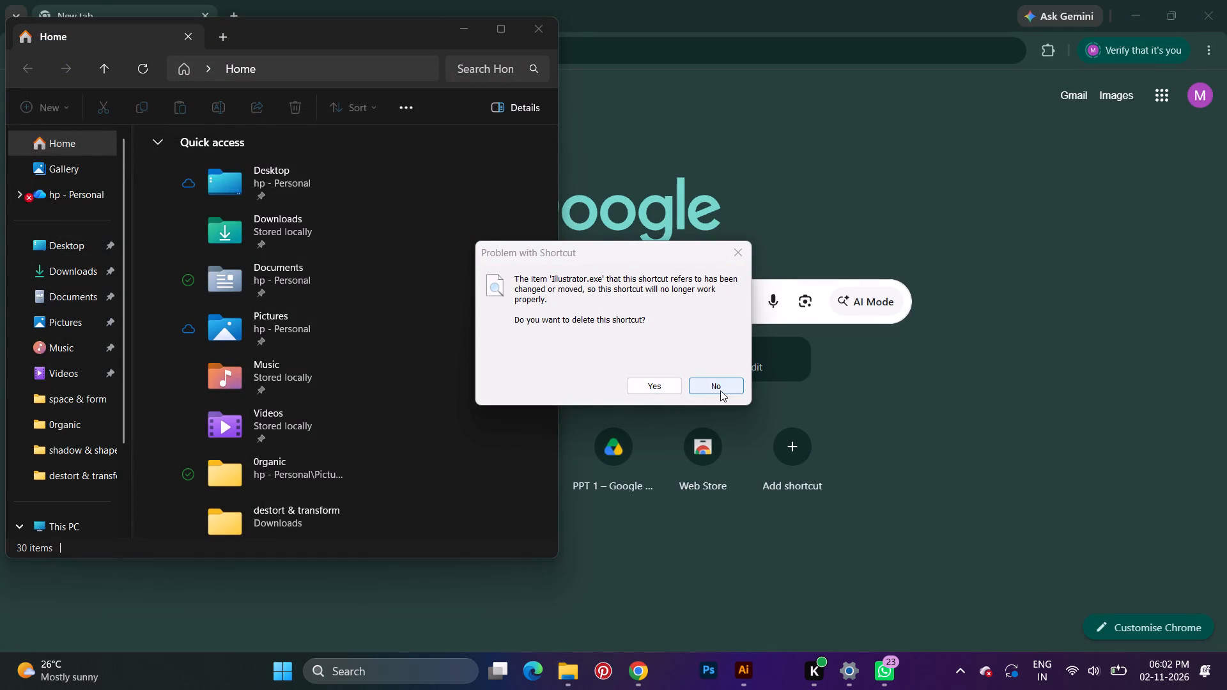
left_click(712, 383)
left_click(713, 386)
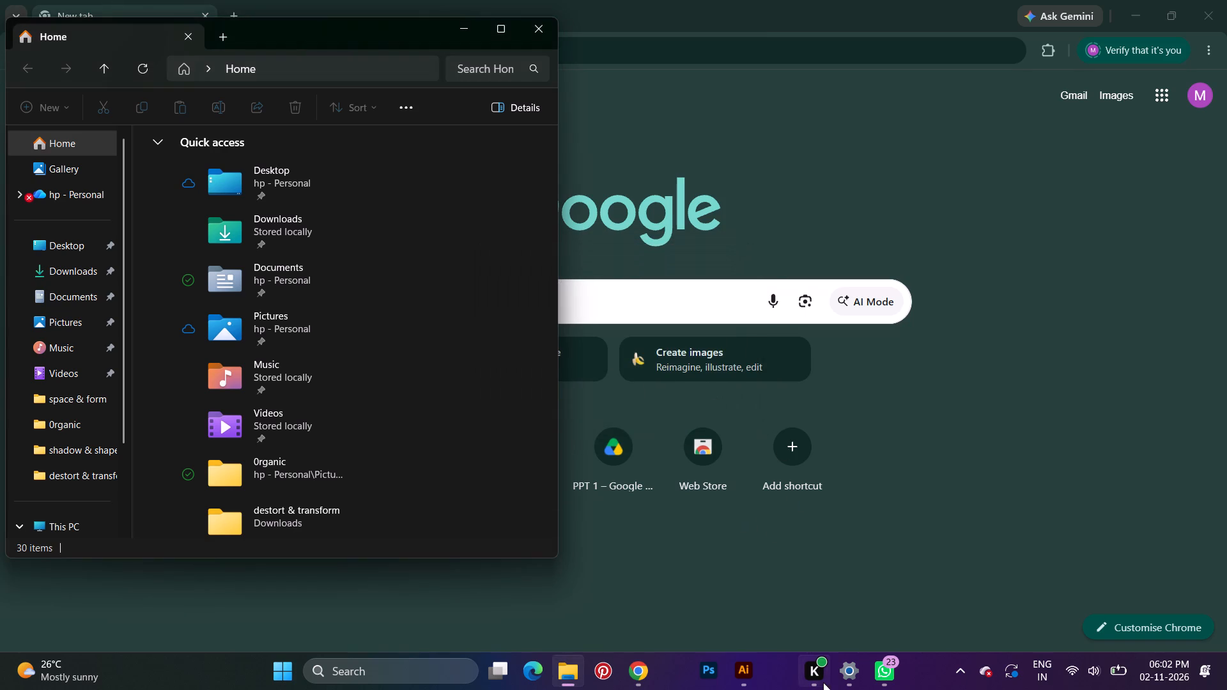
double_click(776, 669)
left_click(787, 678)
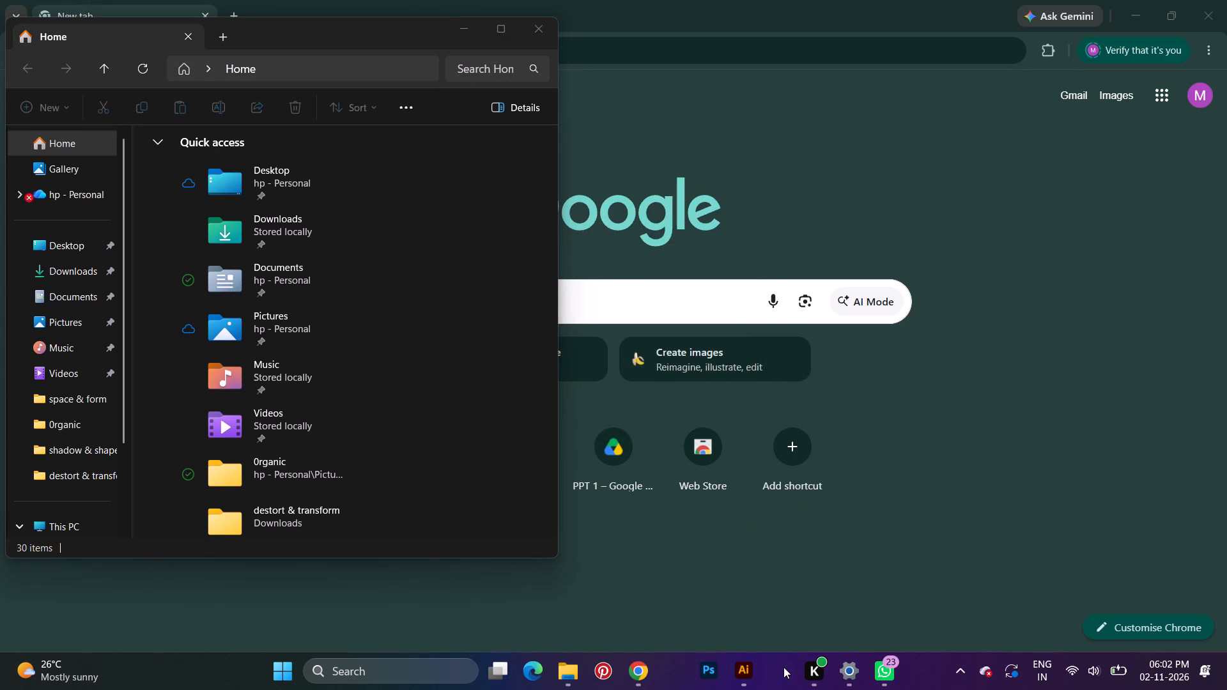
left_click(536, 36)
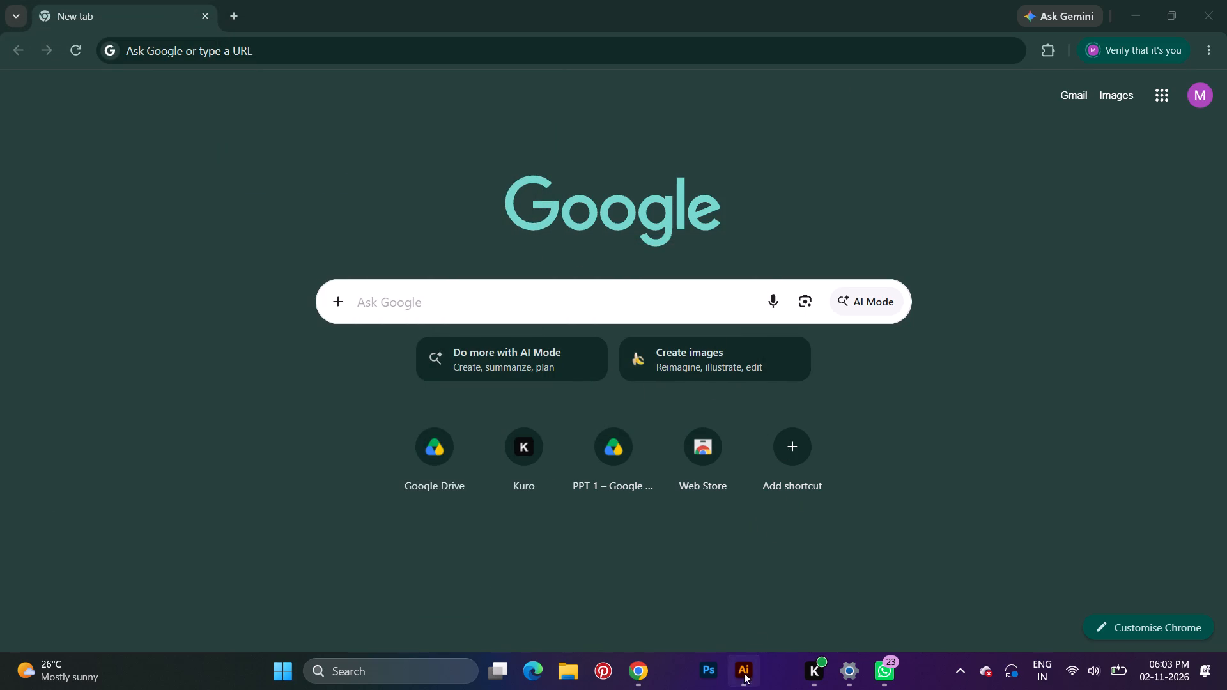
left_click(1198, 8)
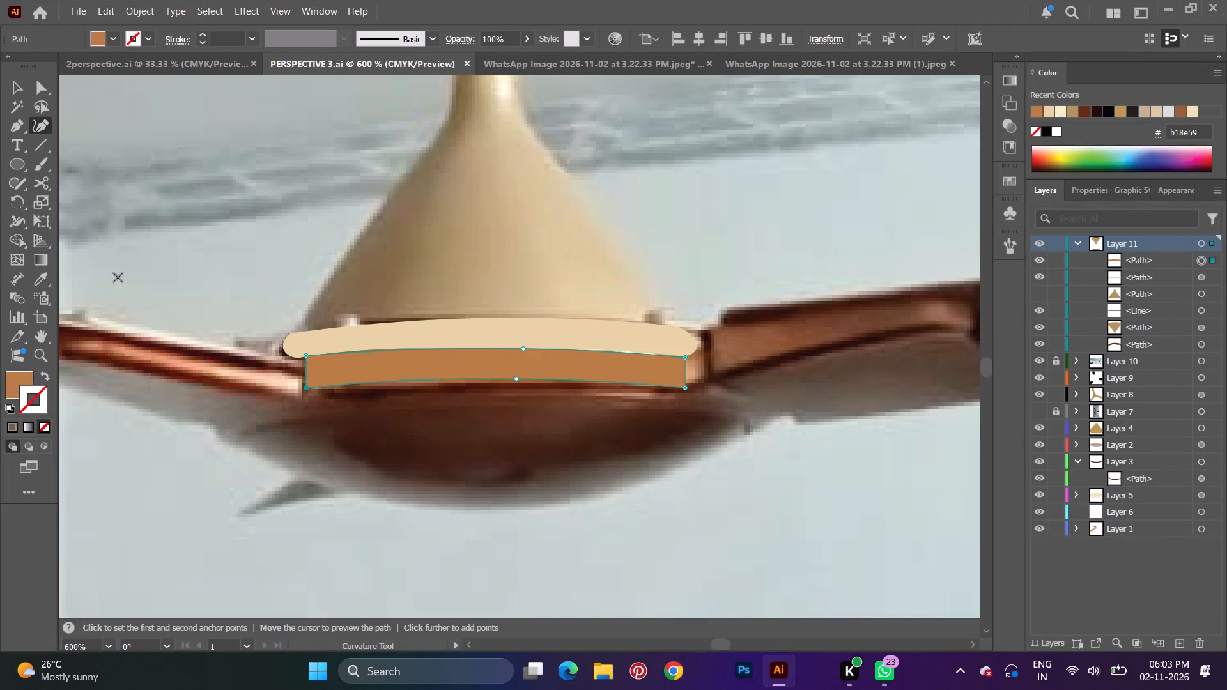
scroll(298, 356, "down", 1, "alt")
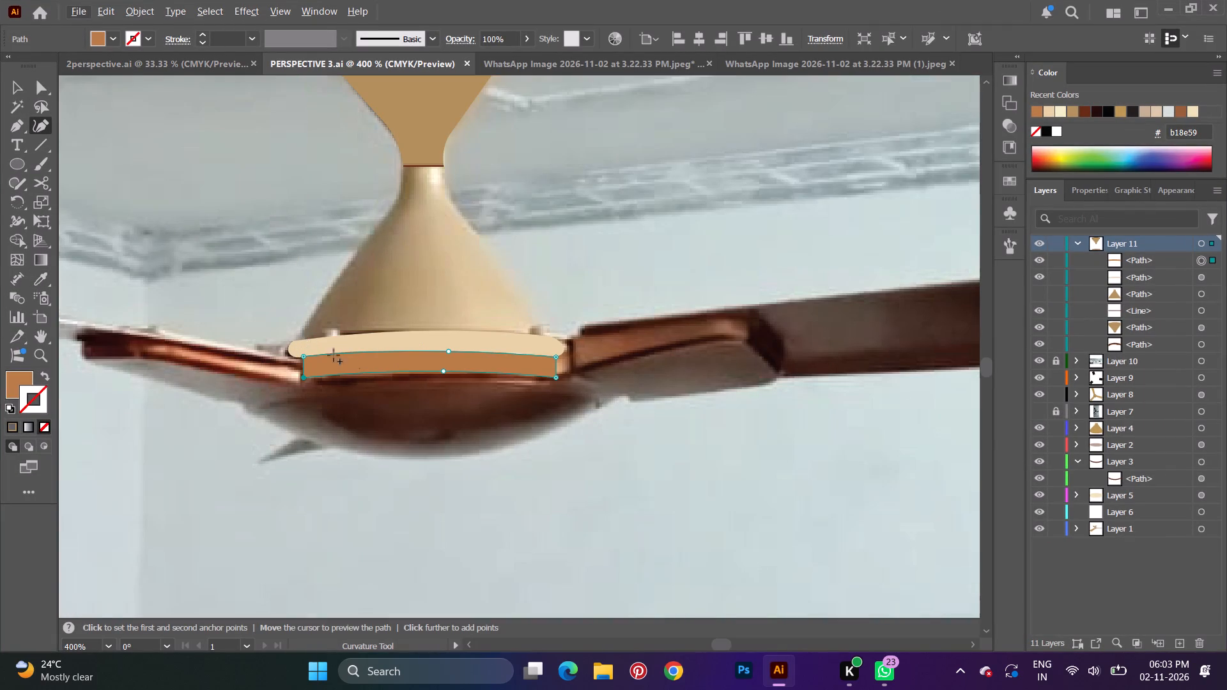
left_click(1041, 295)
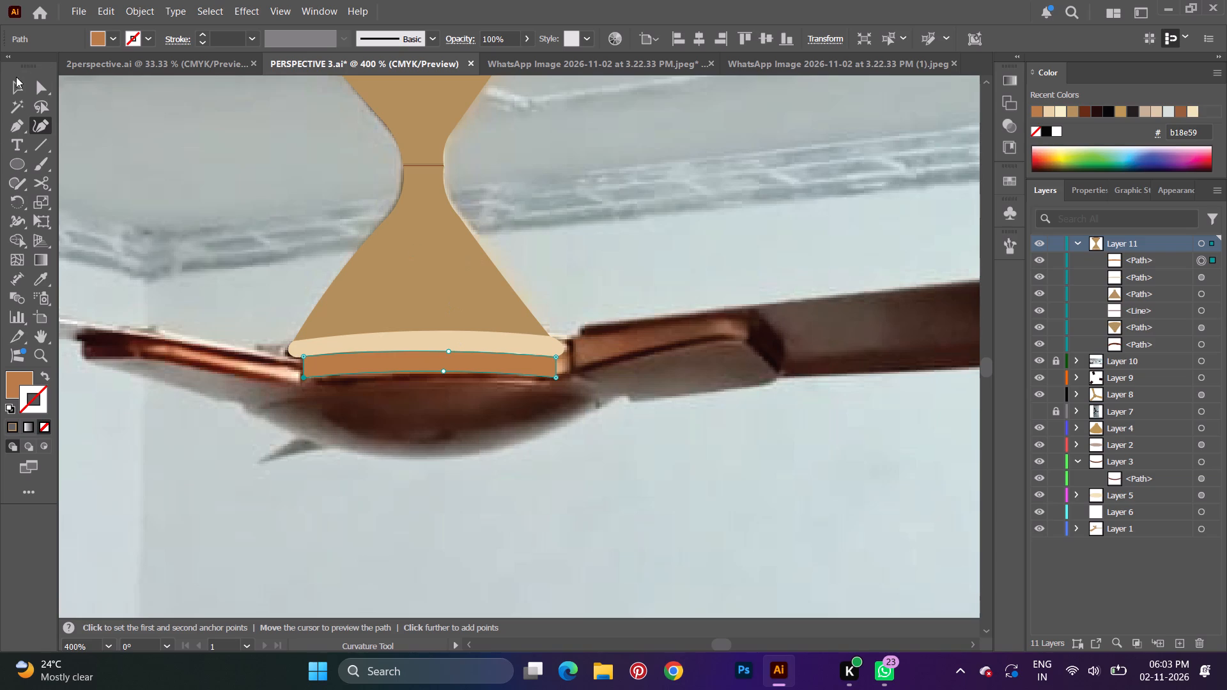
Activate the Selection tool while keeping the brown curved band below the cone selected.
left_click(2, 93)
left_click(14, 93)
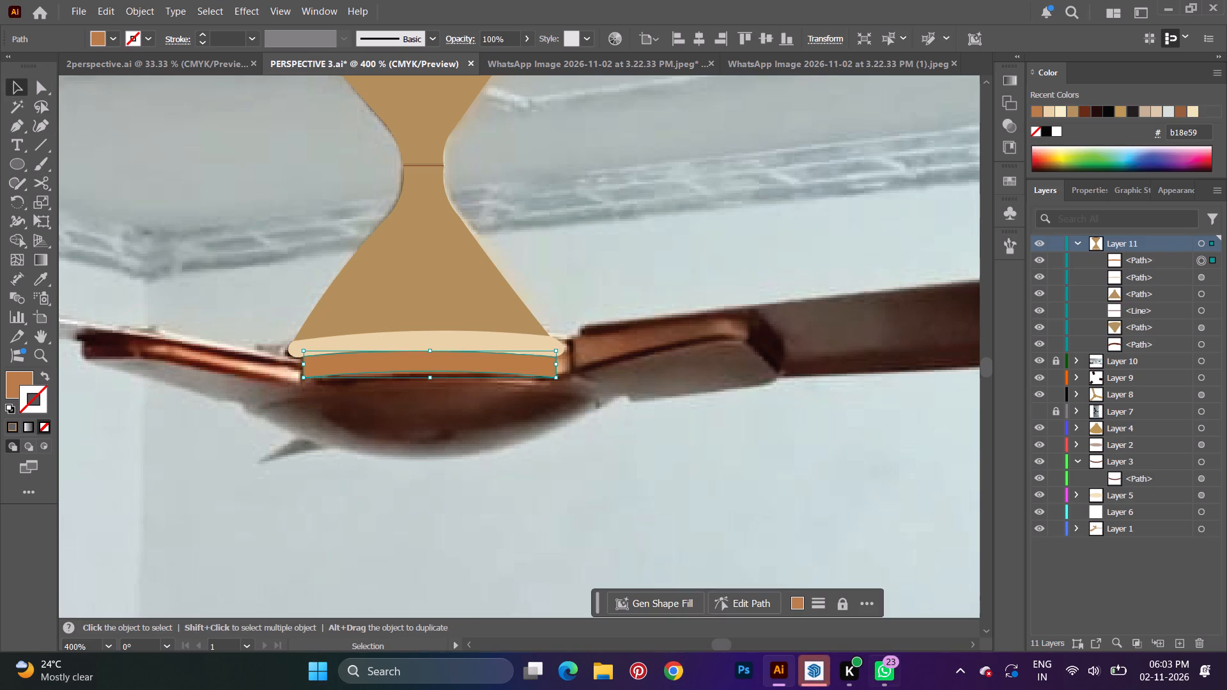
Reshape the tan lower cone's right side with the Curvature tool, extending its bottom corner to the end of the cream rim.
left_click(485, 273)
left_click(47, 123)
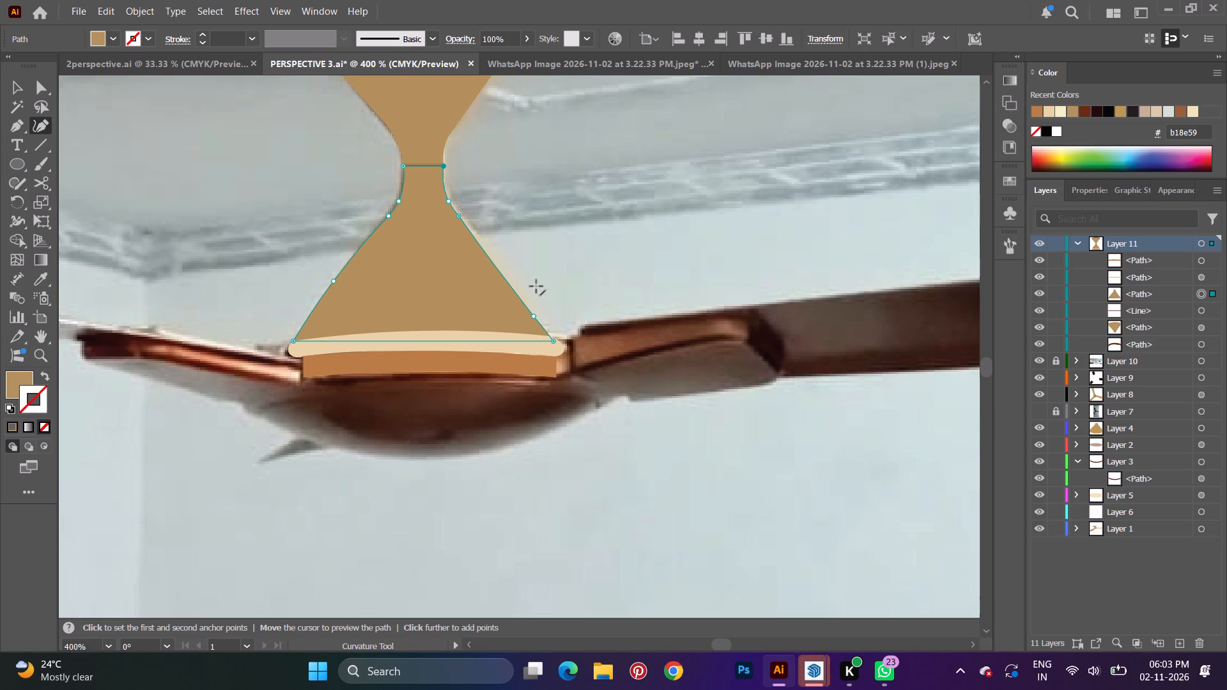
scroll(537, 286, "up", 1, "alt")
left_click_drag(532, 331, 543, 332)
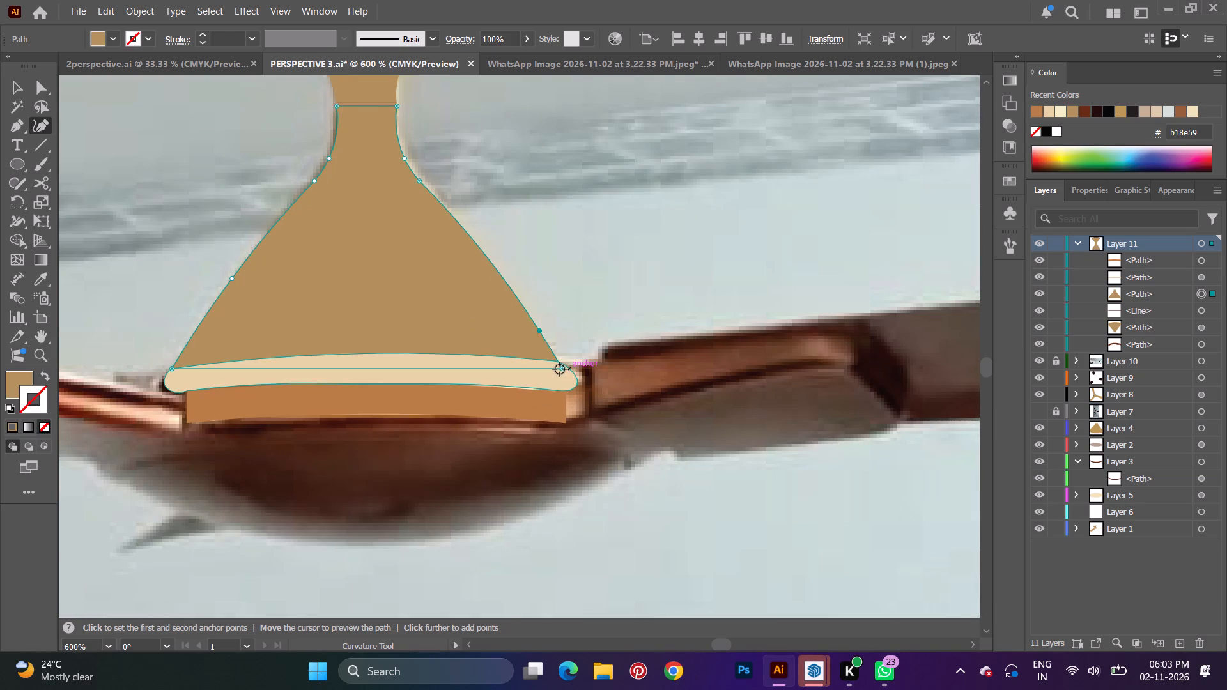
left_click_drag(560, 369, 580, 381)
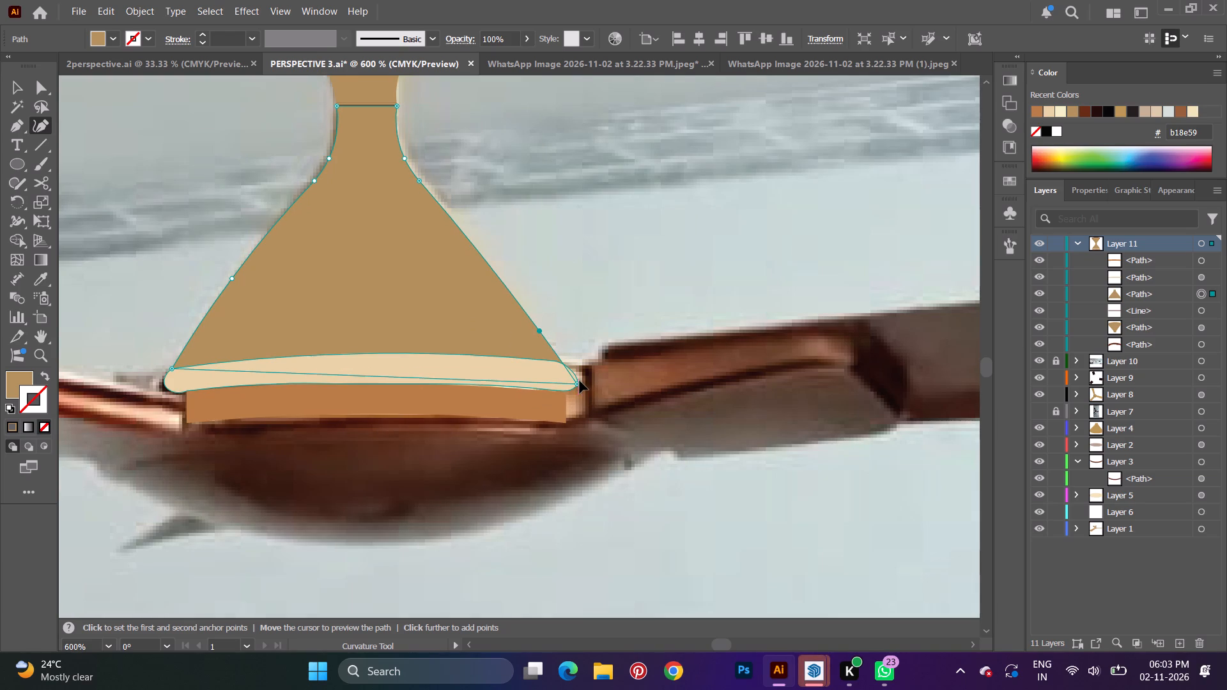
left_click_drag(580, 381, 580, 383)
left_click_drag(541, 333, 525, 309)
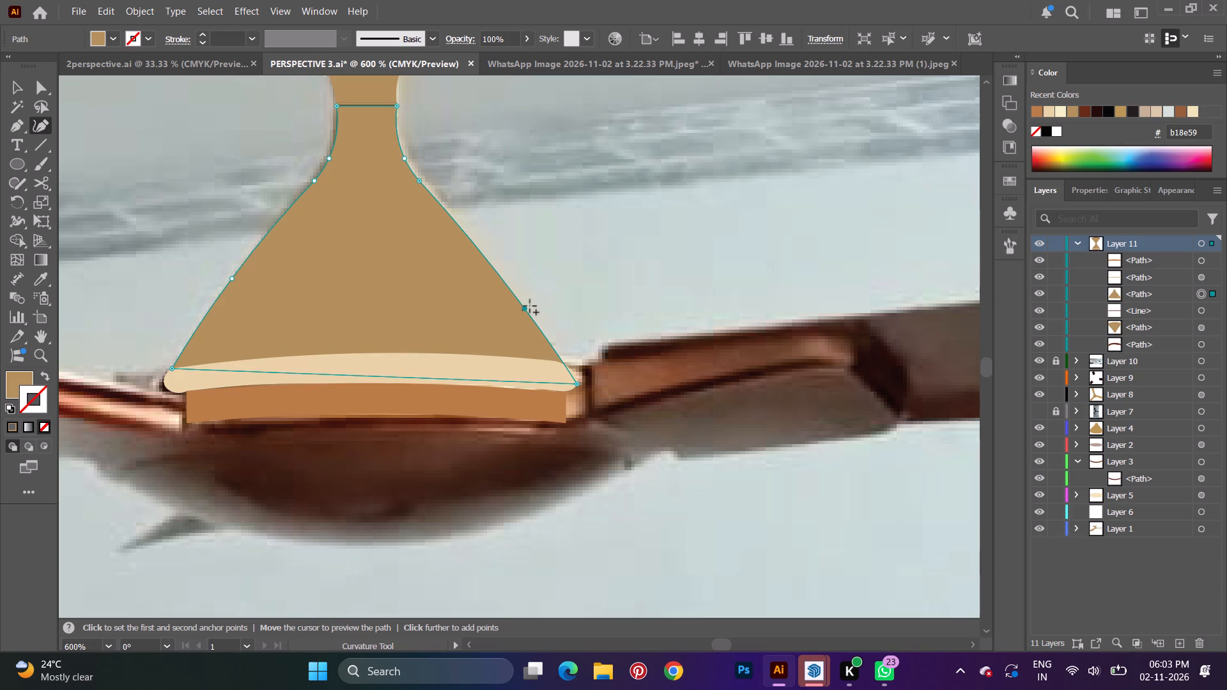
key("v")
left_click(669, 263)
Curve the copper band's top edge up against the cream rim and nudge its upper right corner slightly inward with the Curvature tool.
scroll(487, 431, "down", 2)
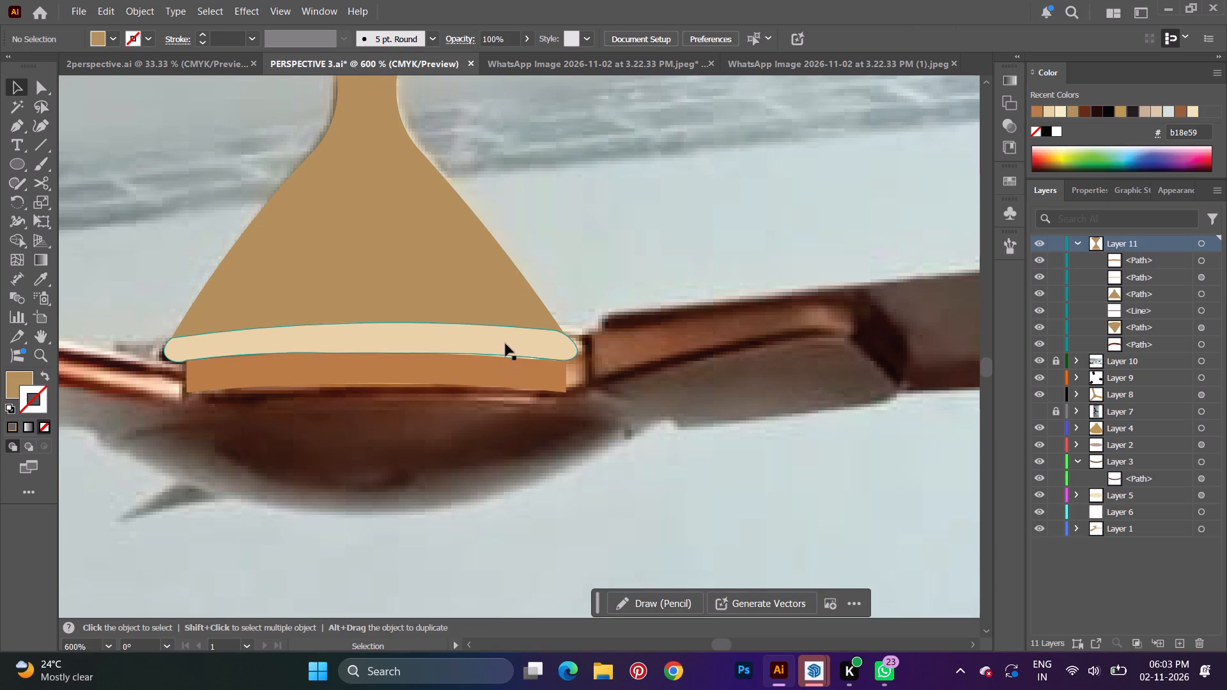
left_click(503, 381)
left_click(43, 125)
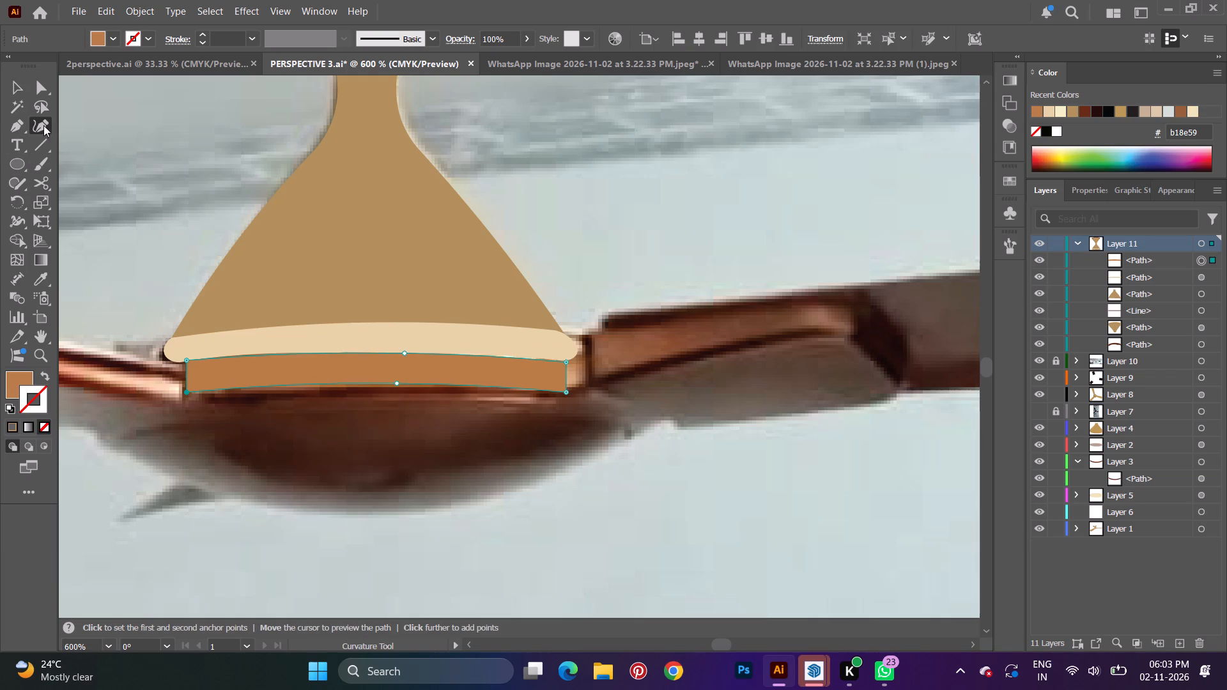
left_click_drag(407, 353, 418, 351)
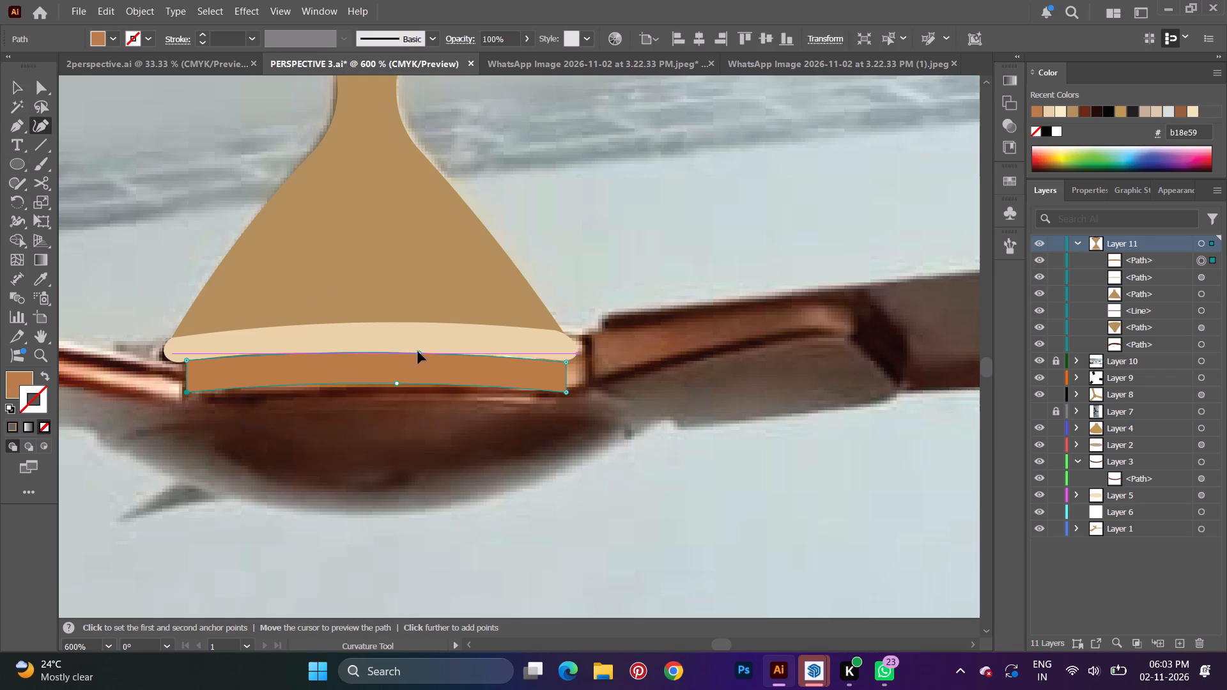
left_click_drag(418, 351, 477, 353)
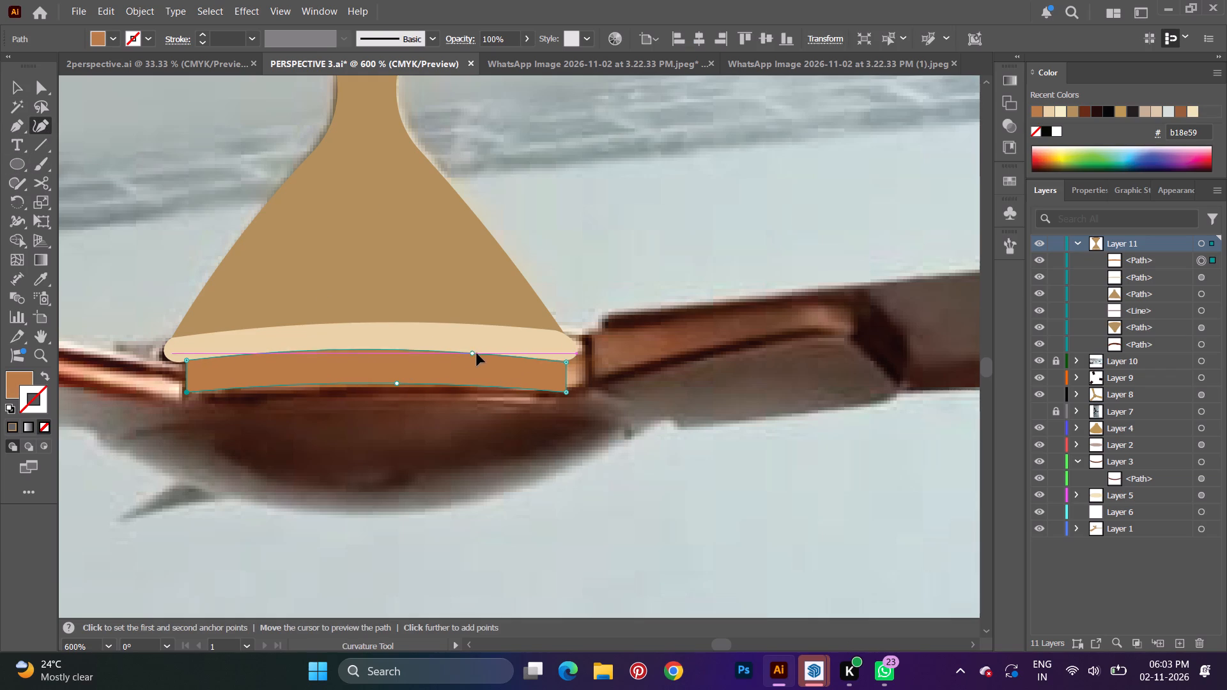
left_click_drag(477, 353, 522, 360)
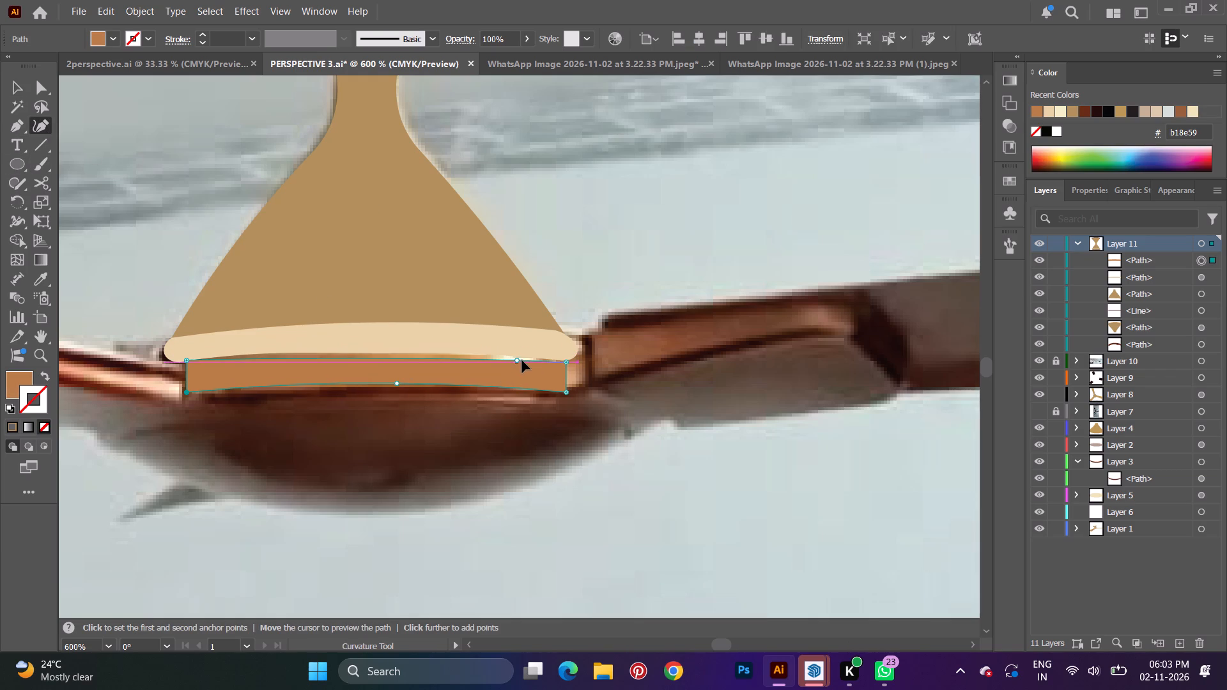
left_click_drag(522, 360, 475, 351)
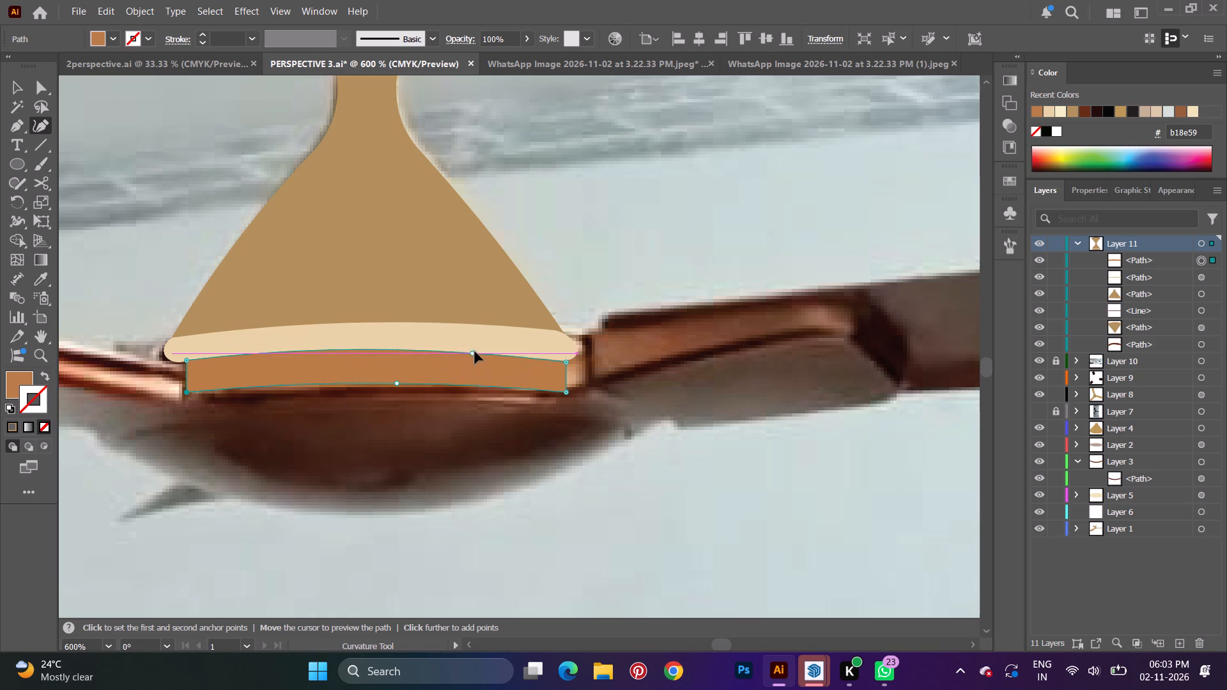
left_click_drag(475, 351, 472, 352)
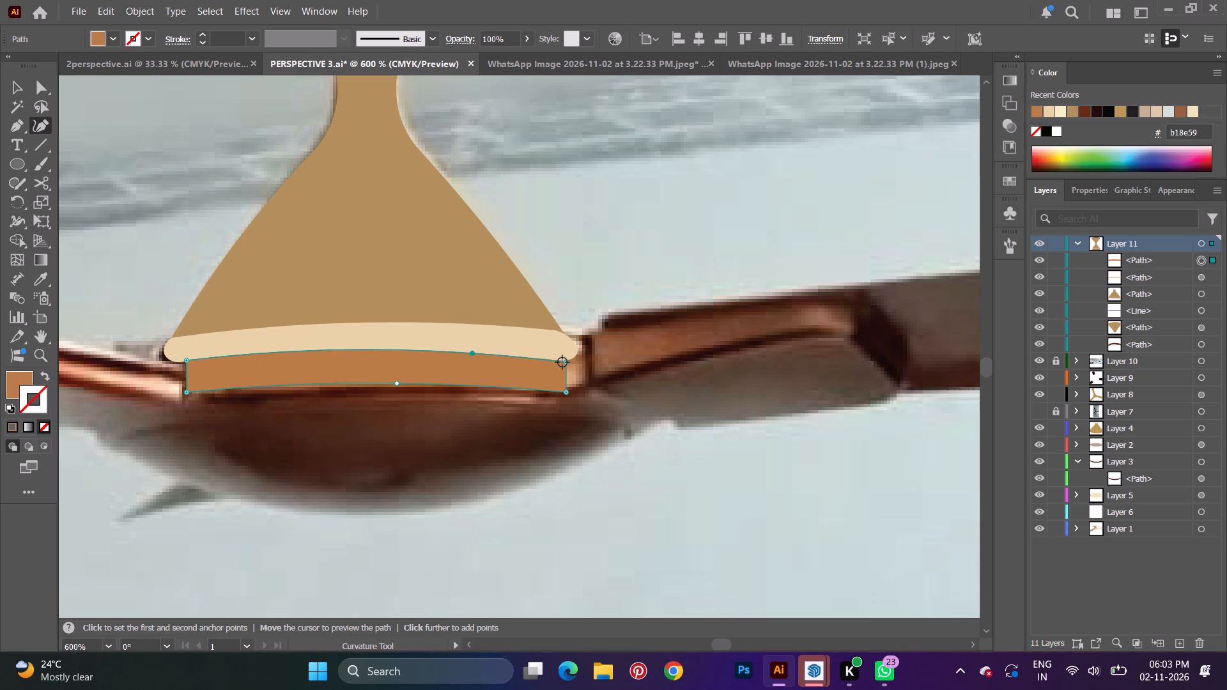
left_click(568, 363)
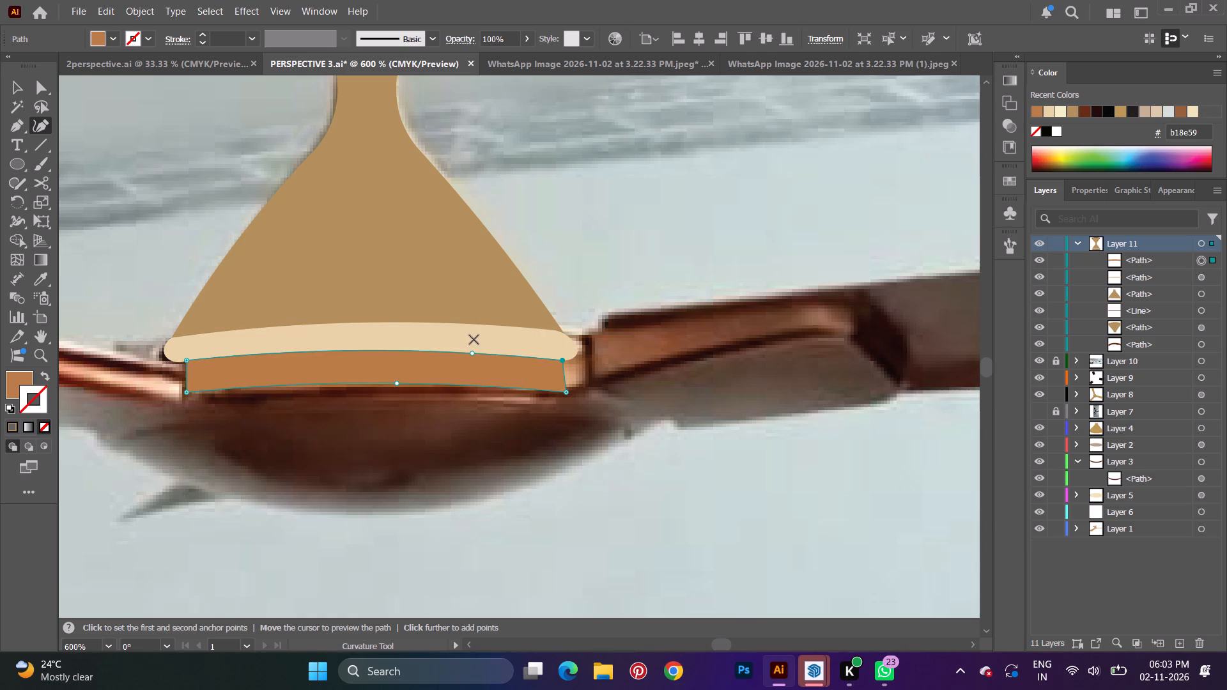
key("v")
left_click(500, 337)
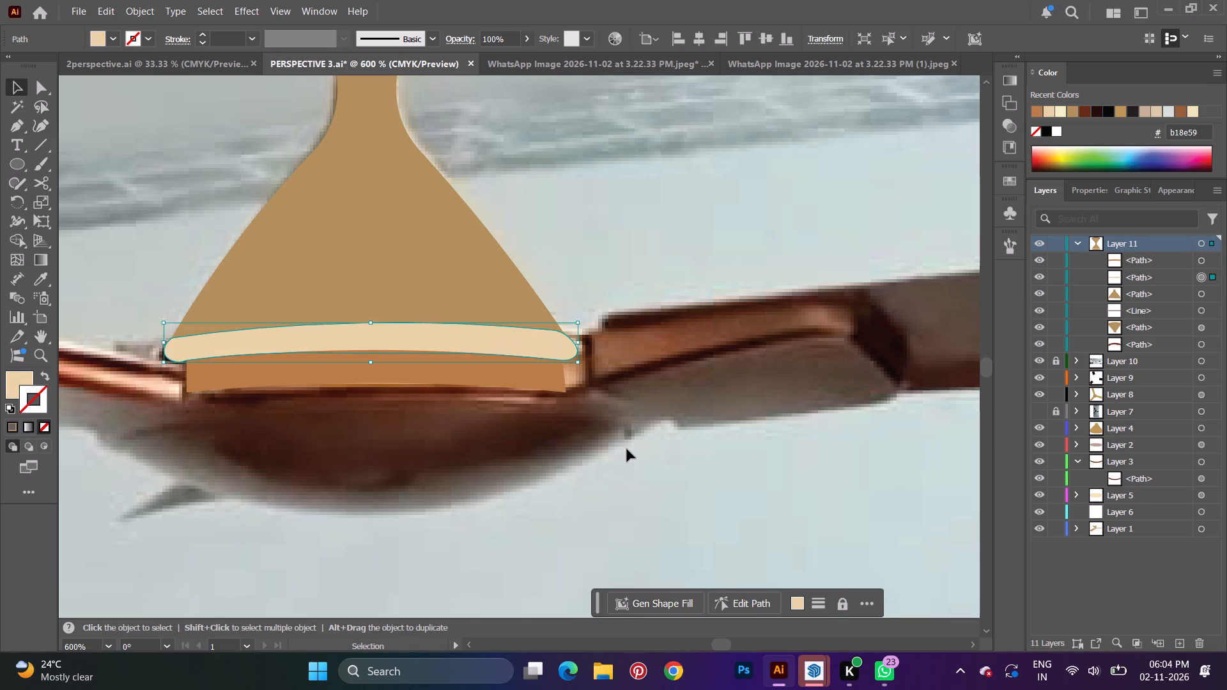
left_click(627, 450)
Start the right blade's outline with the Pen tool at the tan cone's lower right corner, stepping up onto the bracket's top edge.
scroll(541, 417, "down", 2)
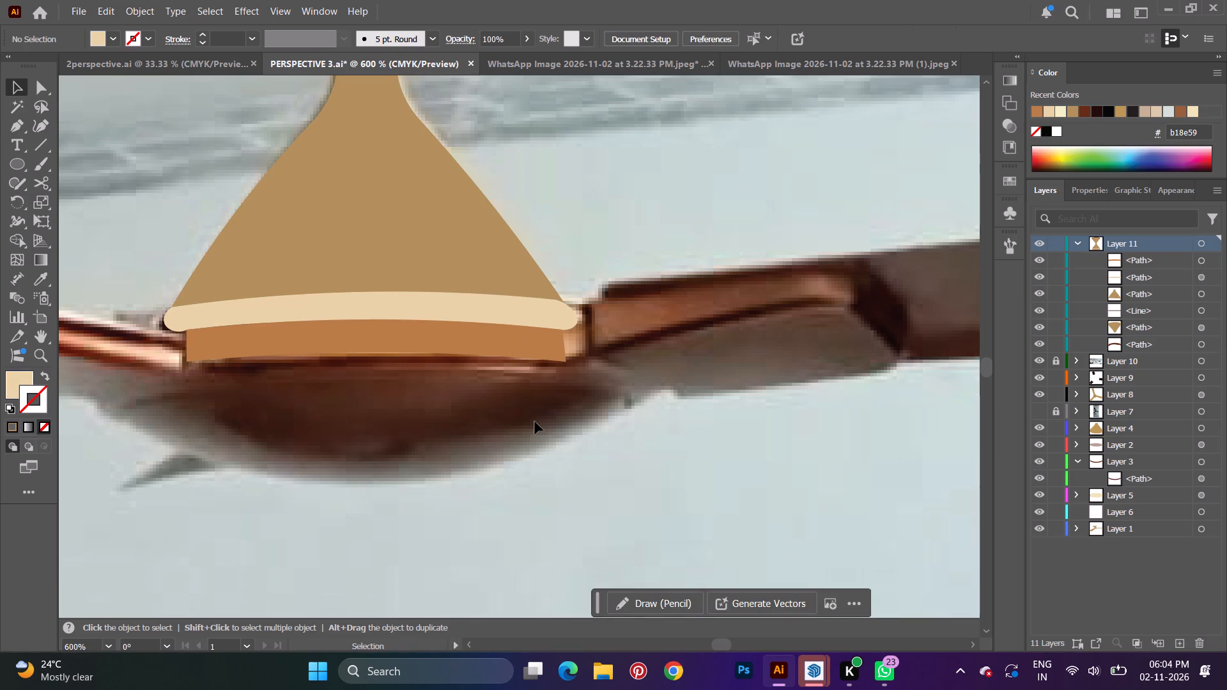
key("v")
left_click(771, 206)
key("space")
key("space")
key("space")
key("space")
key("space")
key("space")
key("space")
key("space")
key("space")
key("space")
key("space")
left_click_drag(766, 213, 396, 326)
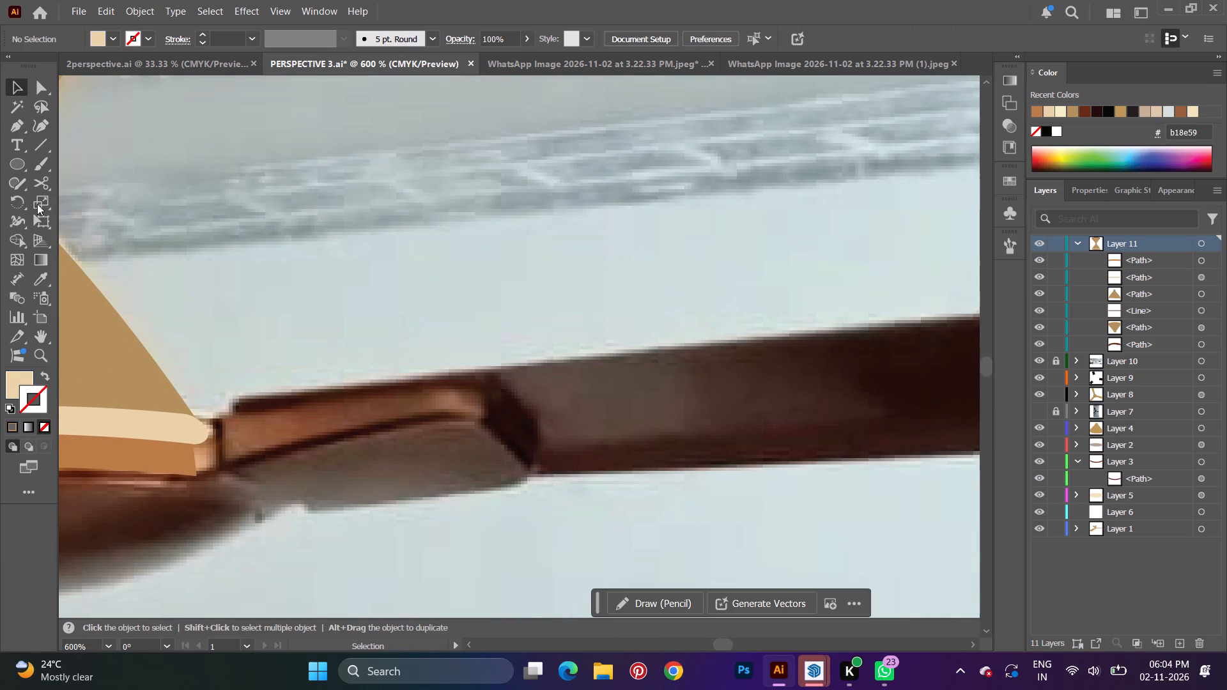
left_click(13, 126)
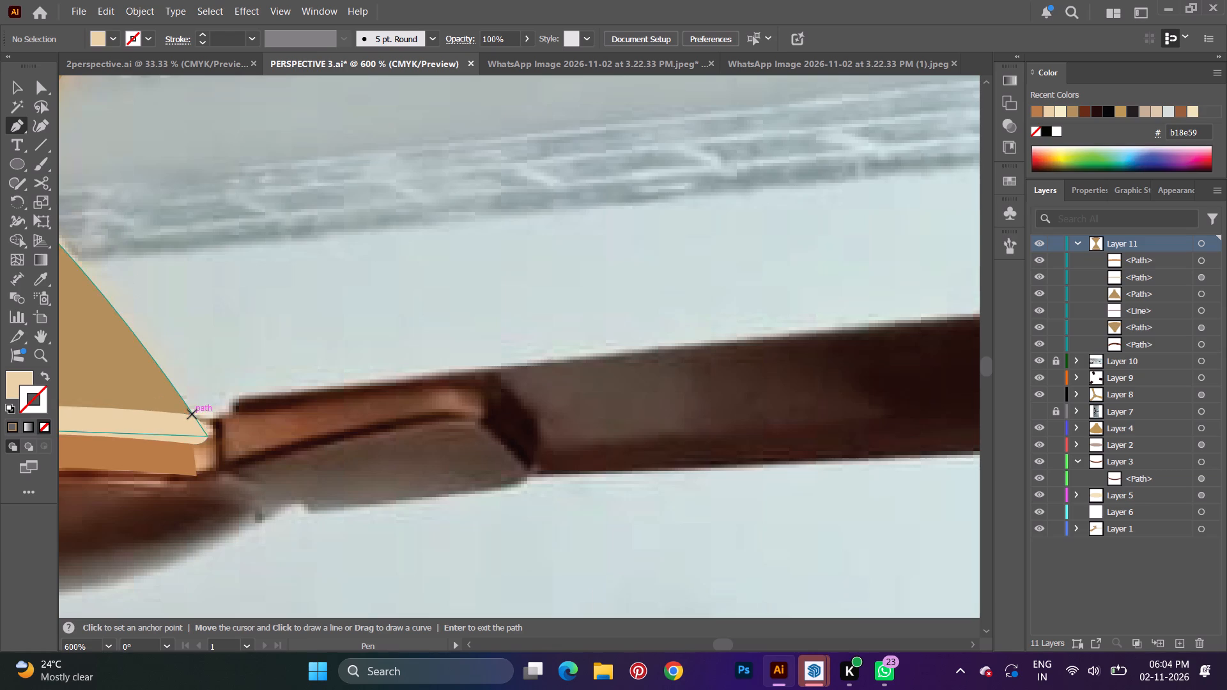
left_click(191, 413)
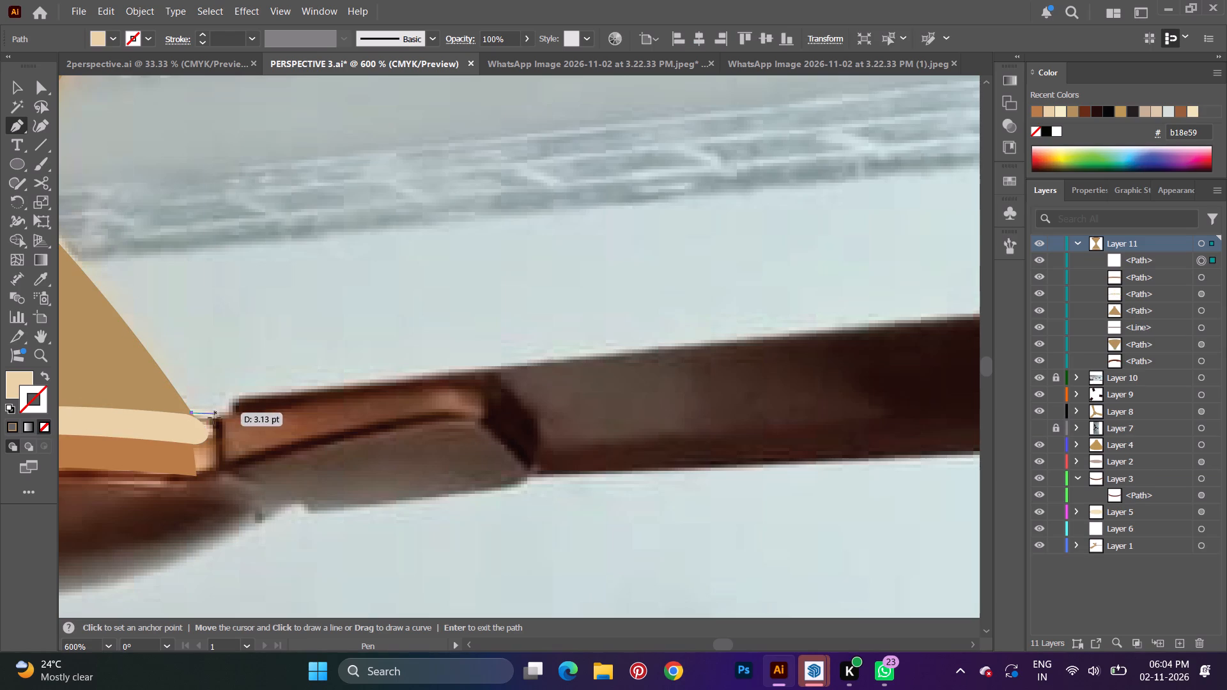
key("ctrl+z")
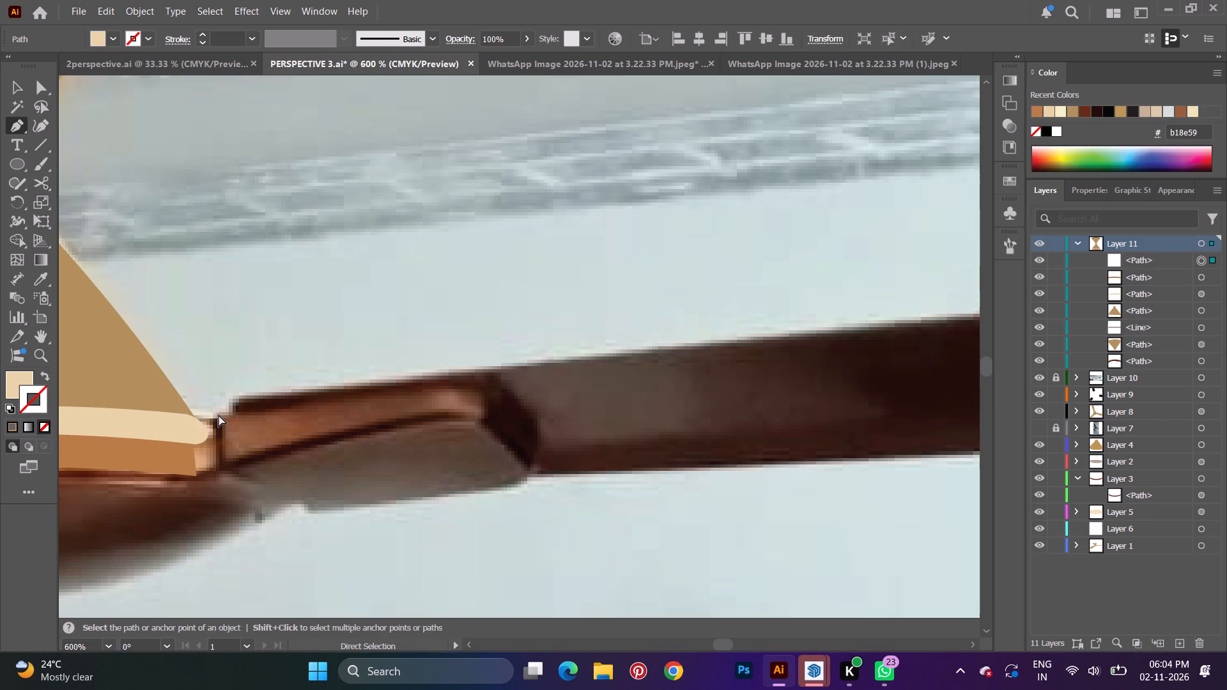
left_click(193, 416)
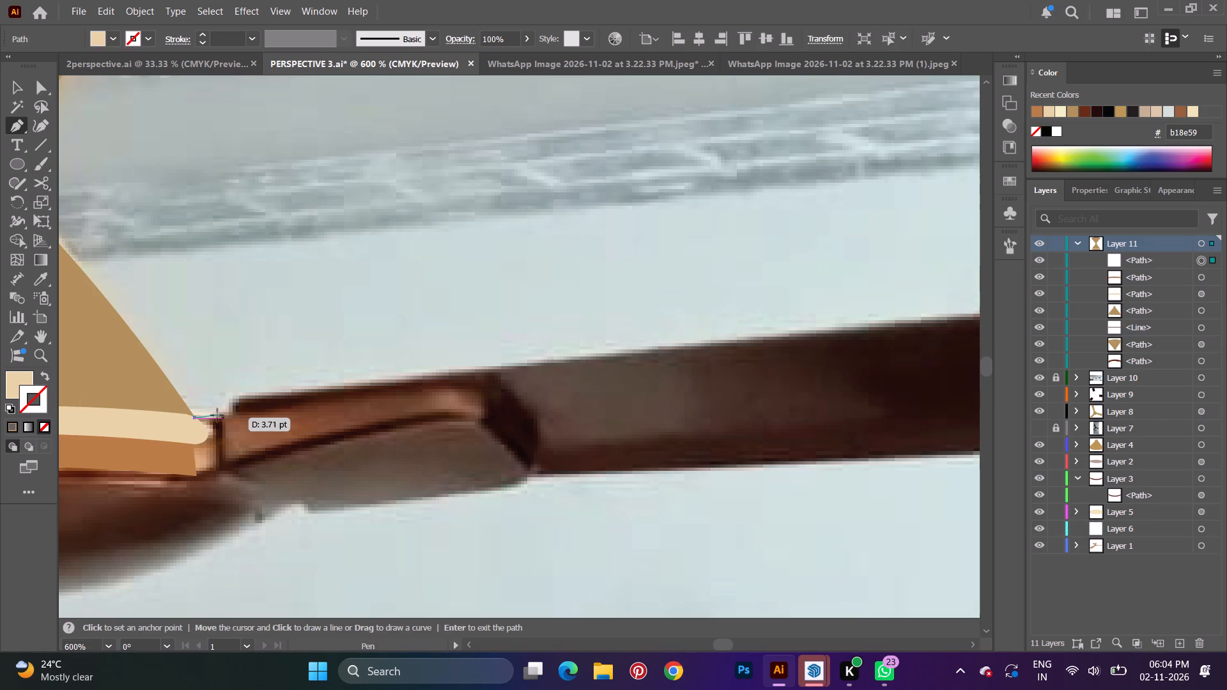
left_click(217, 418)
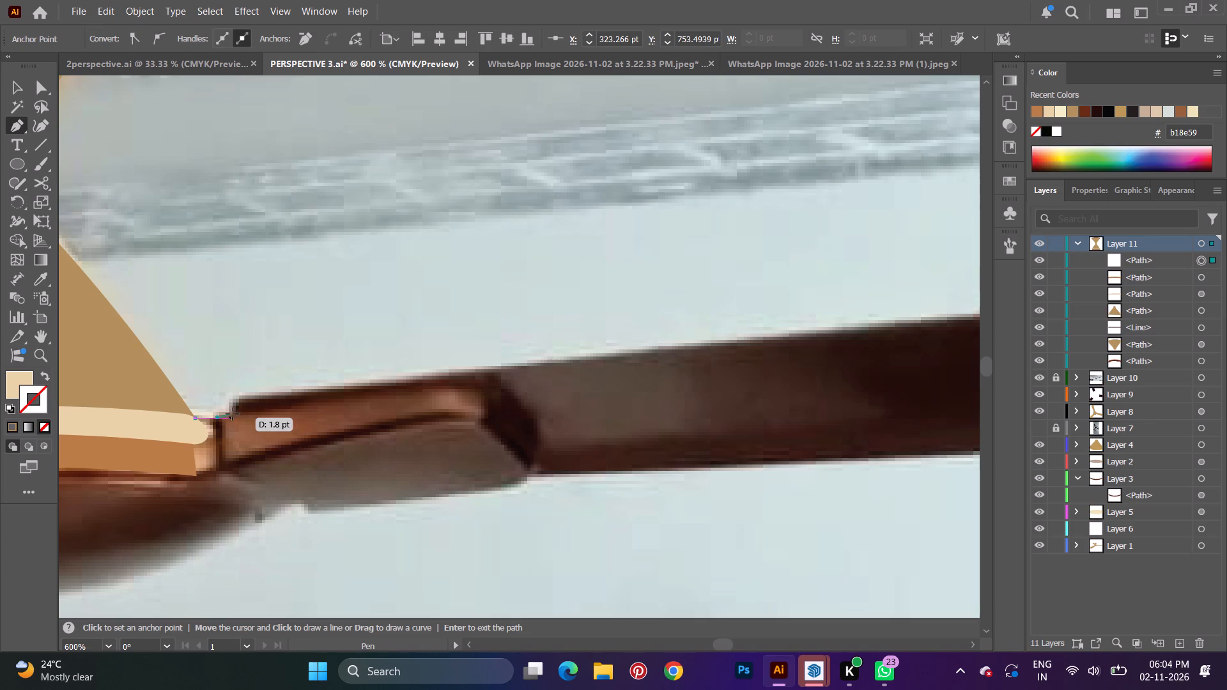
left_click(233, 414)
left_click(231, 399)
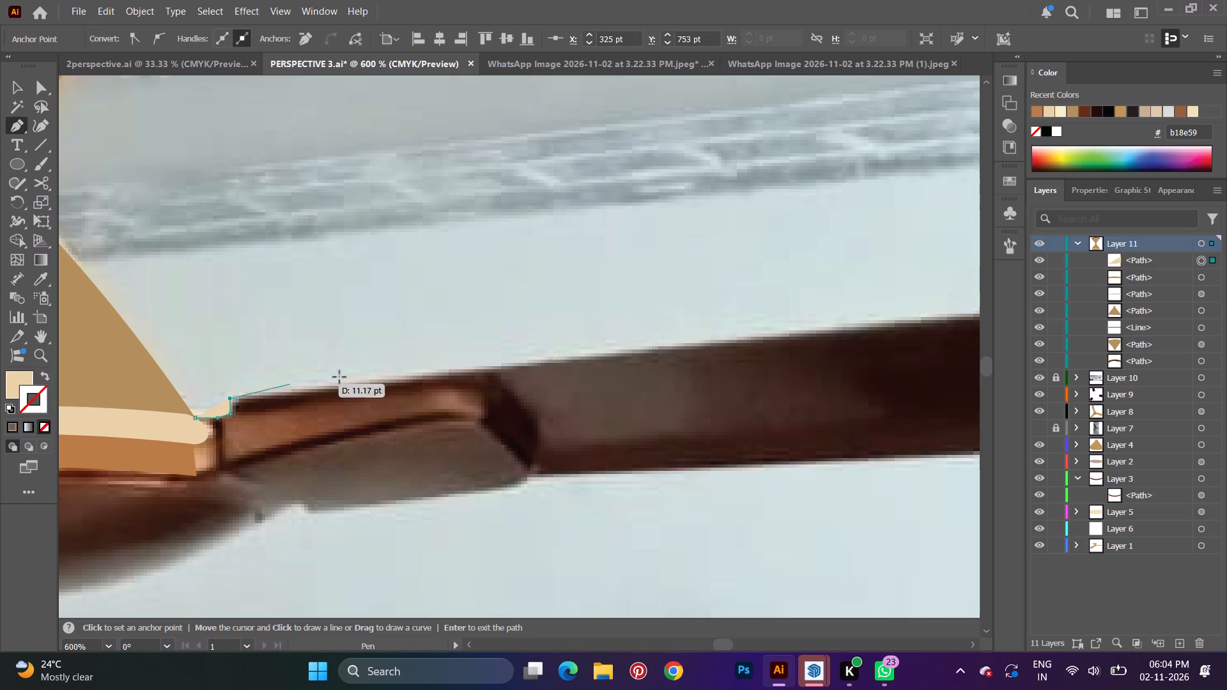
Extend the outline along the blade's top edge to the tip, down around its end, and back along the underside to the bracket.
scroll(495, 386, "down", 2, "alt")
key("space")
key("space")
key("space")
left_click_drag(512, 376, 0, 392)
left_click(536, 335)
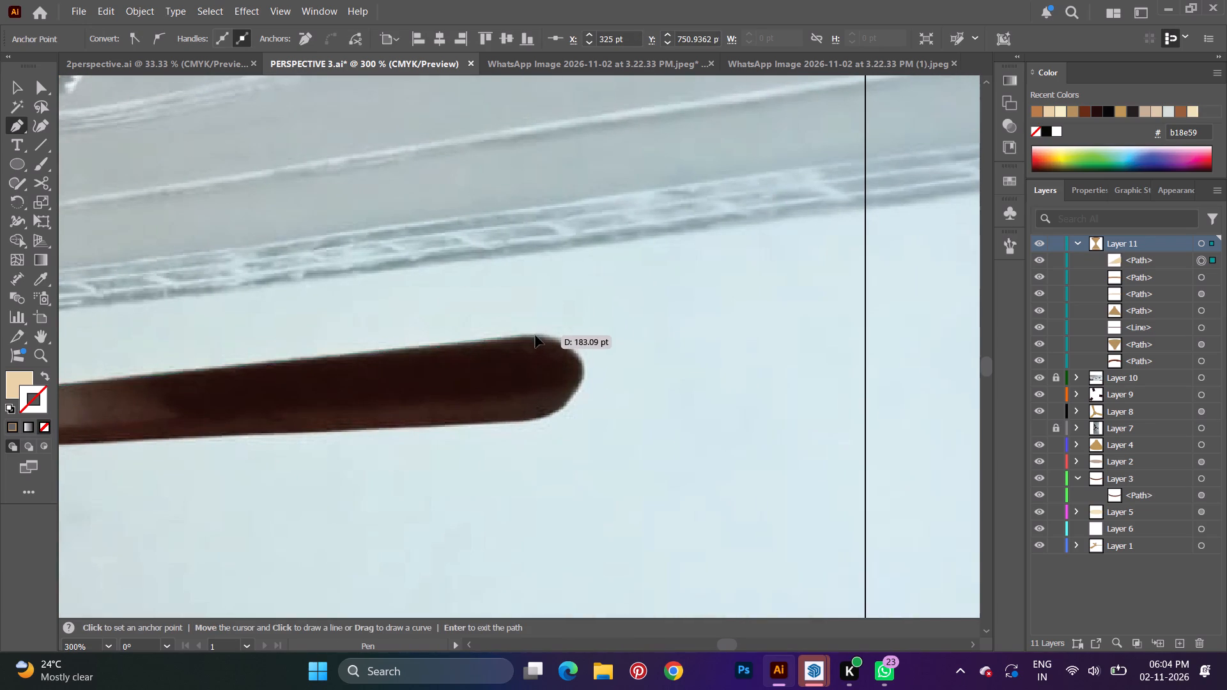
left_click(553, 414)
key("space")
key("space")
key("space")
left_click_drag(424, 494, 941, 454)
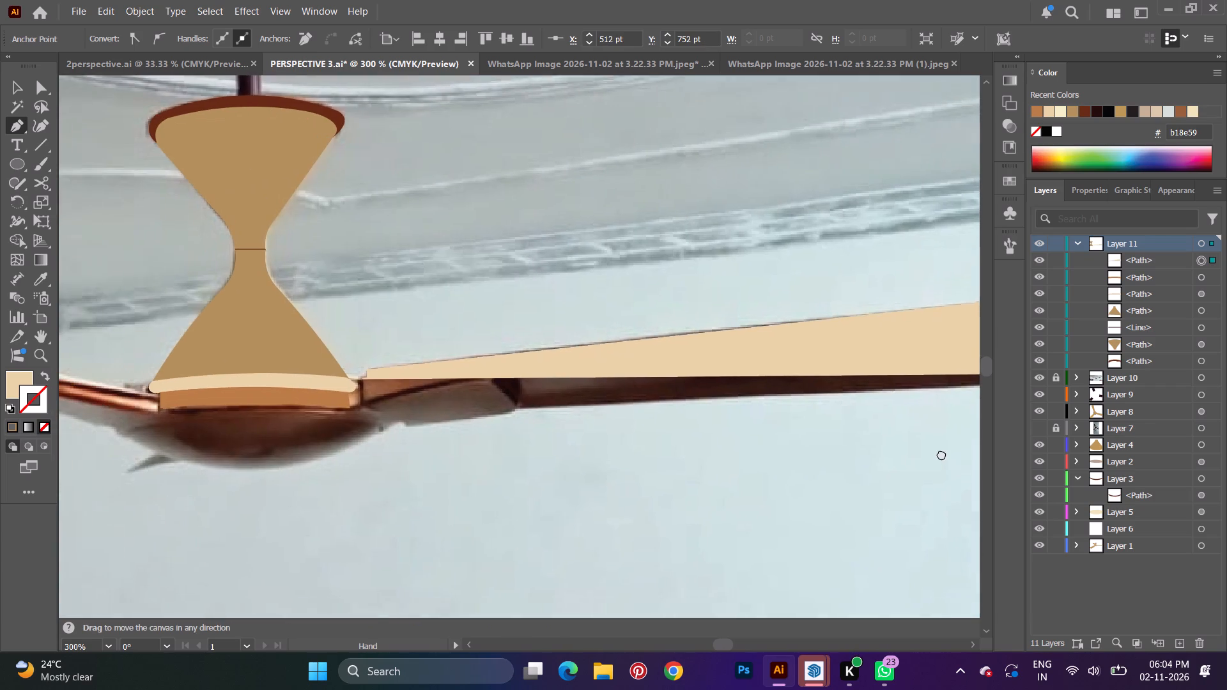
left_click_drag(941, 454, 940, 450)
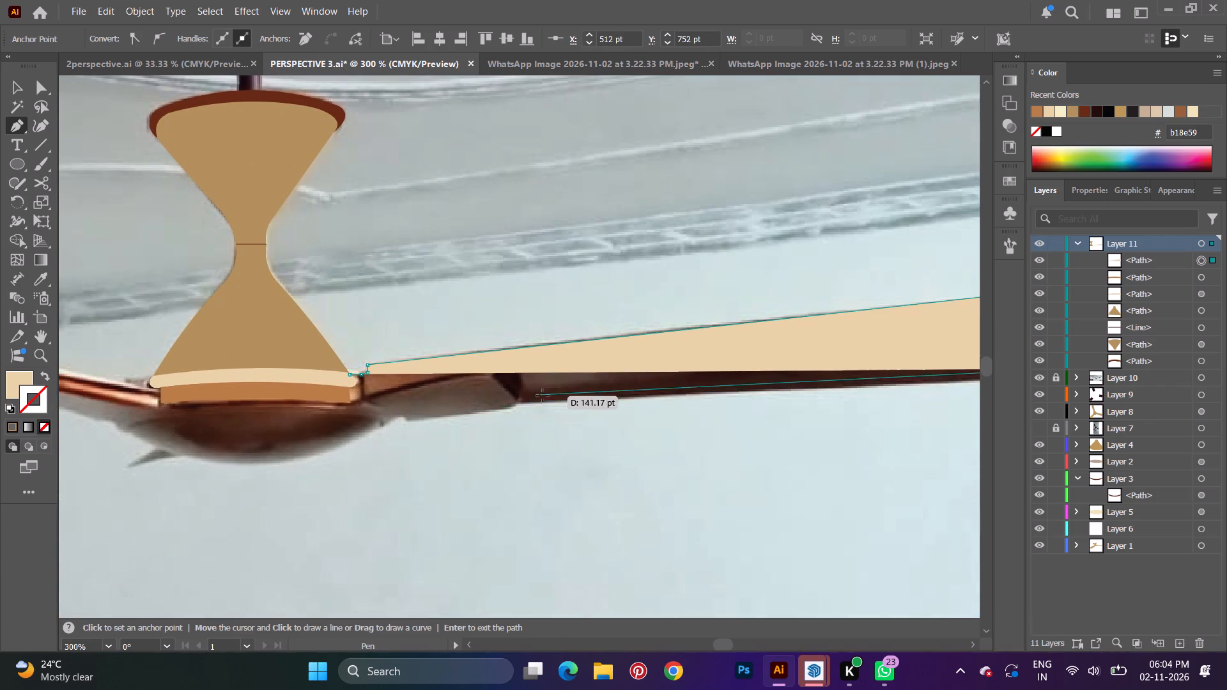
left_click(519, 405)
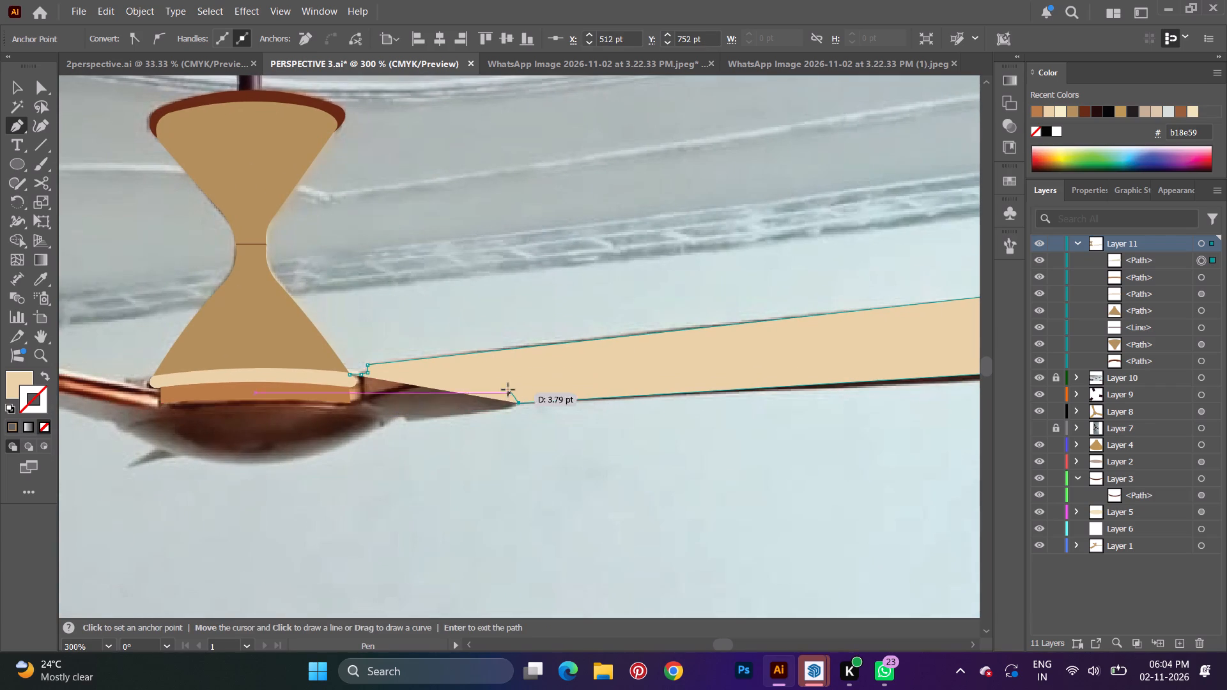
Set the unfinished blade outline's fill to None so the reference photo shows through.
left_click(41, 425)
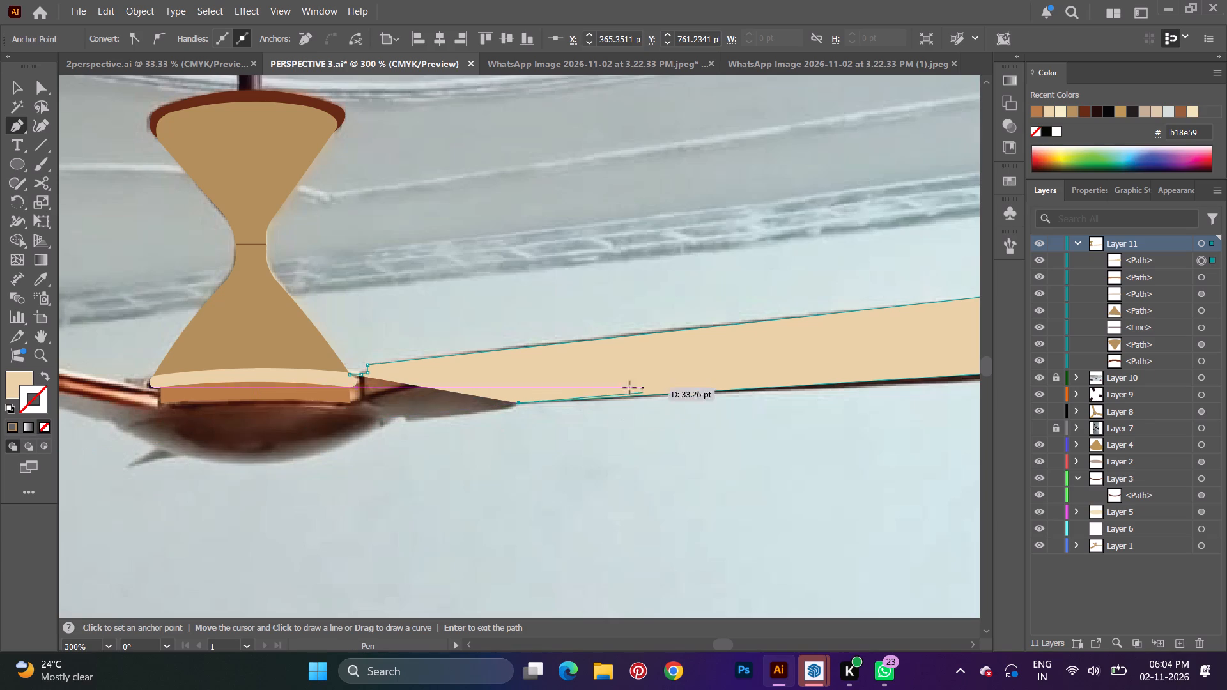
left_click(47, 428)
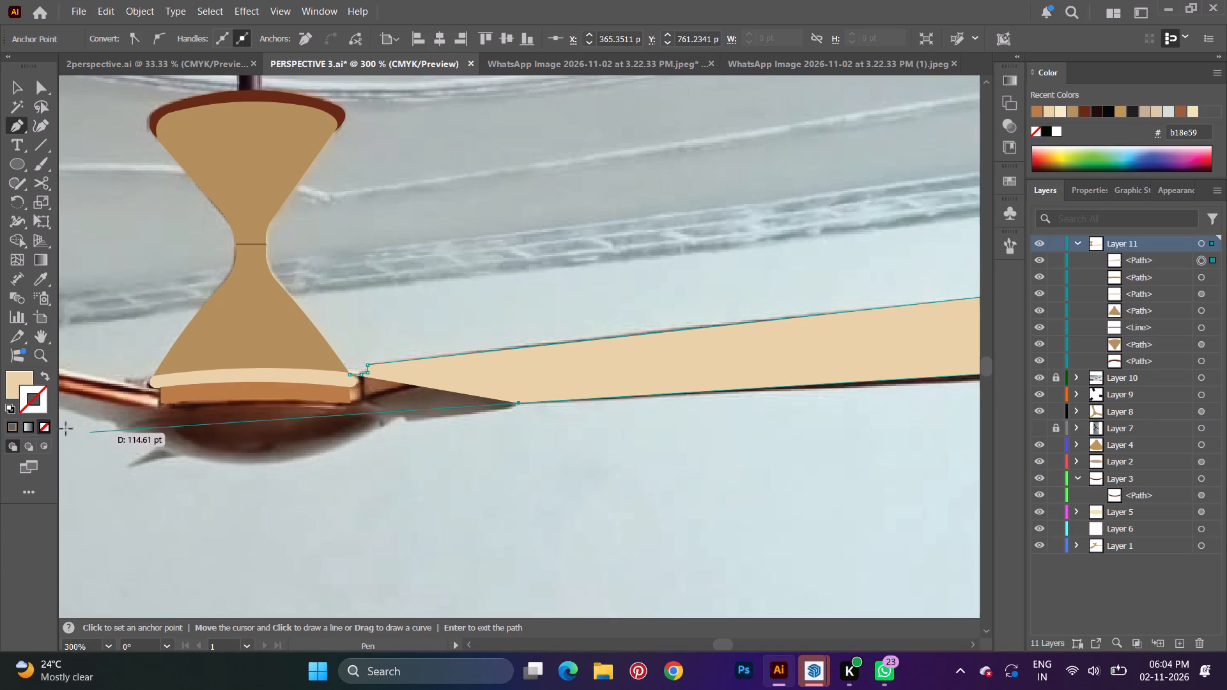
left_click(42, 427)
left_click(45, 424)
left_click(13, 371)
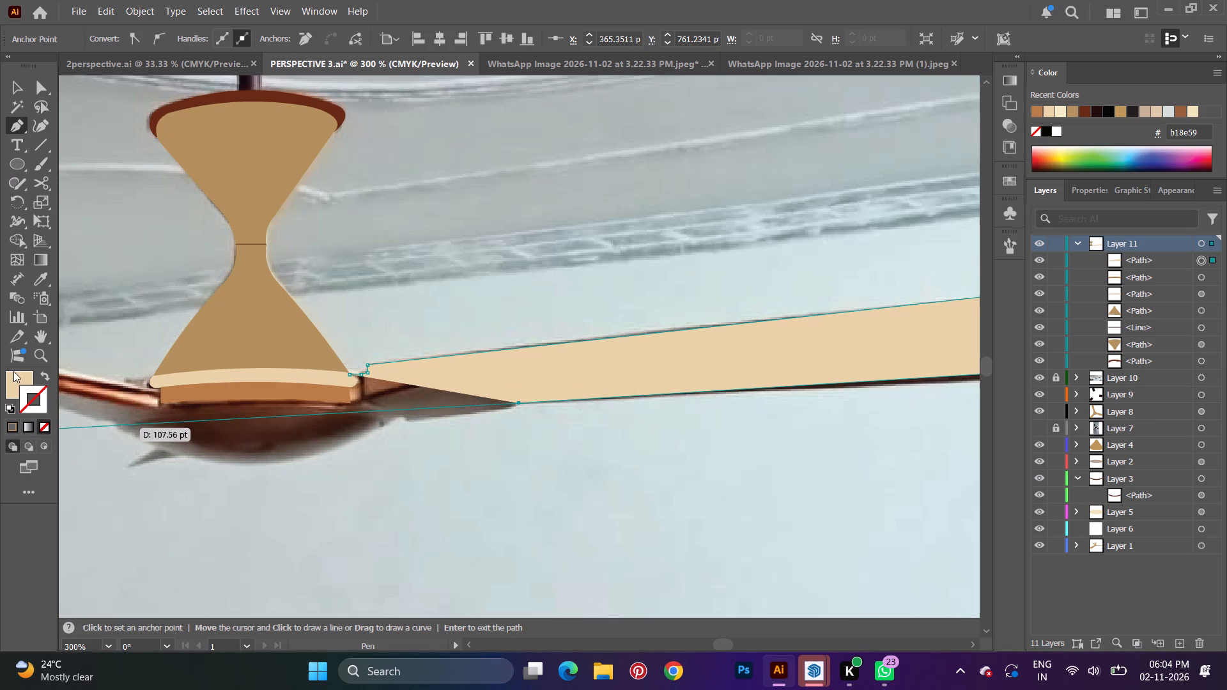
left_click(15, 381)
left_click(42, 428)
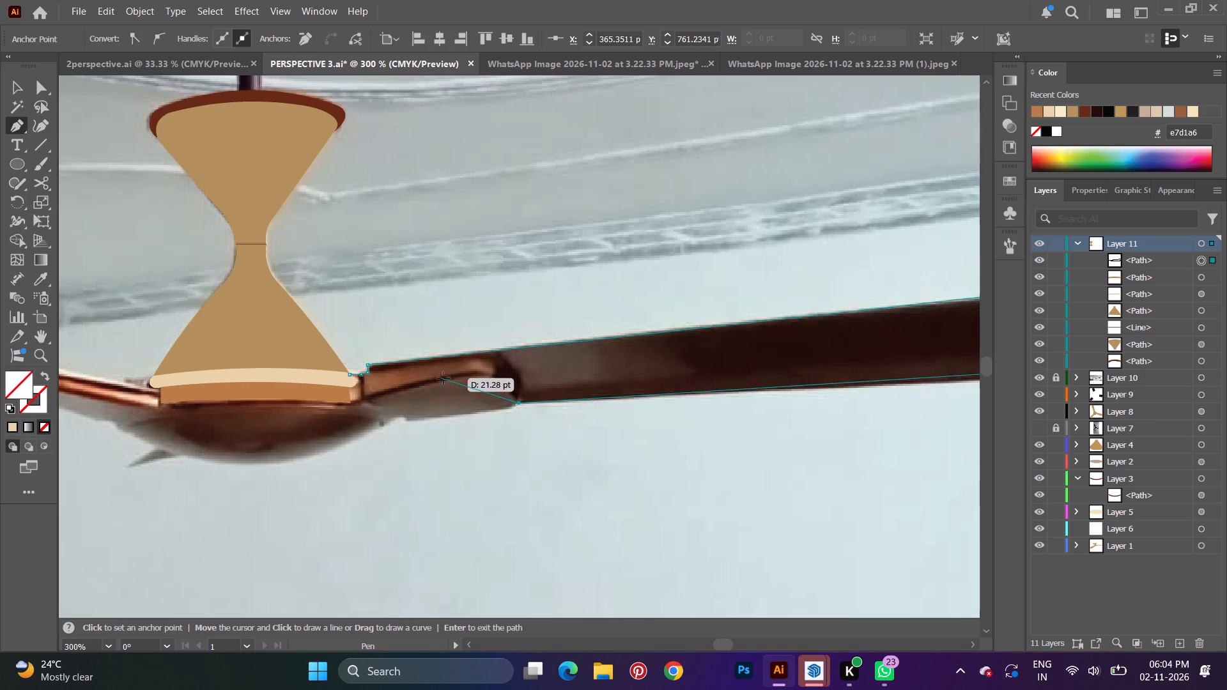
Continue the outline up the bracket's angled end and back along its copper section, closing it at the cone's corner.
left_click(493, 374)
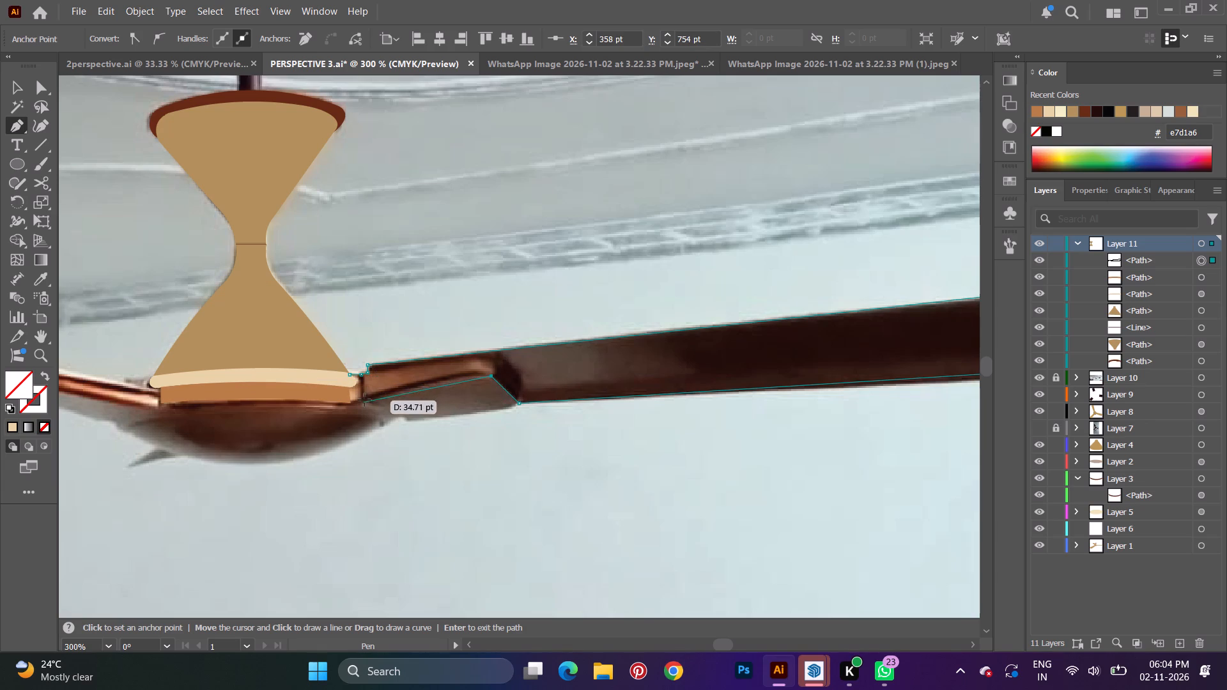
left_click(364, 400)
left_click(362, 374)
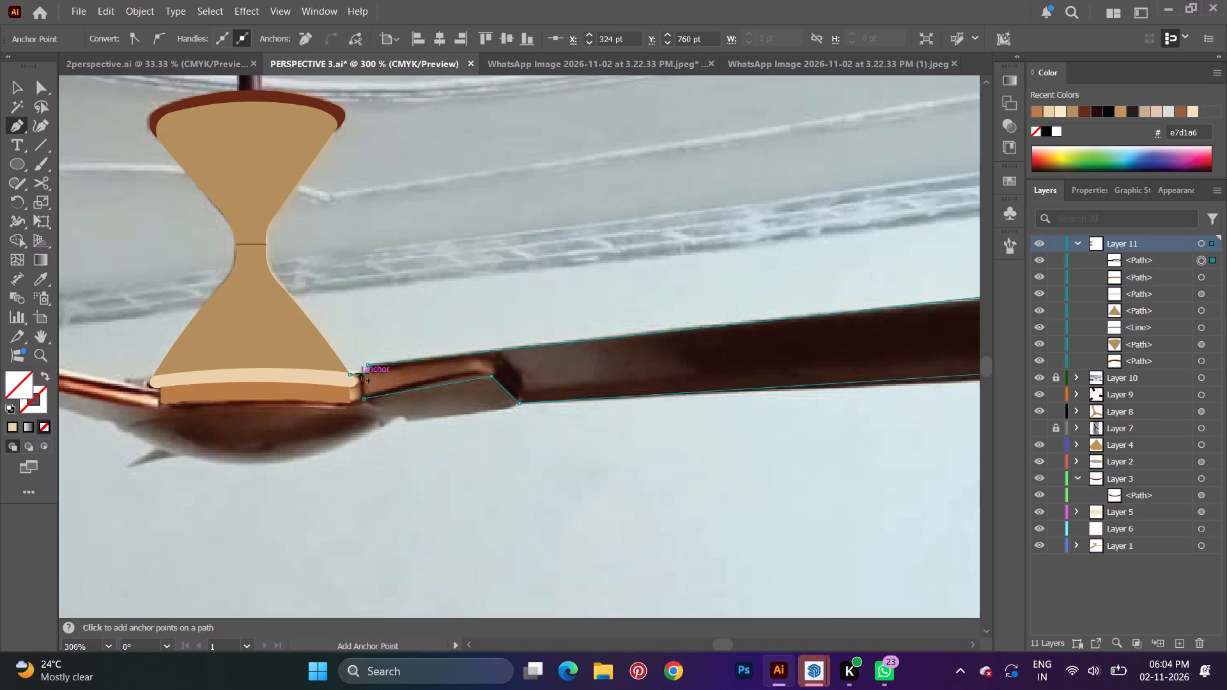
scroll(290, 420, "up", 4, "alt")
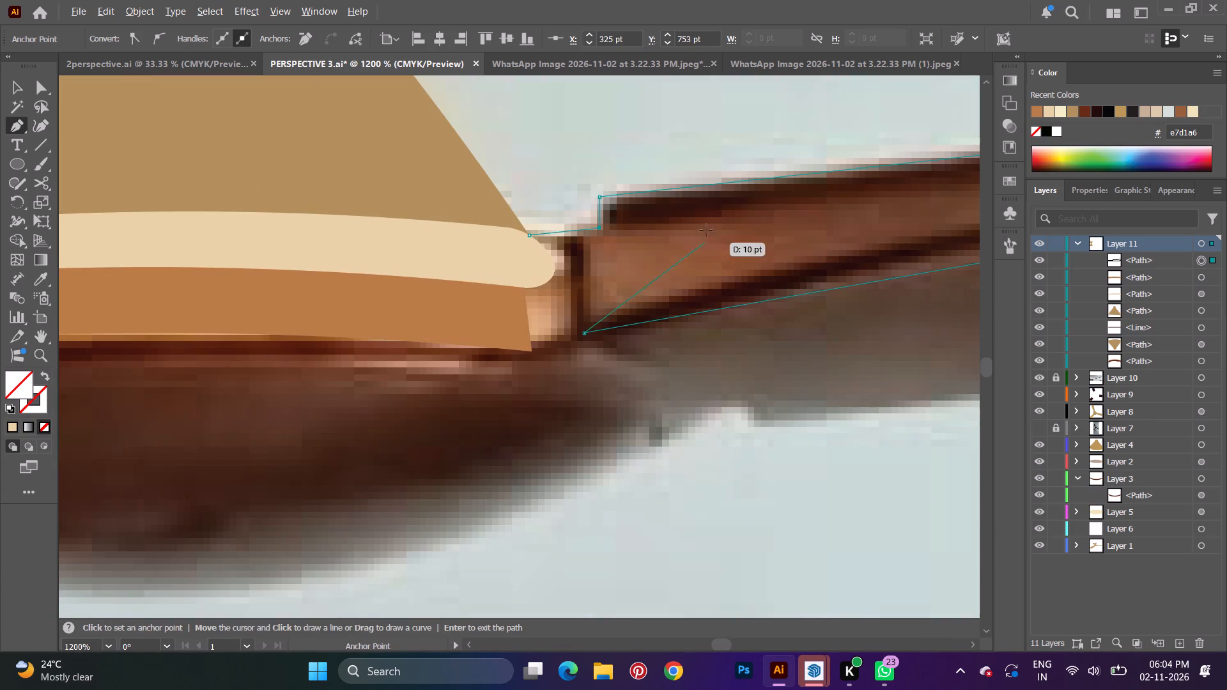
left_click(580, 234)
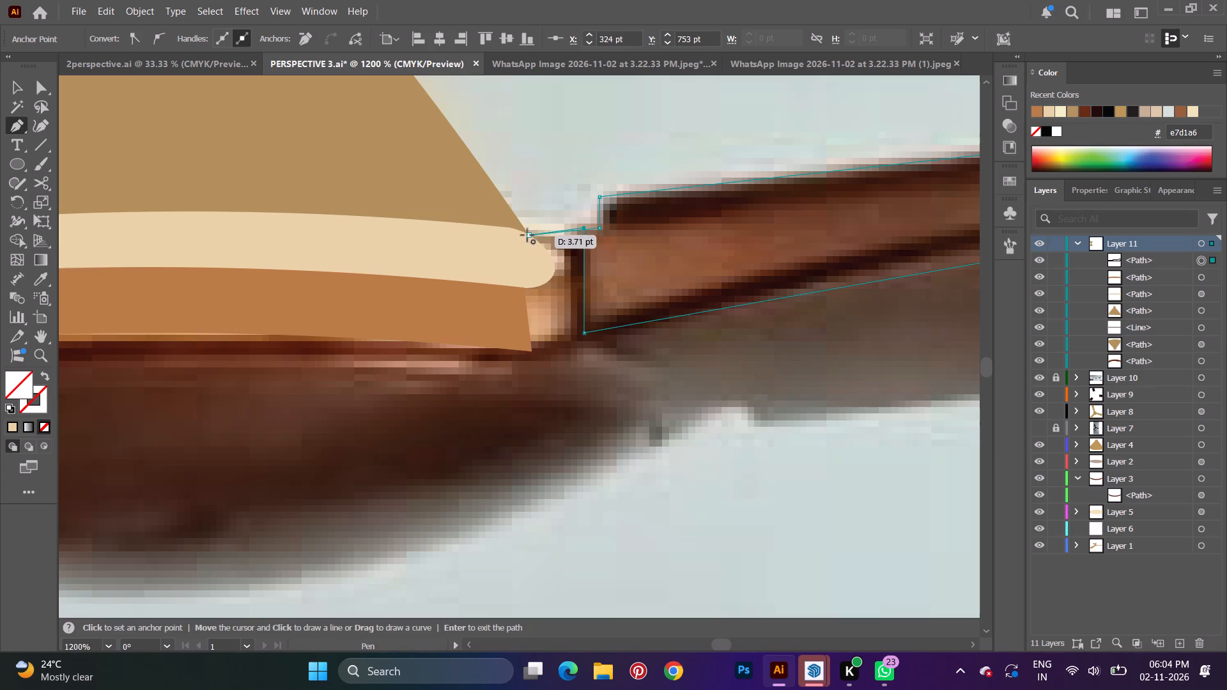
left_click(527, 235)
Pull the blade outline's lower edge down across the grey underside of the bracket with the Curvature tool, leaving it nearly straight.
key("space")
key("space")
key("space")
key("space")
key("space")
left_click_drag(752, 299, 415, 395)
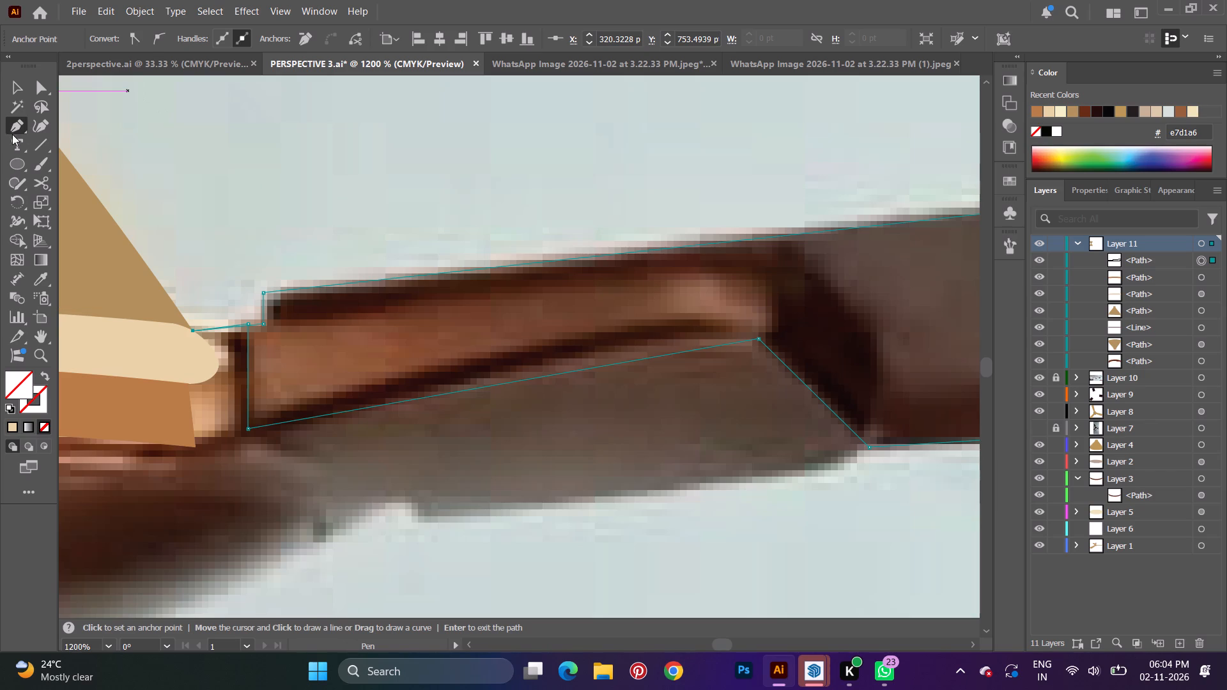
left_click(37, 120)
left_click_drag(603, 367, 595, 355)
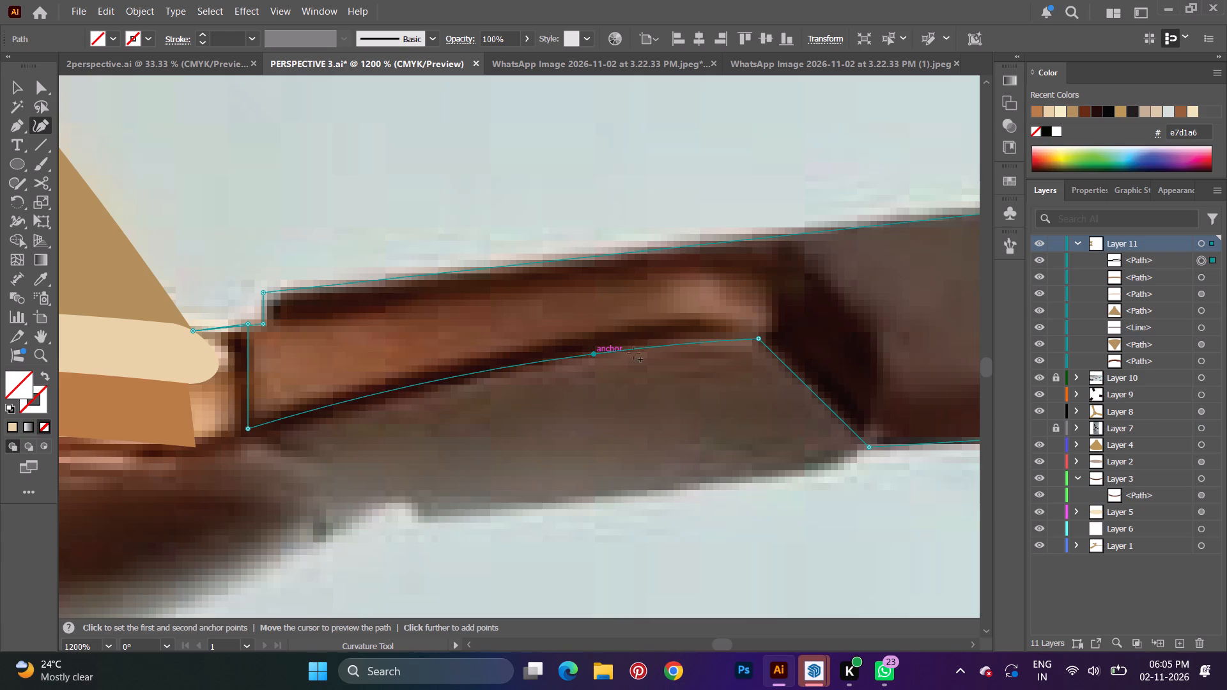
left_click_drag(757, 338, 588, 463)
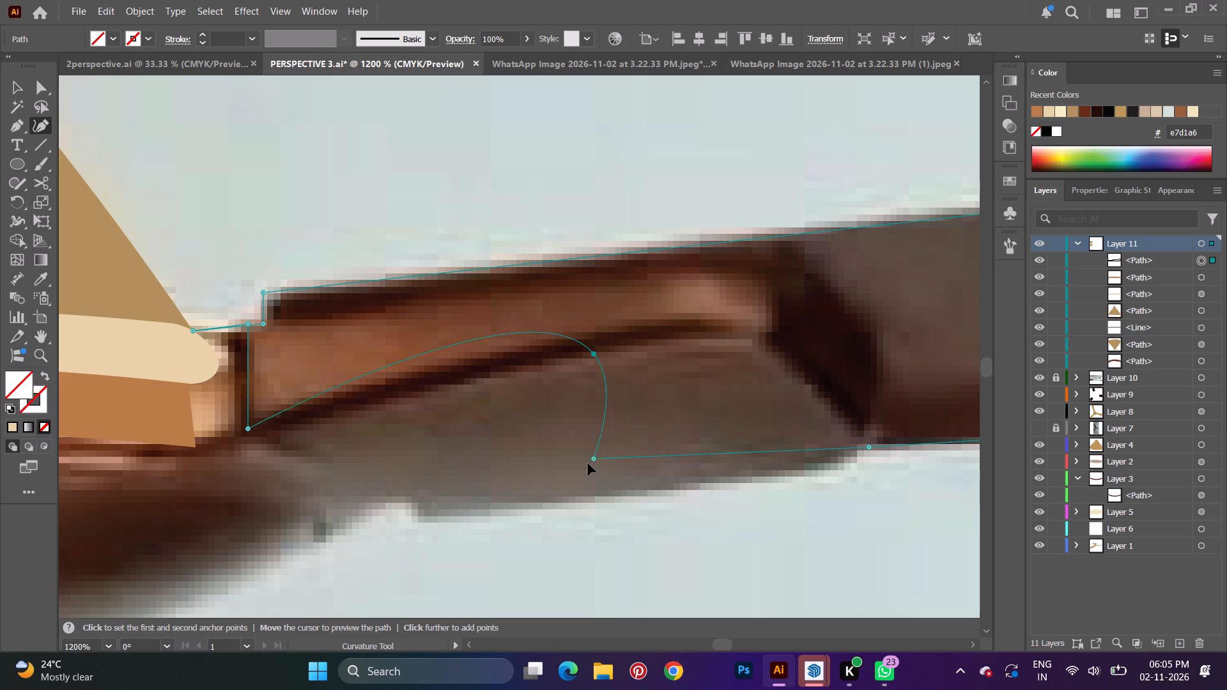
left_click_drag(588, 463, 579, 464)
left_click_drag(592, 353, 457, 433)
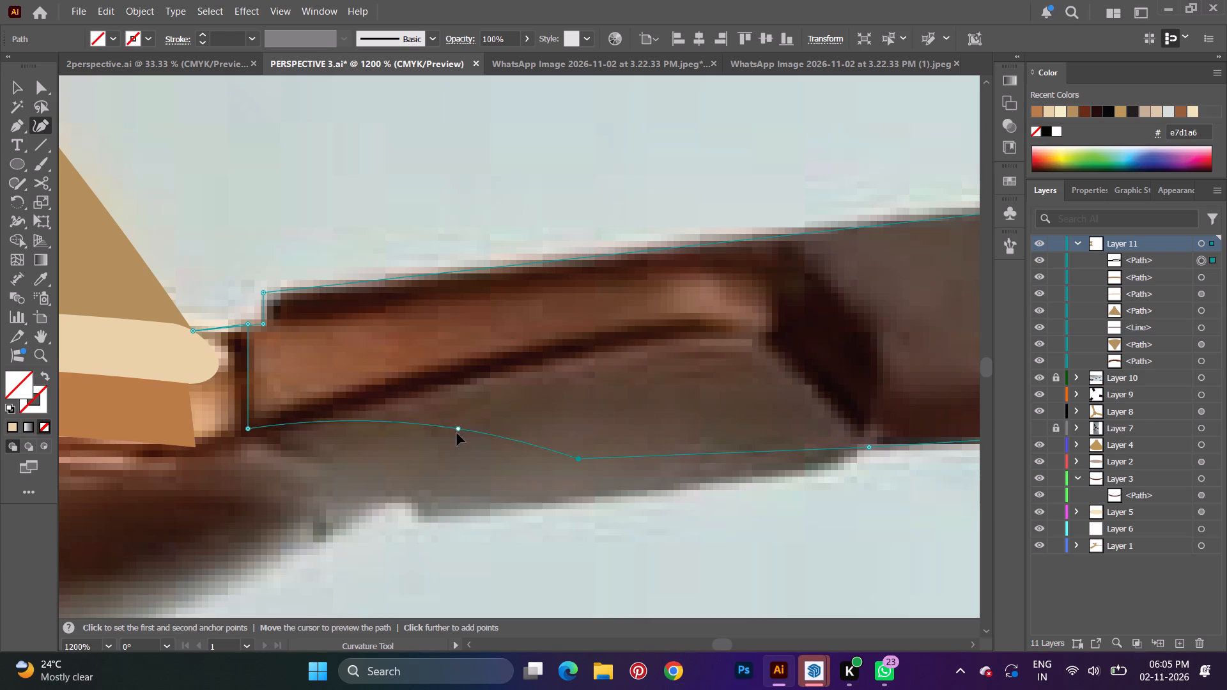
left_click_drag(457, 433, 447, 445)
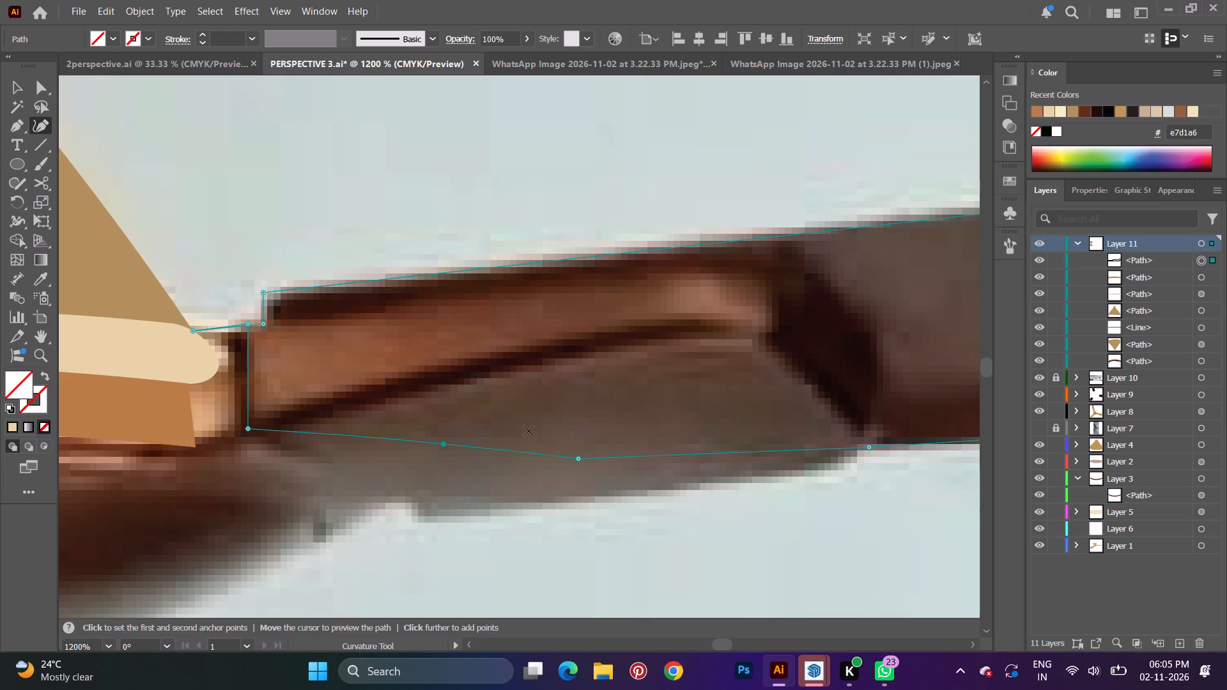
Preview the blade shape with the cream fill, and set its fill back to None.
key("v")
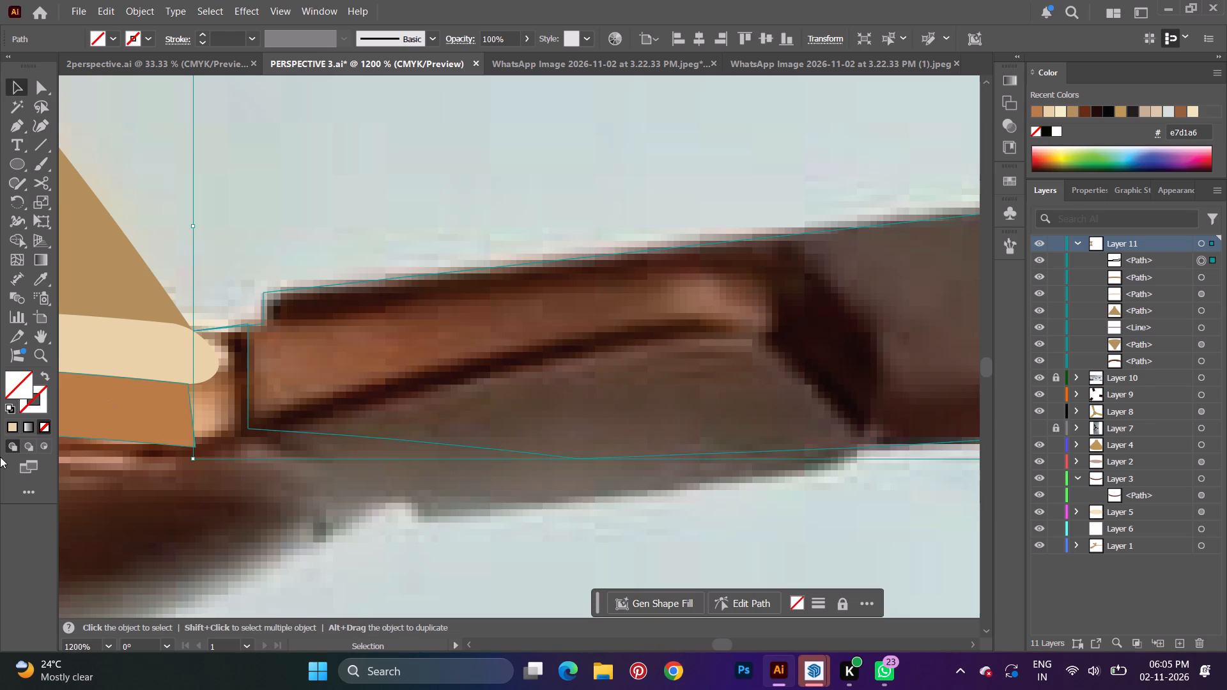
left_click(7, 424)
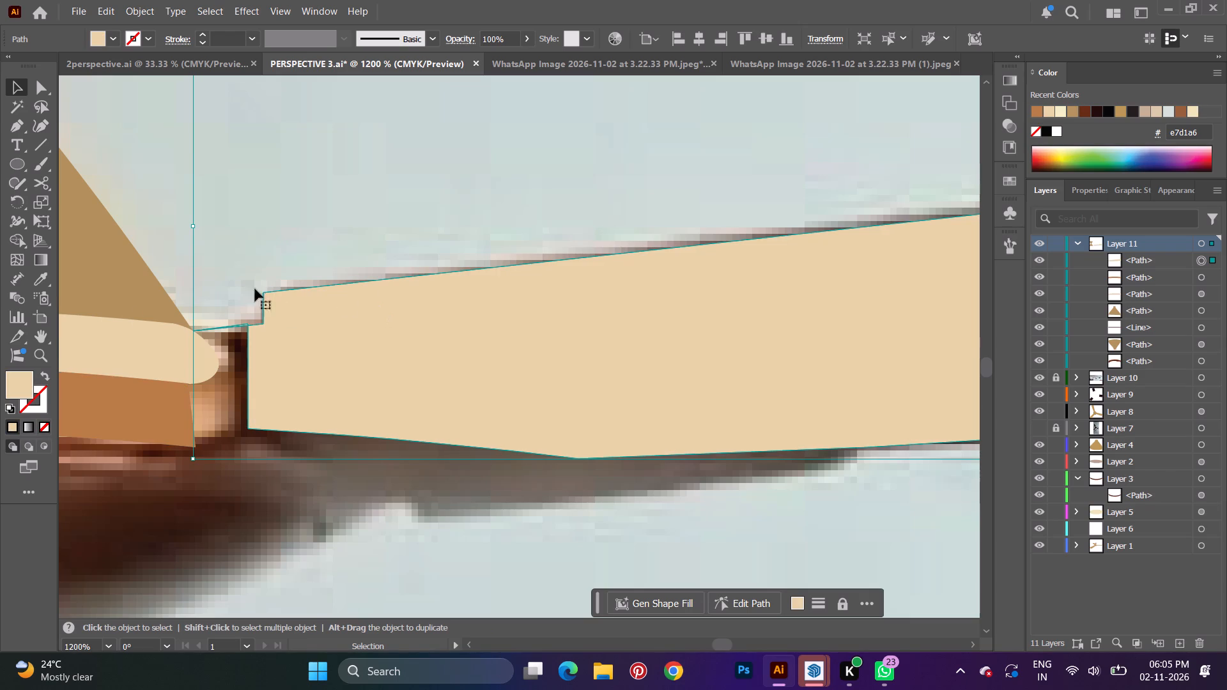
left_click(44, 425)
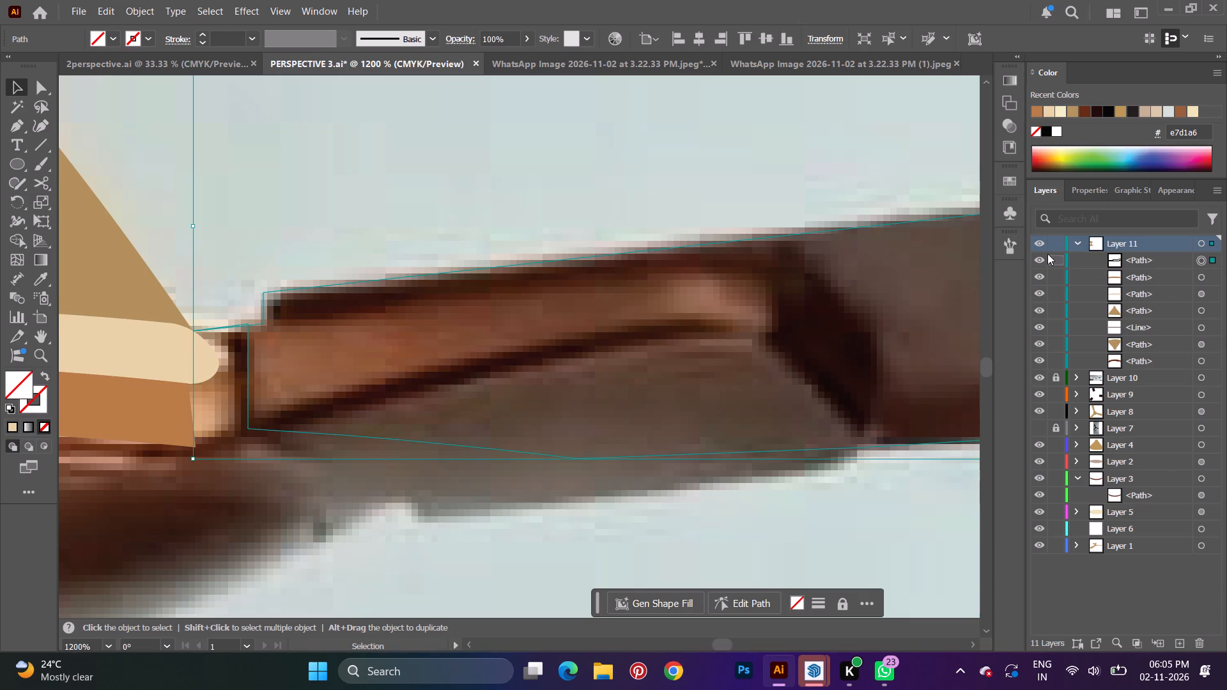
Outline the bracket's copper face and dark angled end as a closed six-point Pen path, starting at its upper inner corner.
scroll(584, 316, "down", 1, "alt")
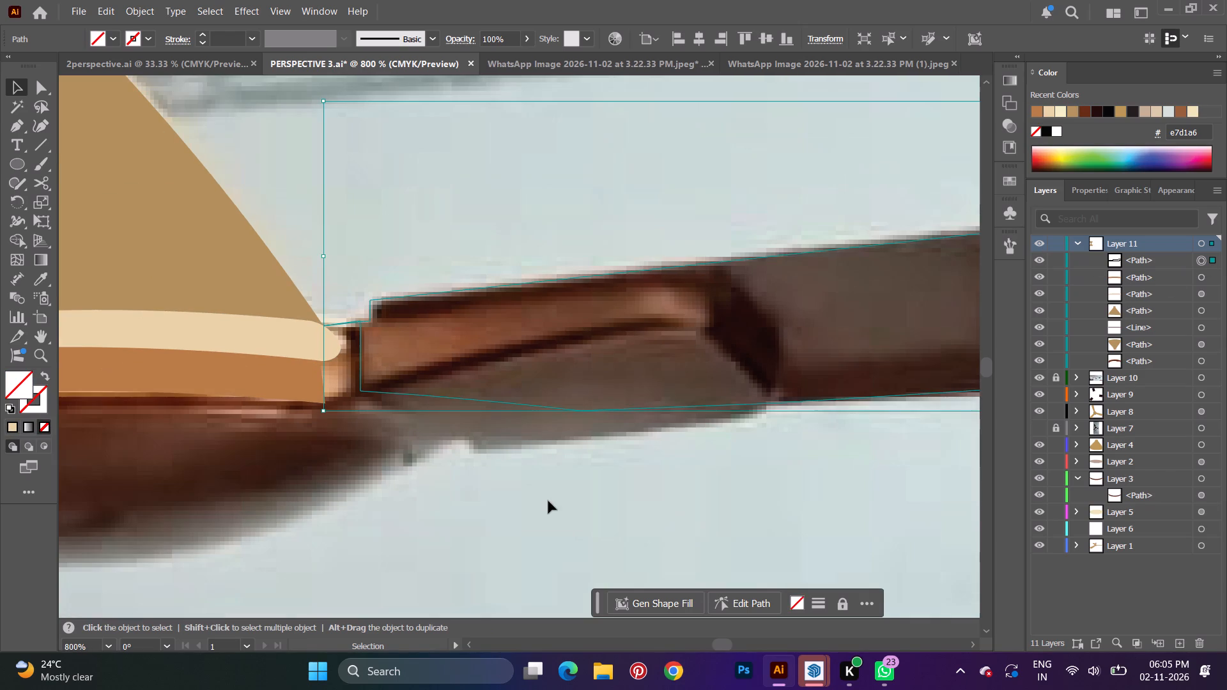
left_click(548, 501)
left_click(23, 123)
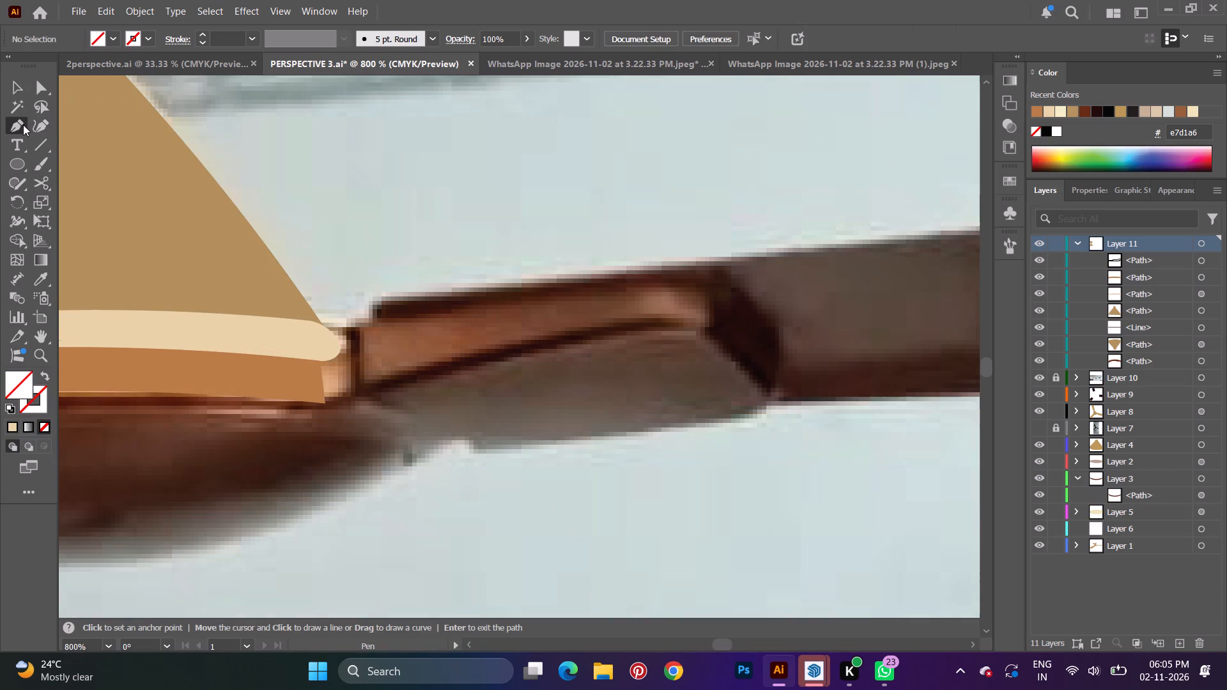
left_click(359, 319)
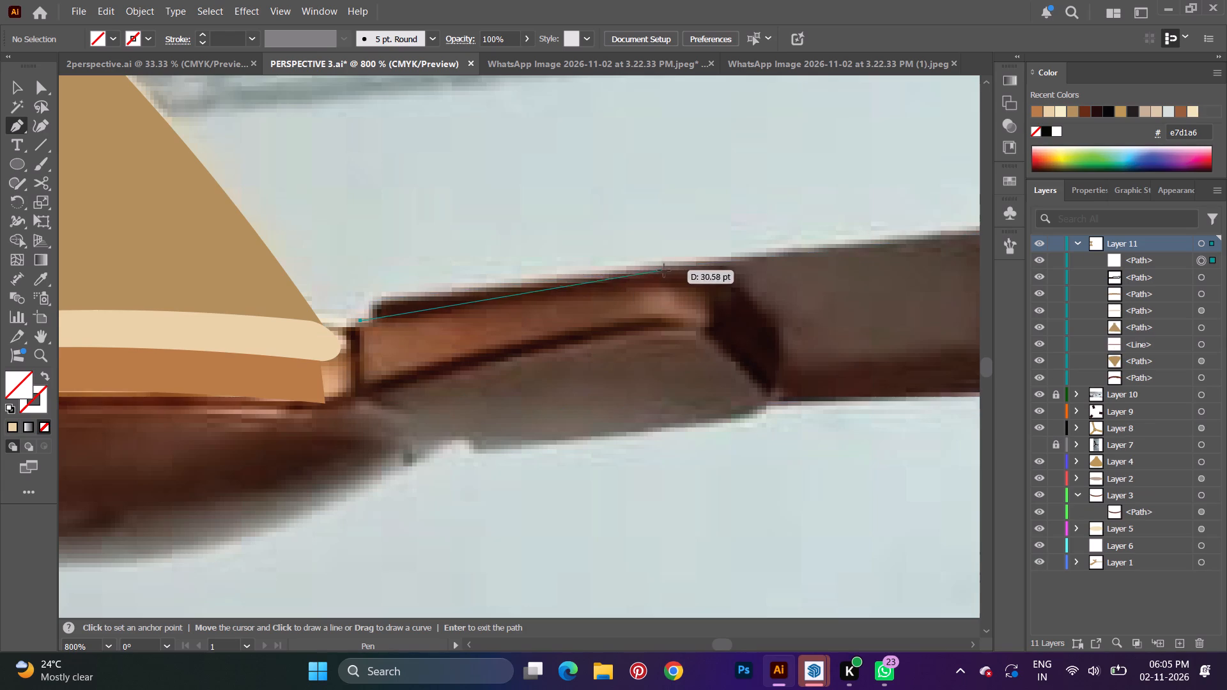
left_click(713, 269)
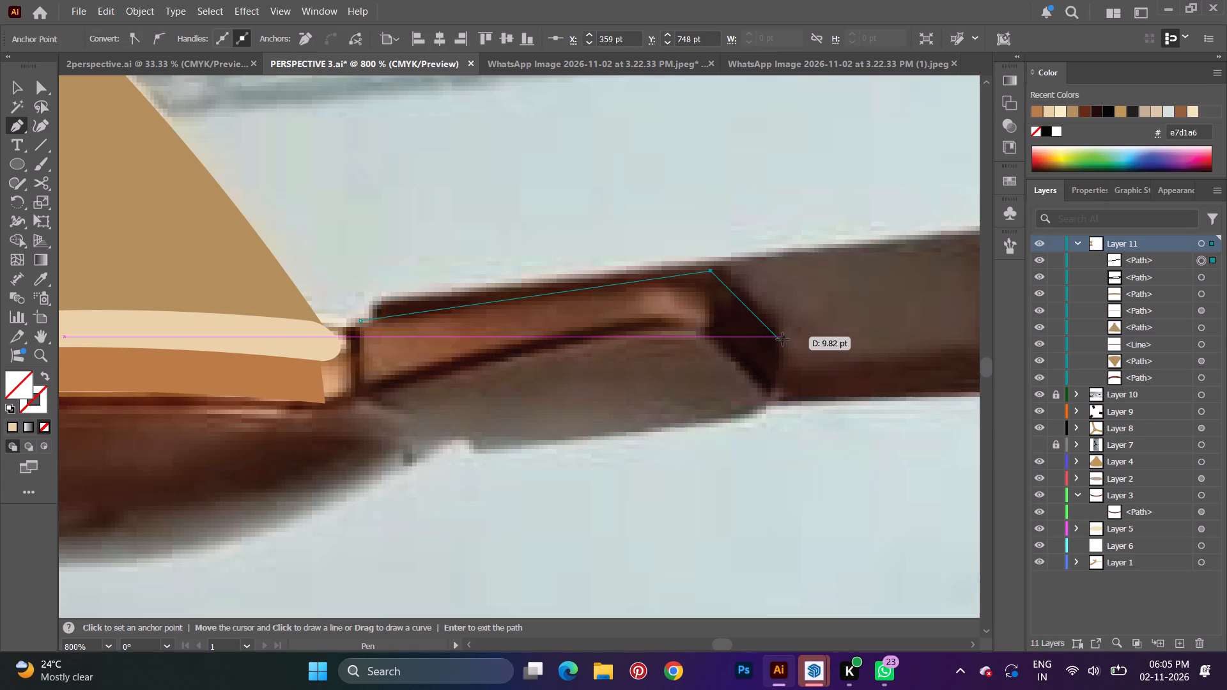
left_click(781, 339)
left_click(773, 397)
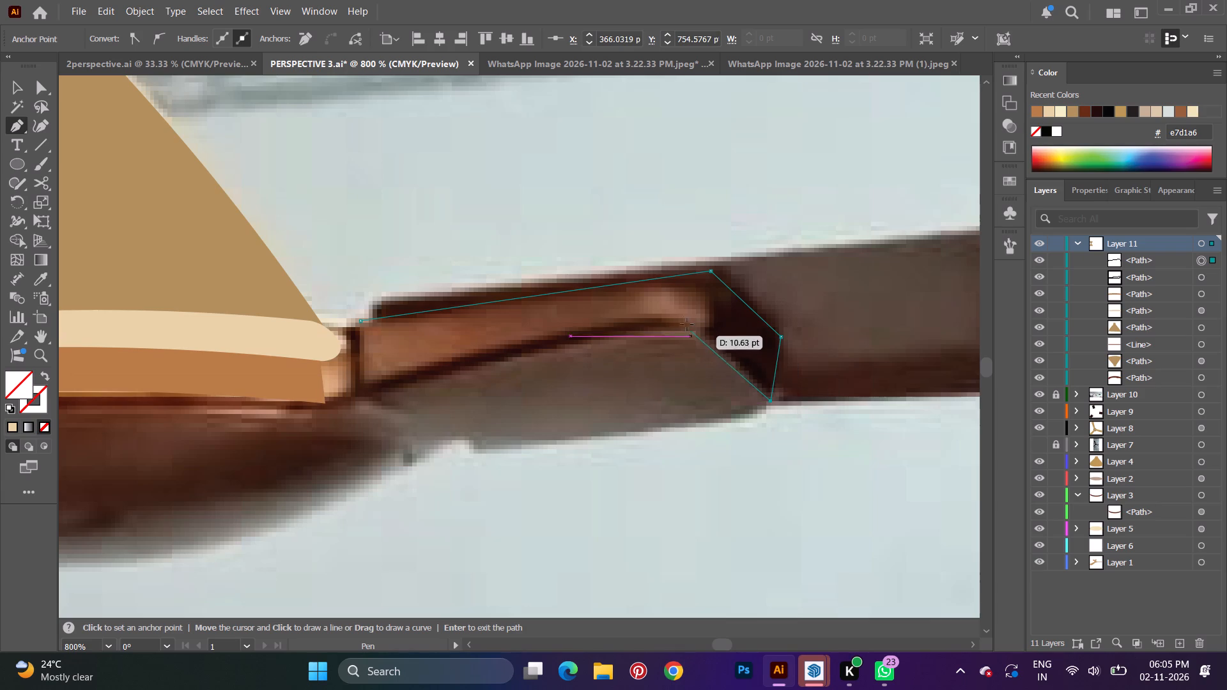
left_click(707, 333)
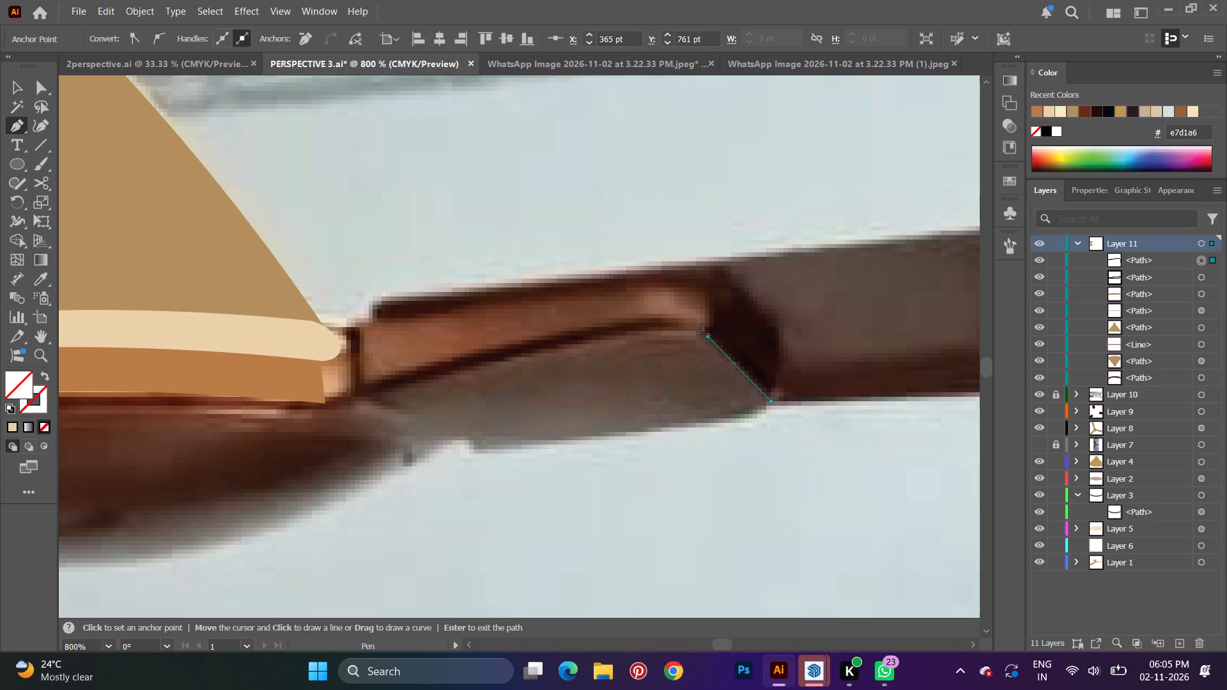
left_click(361, 394)
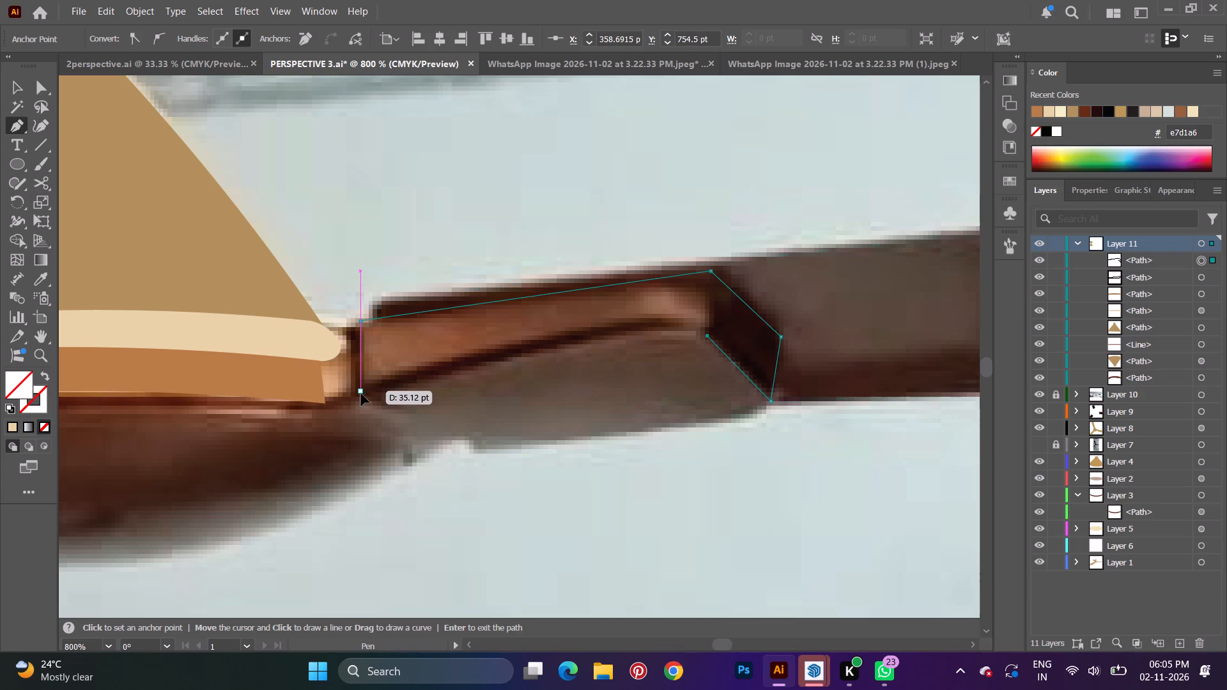
left_click(360, 321)
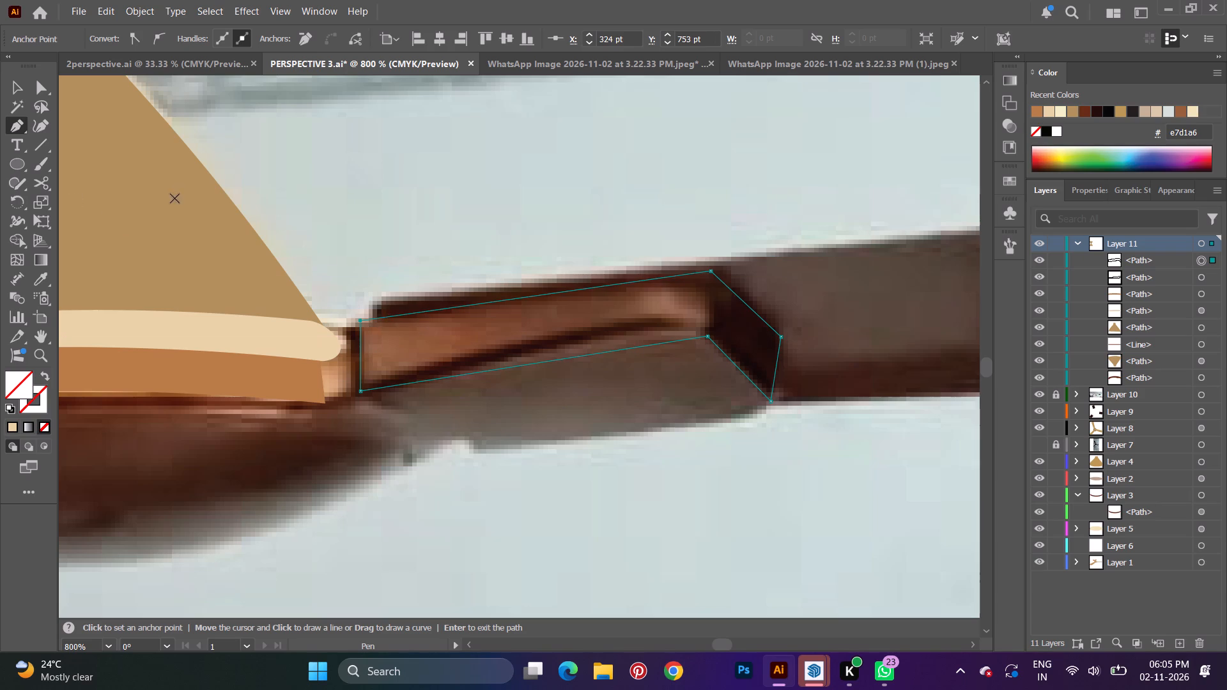
Curve the copper outline's lower edge along the dark shadow line with the Curvature tool, and round its outer end.
left_click(38, 126)
left_click_drag(598, 355, 590, 344)
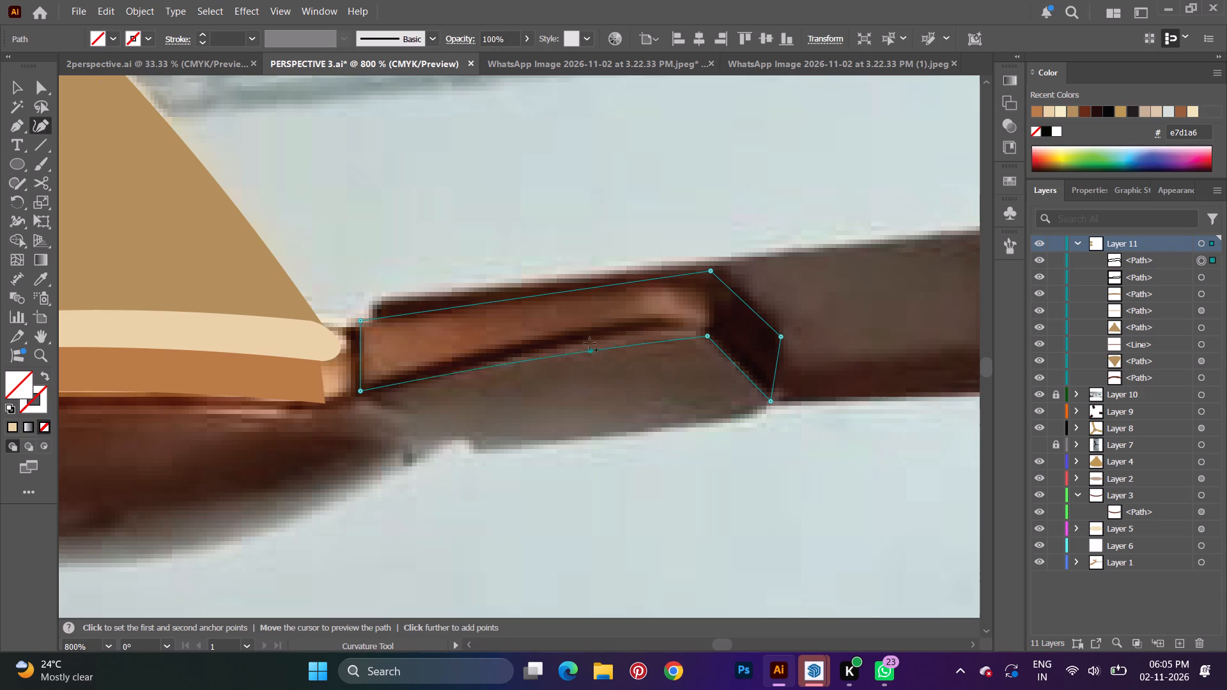
left_click_drag(590, 344, 587, 348)
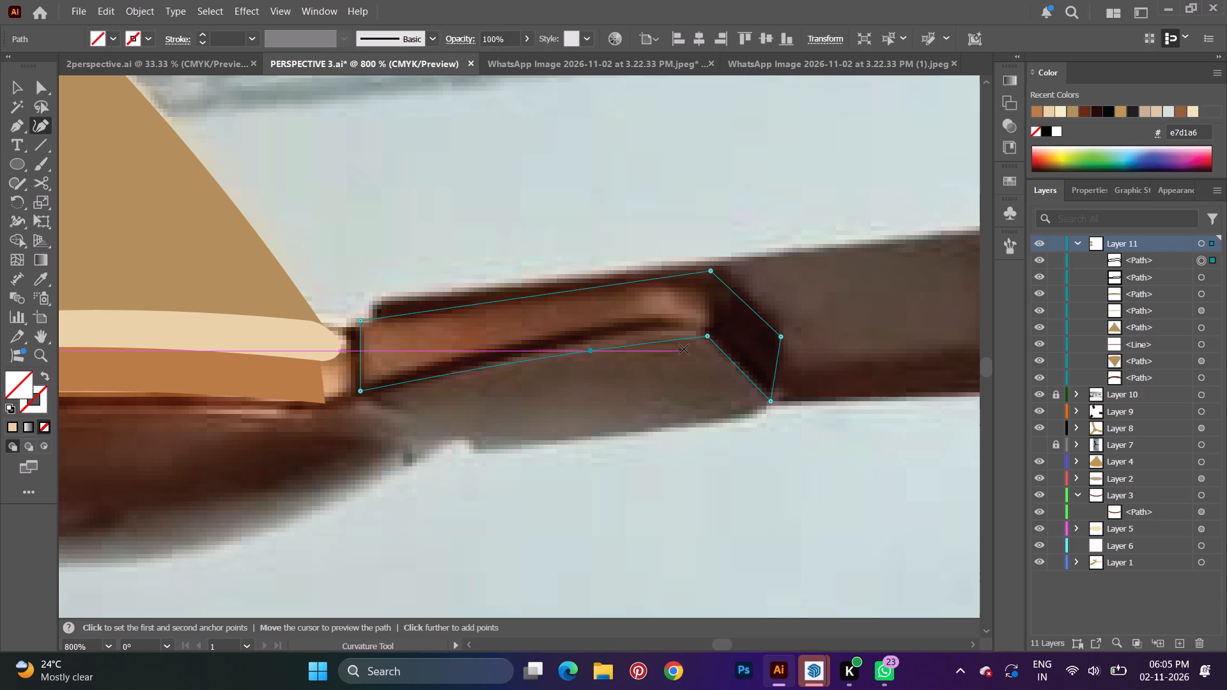
left_click_drag(675, 337, 661, 328)
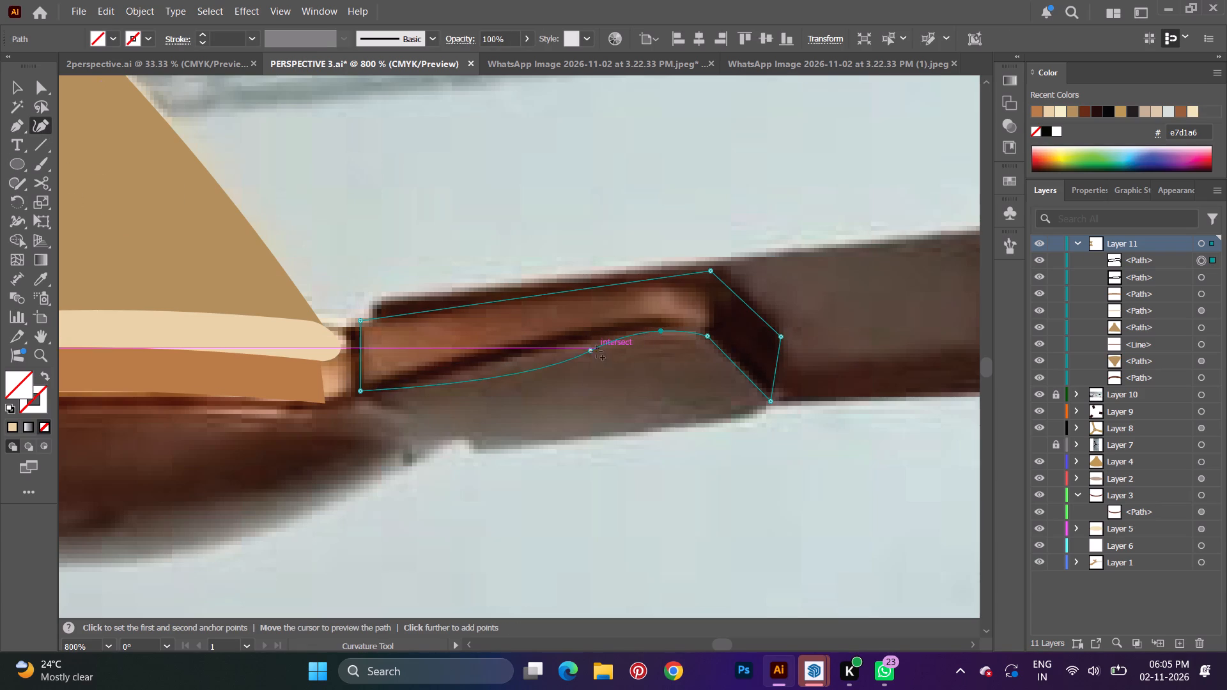
left_click_drag(591, 349, 576, 343)
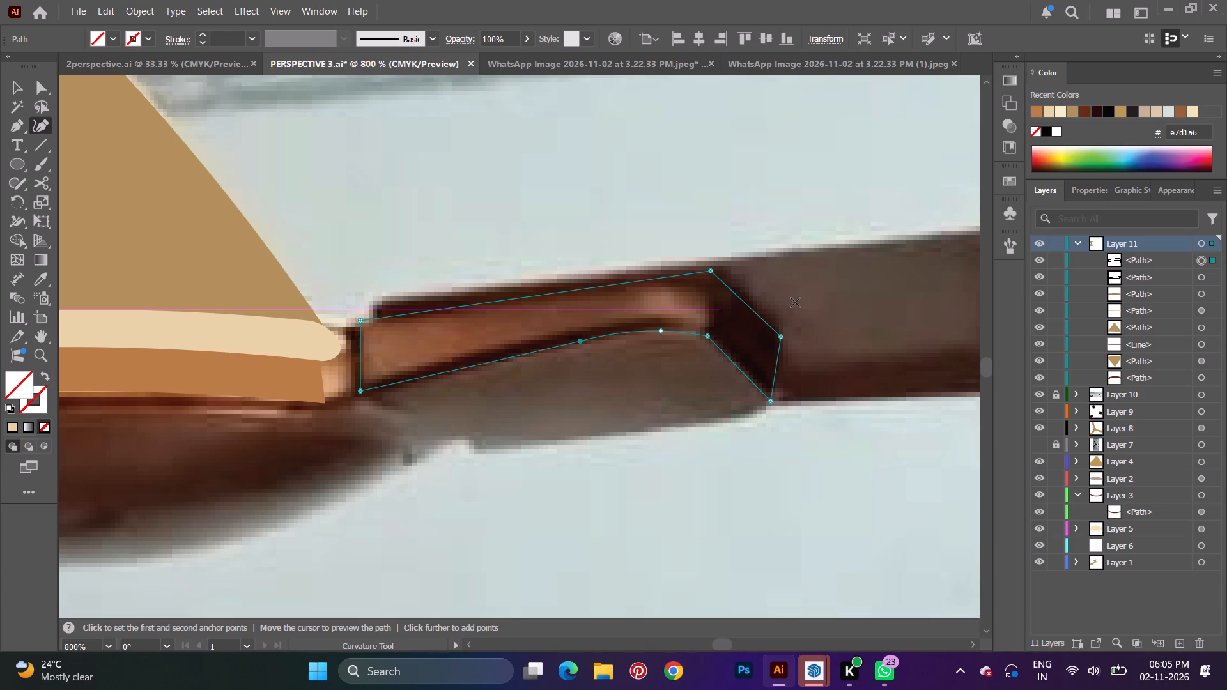
left_click_drag(706, 335, 700, 330)
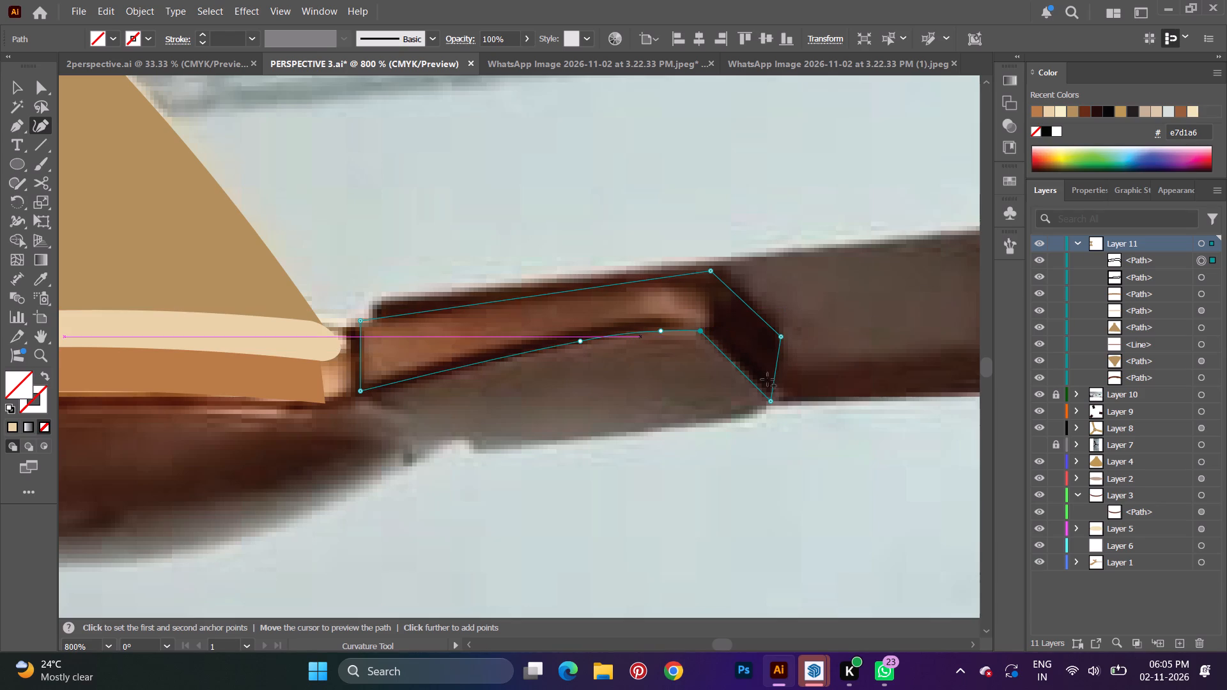
left_click(776, 371)
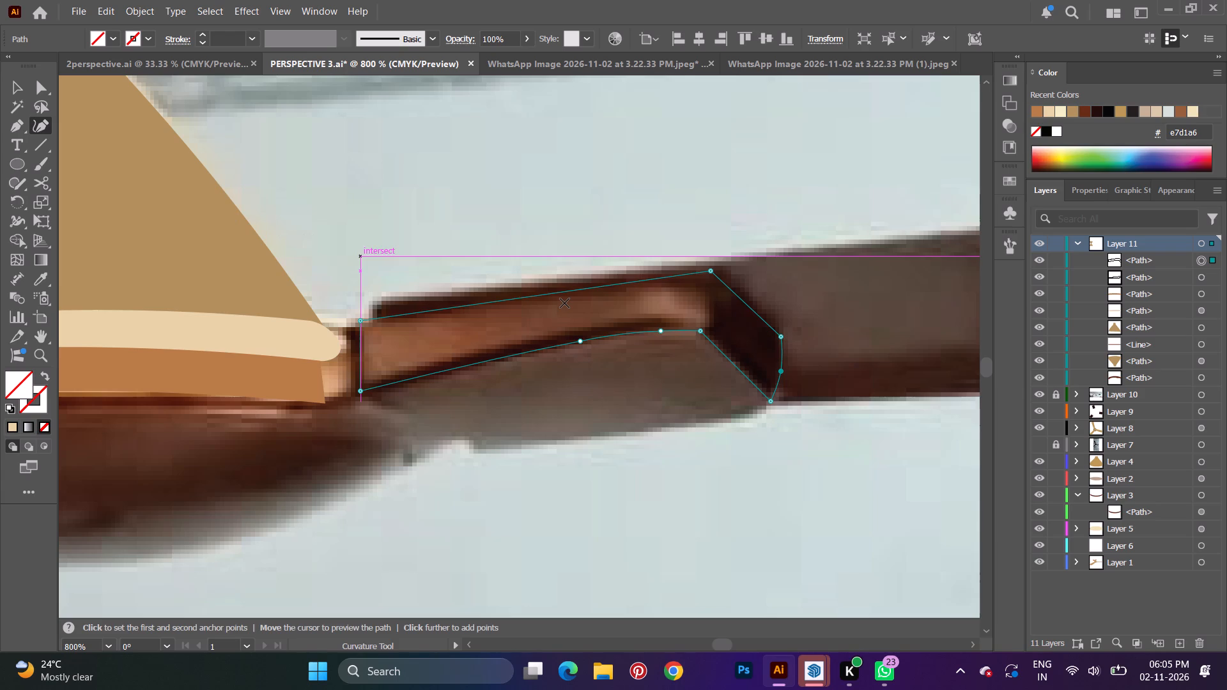
Fill the copper bracket shape with the brown 69432c sampled from the reference photo, and deselect it.
key("i")
left_click(599, 309)
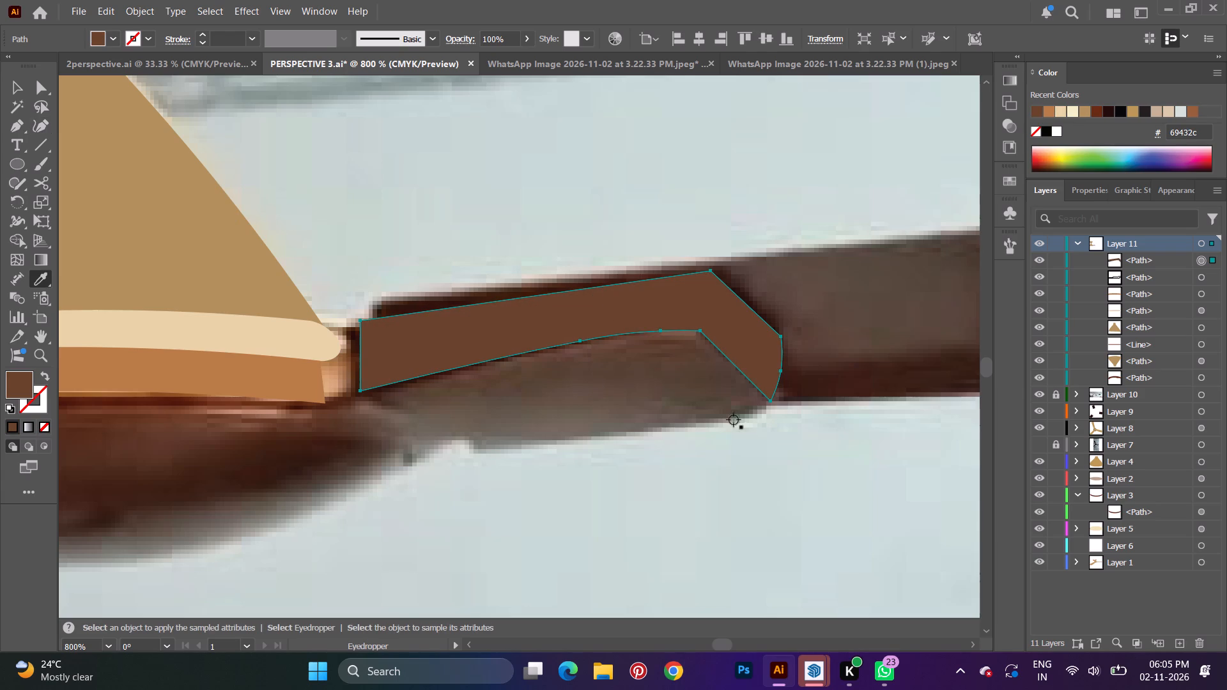
key("v")
left_click_drag(655, 609, 658, 595)
left_click(653, 521)
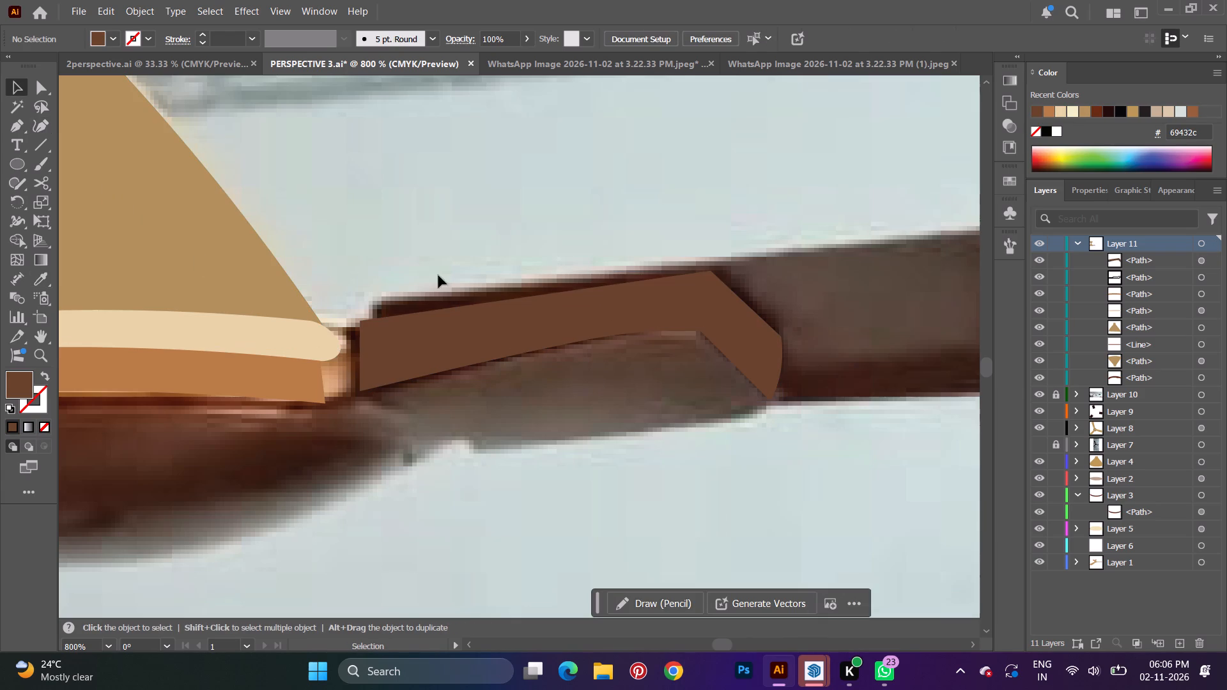
Sample the grey-brown 675b4b from the bracket's underside in the photo as the fill for a new Pen shape.
left_click(5, 123)
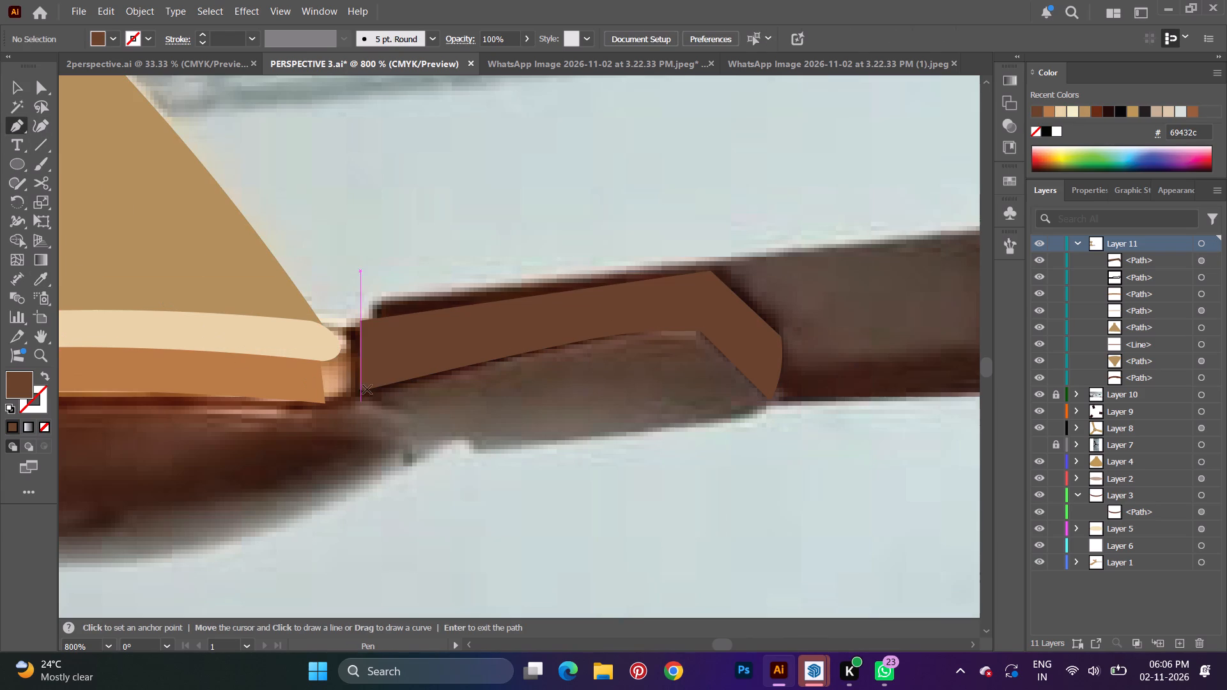
left_click(359, 392)
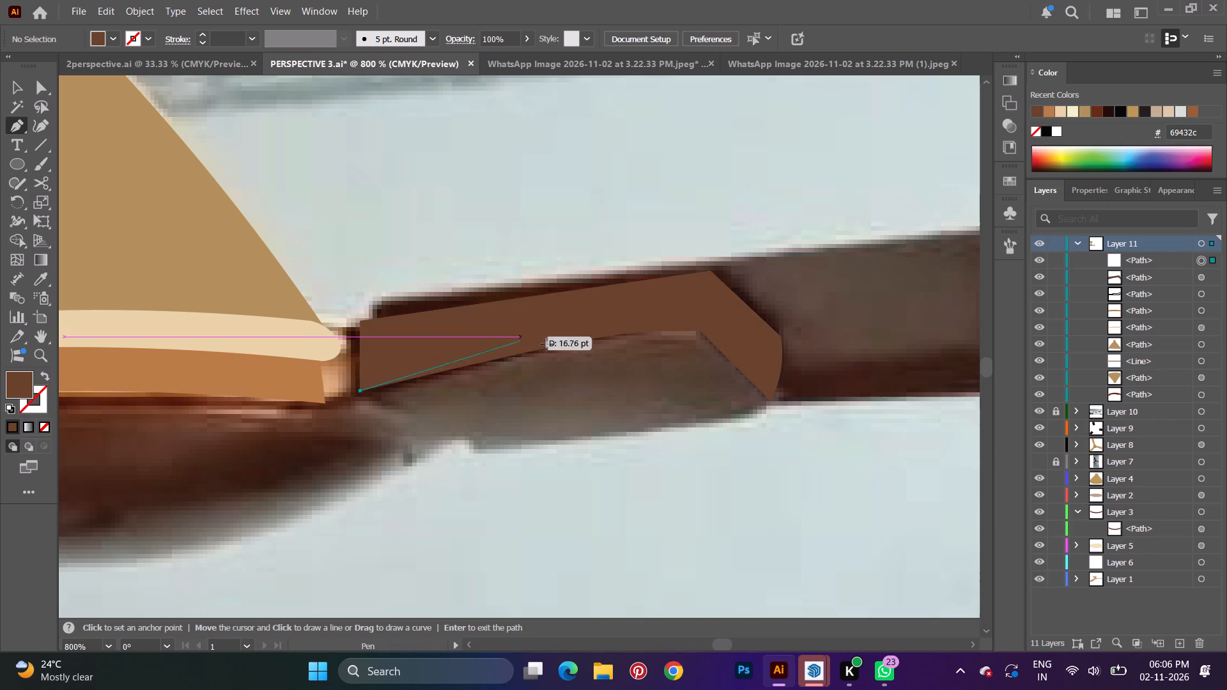
key("i")
left_click(559, 402)
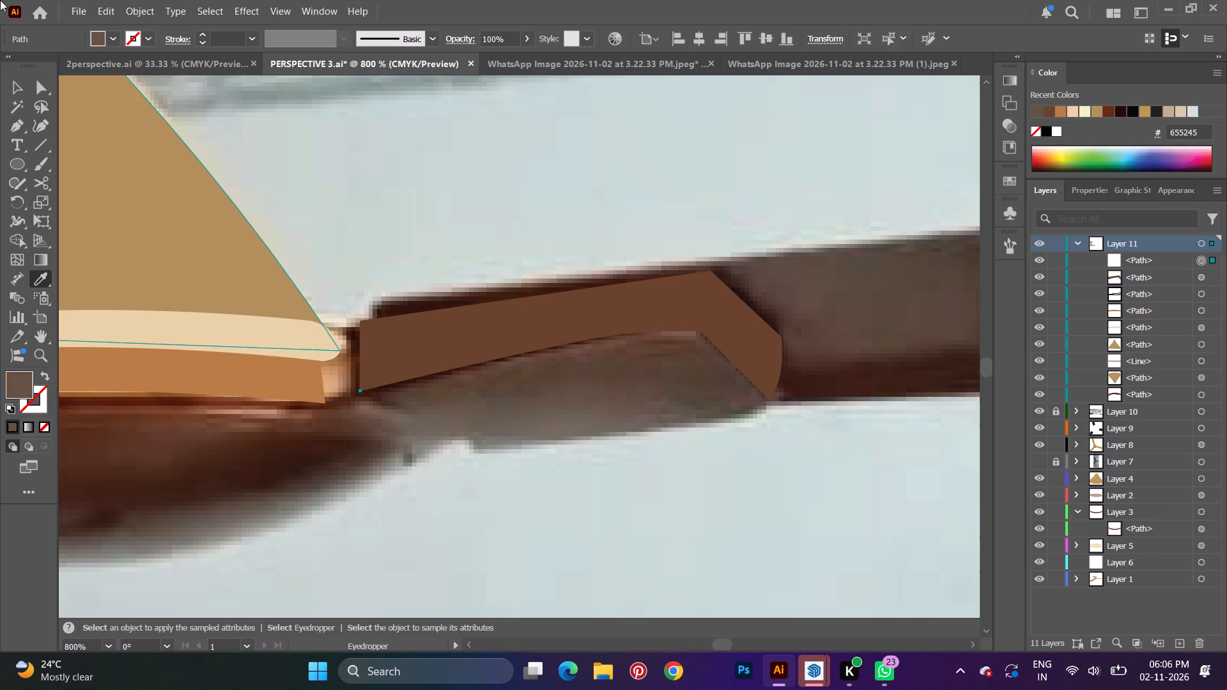
left_click(539, 410)
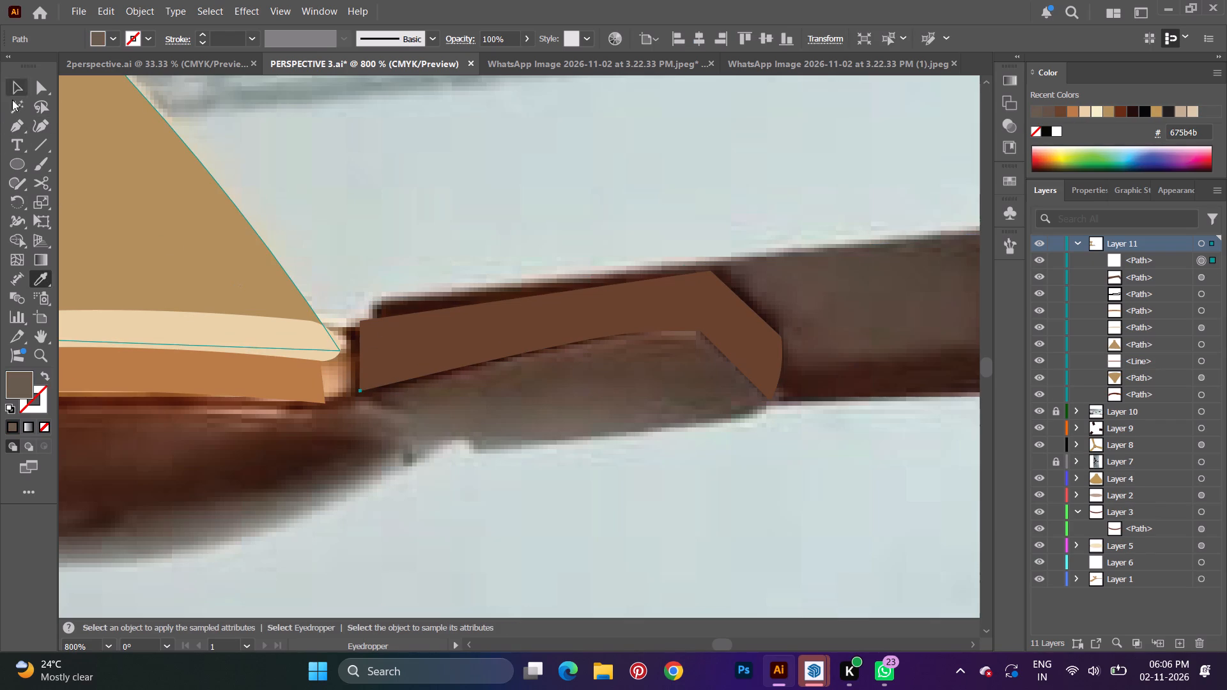
Draw the bracket's grey underside as a closed four-point Pen shape, starting at the brown shape's lower inner corner.
left_click(15, 125)
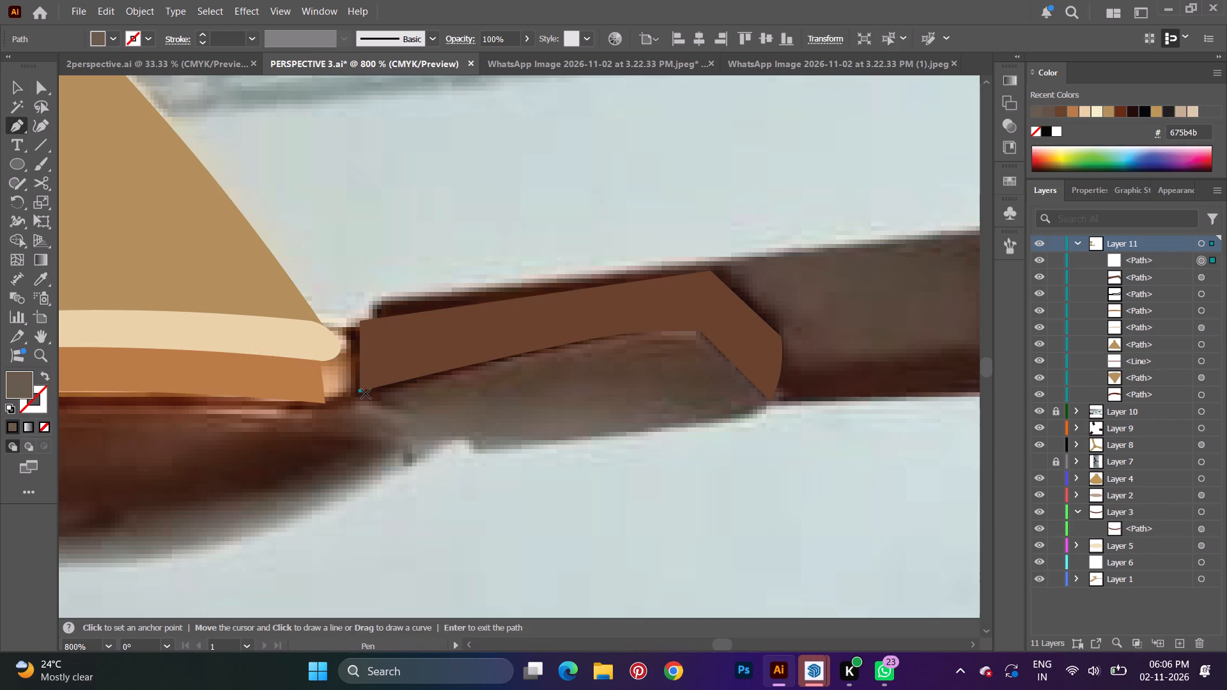
left_click(360, 390)
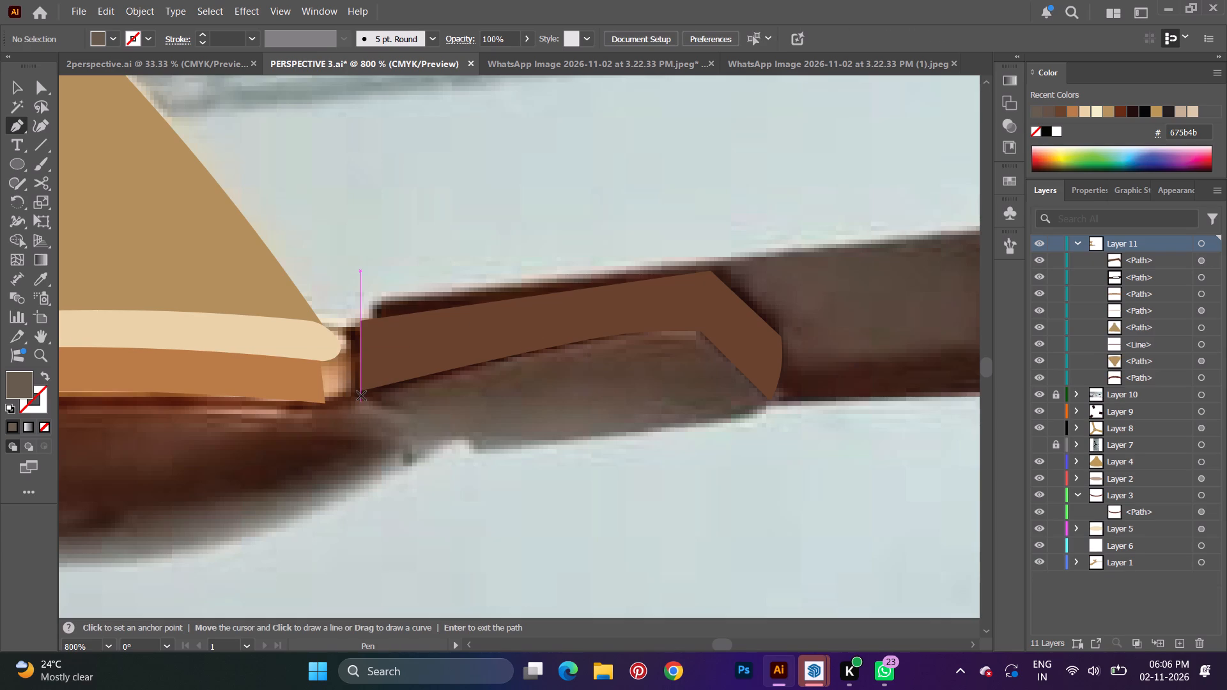
left_click(359, 391)
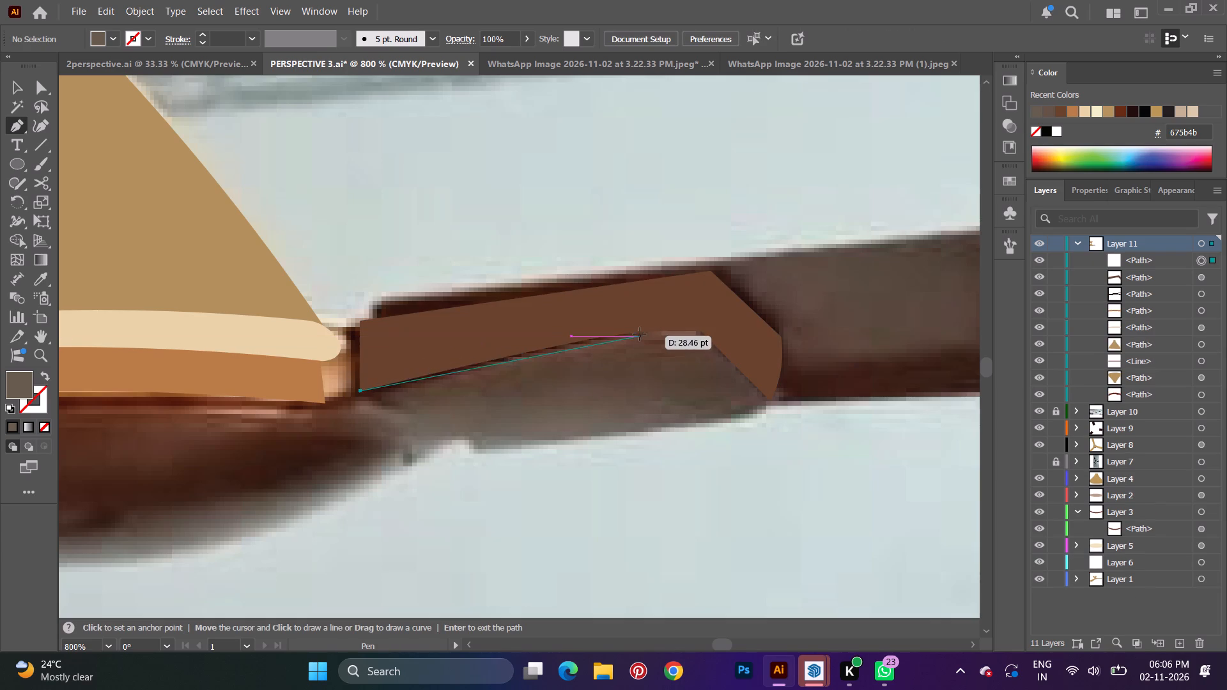
left_click(698, 330)
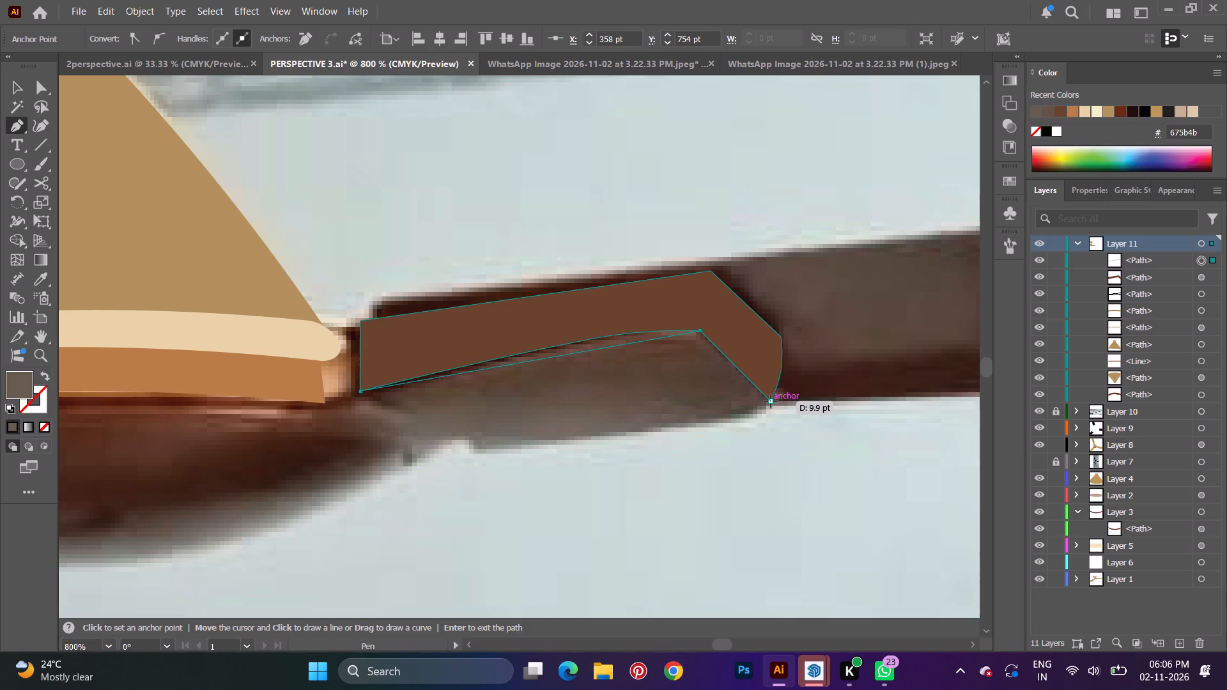
left_click(771, 401)
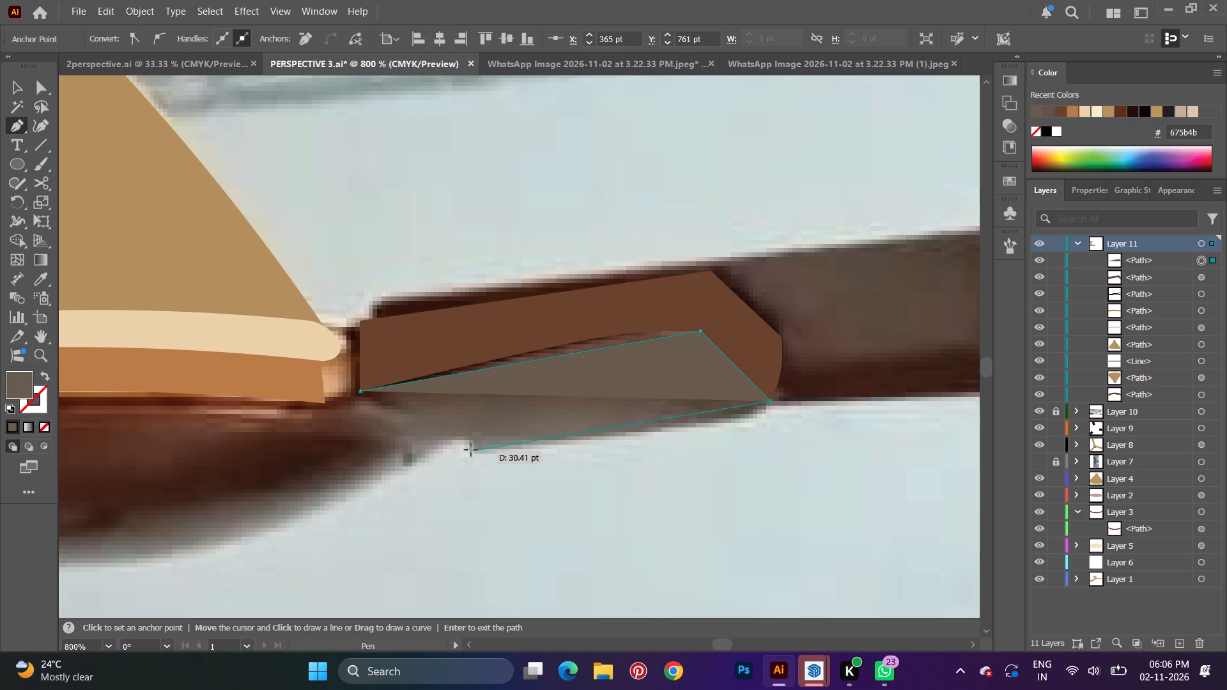
left_click(476, 442)
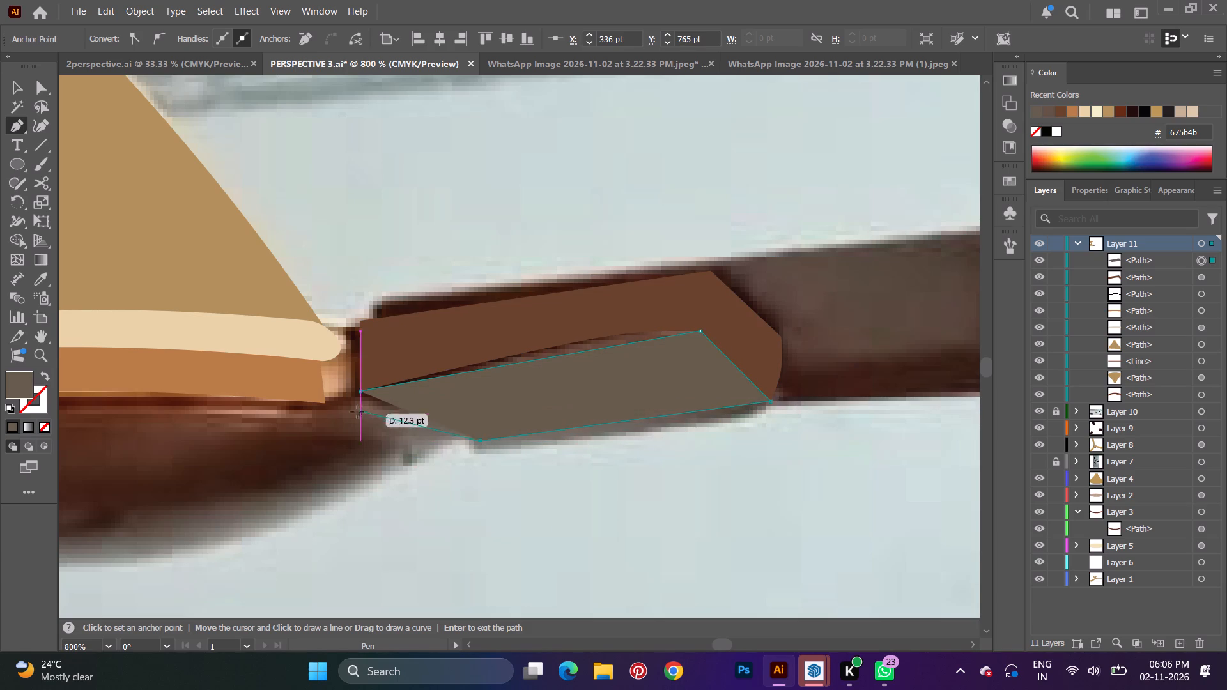
left_click(360, 389)
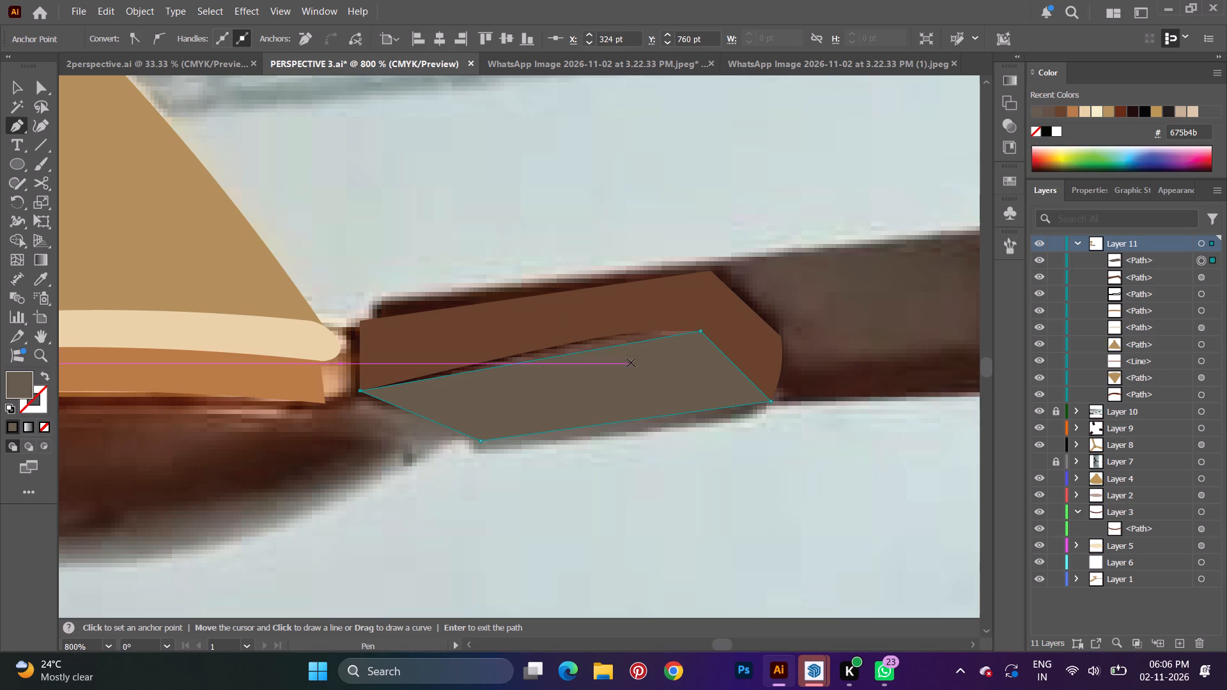
Curve the grey underside shape's upper edge with the Curvature tool so it follows the brown bracket shape's lower edge.
scroll(491, 376, "up", 1, "alt")
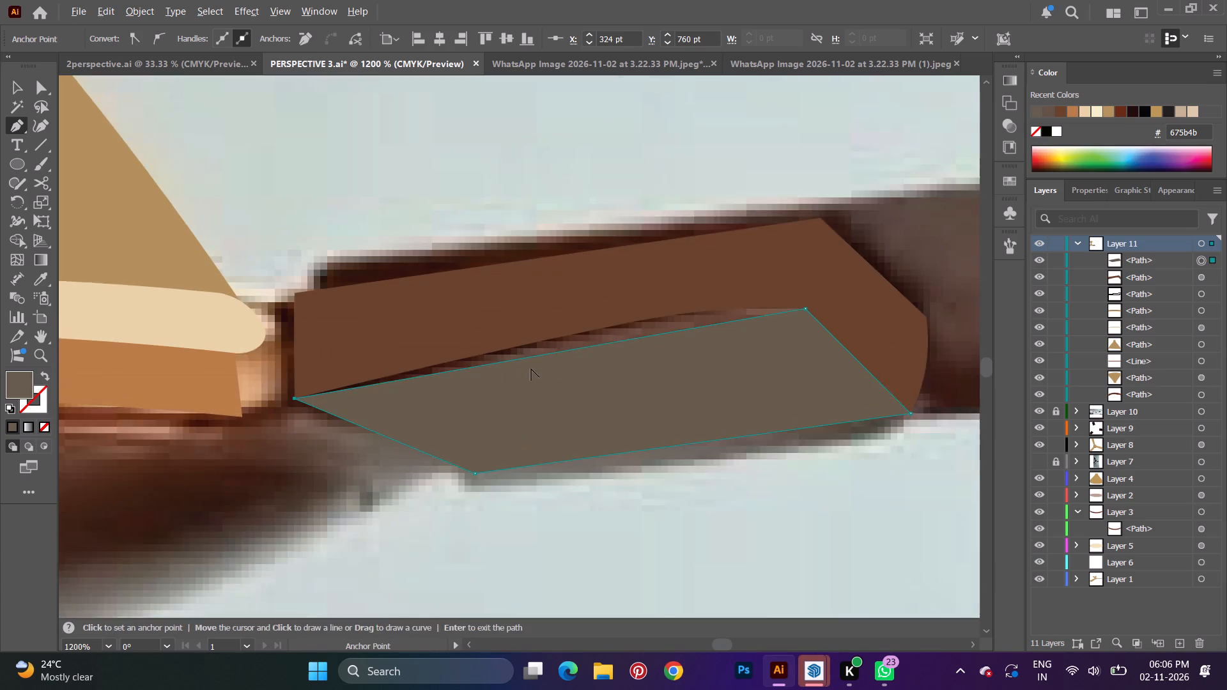
scroll(531, 369, "up", 1, "alt")
left_click_drag(644, 332, 635, 308)
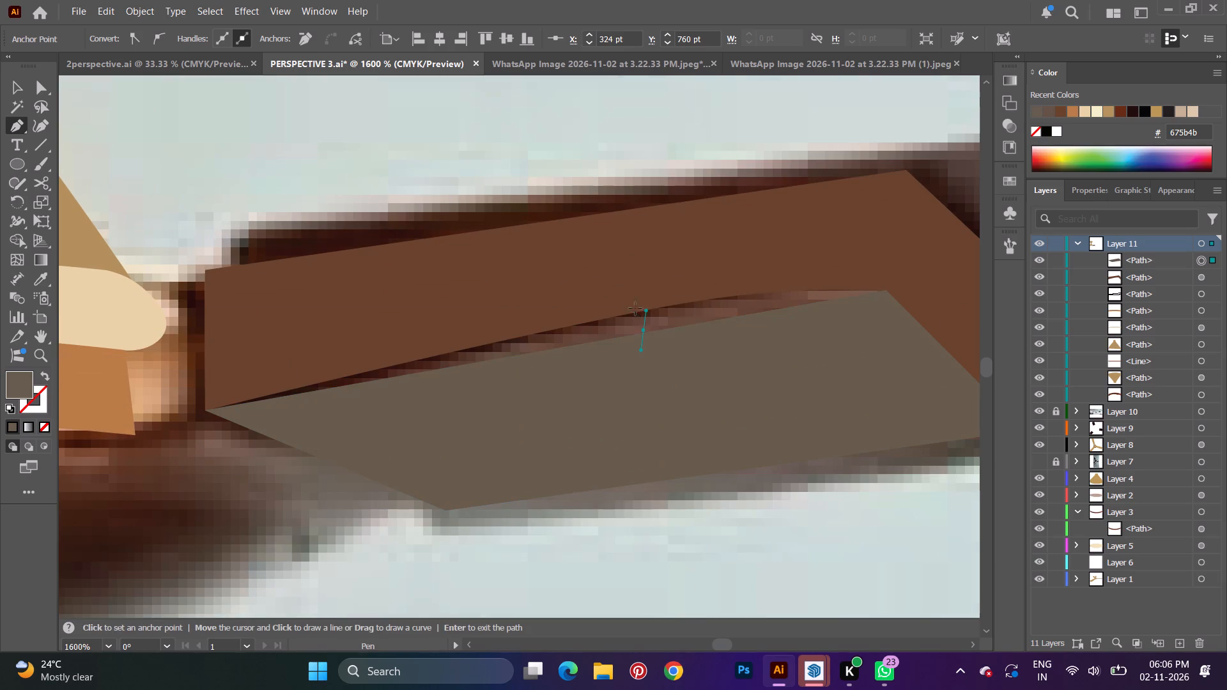
key("ctrl+z")
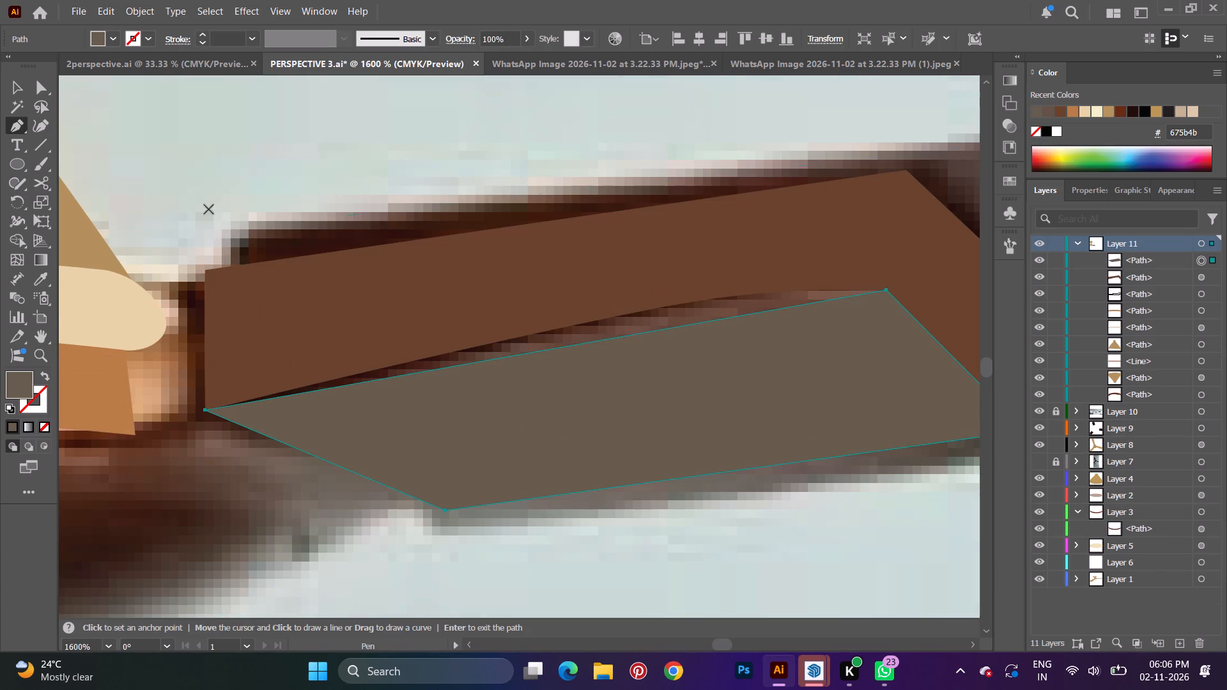
left_click(39, 128)
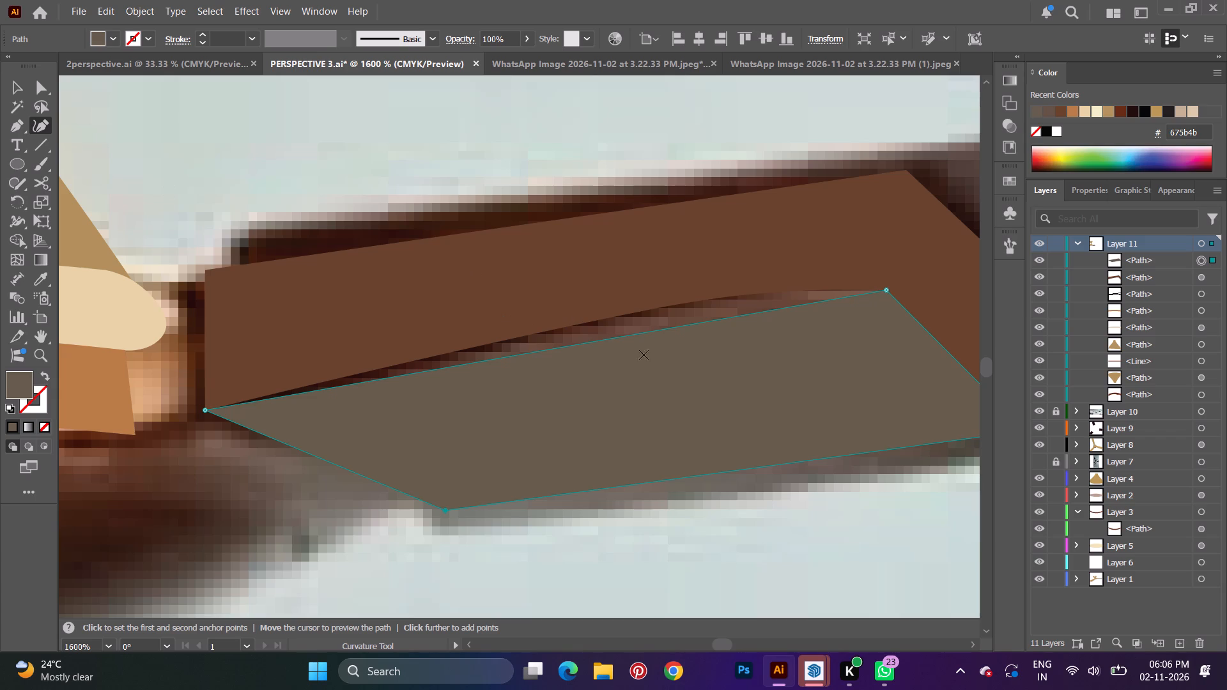
left_click_drag(652, 330, 750, 286)
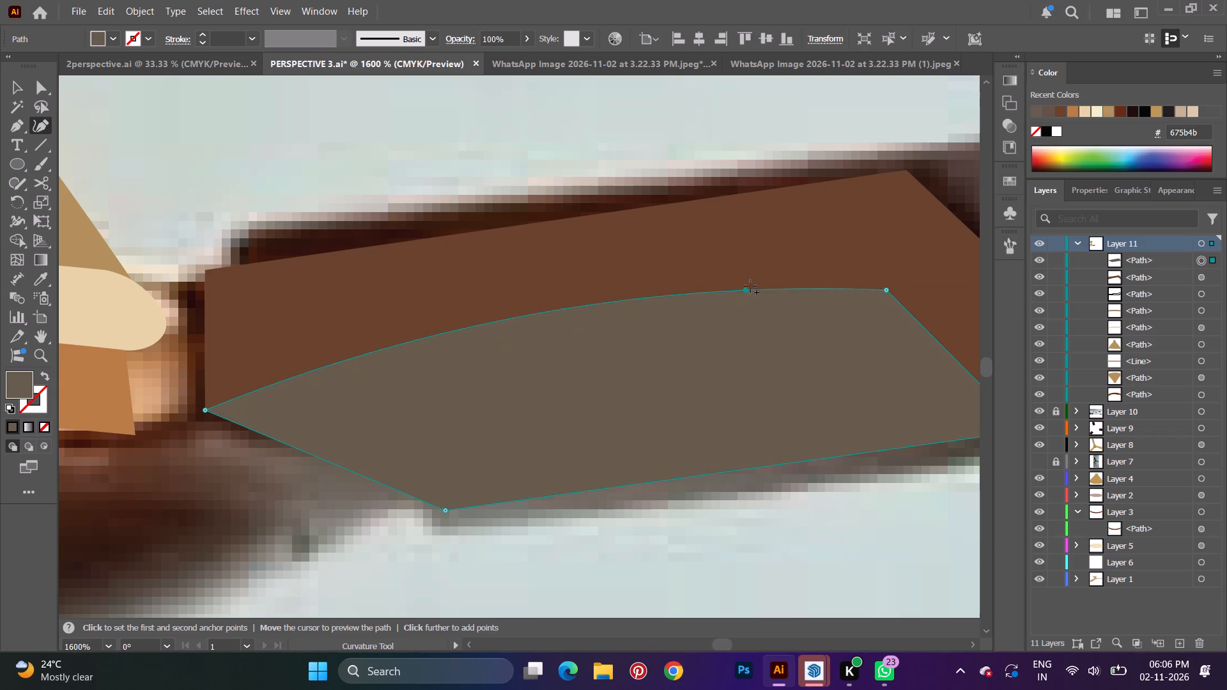
left_click_drag(750, 286, 757, 282)
left_click_drag(529, 315, 529, 316)
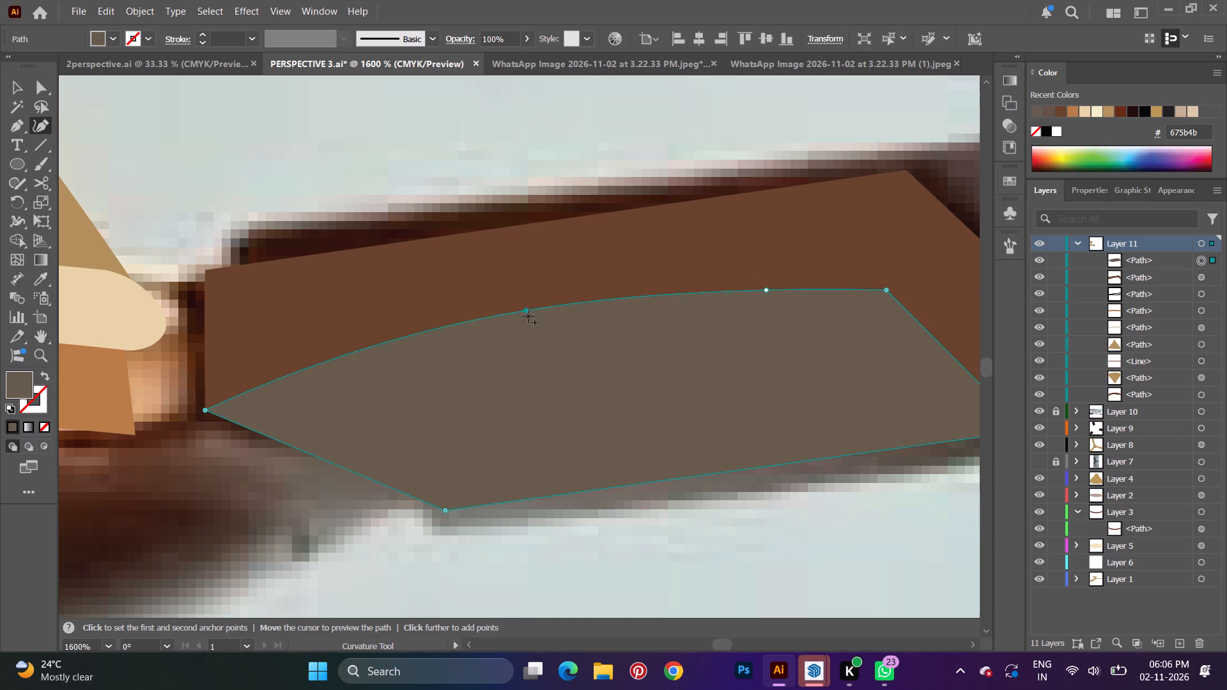
left_click_drag(529, 316, 535, 328)
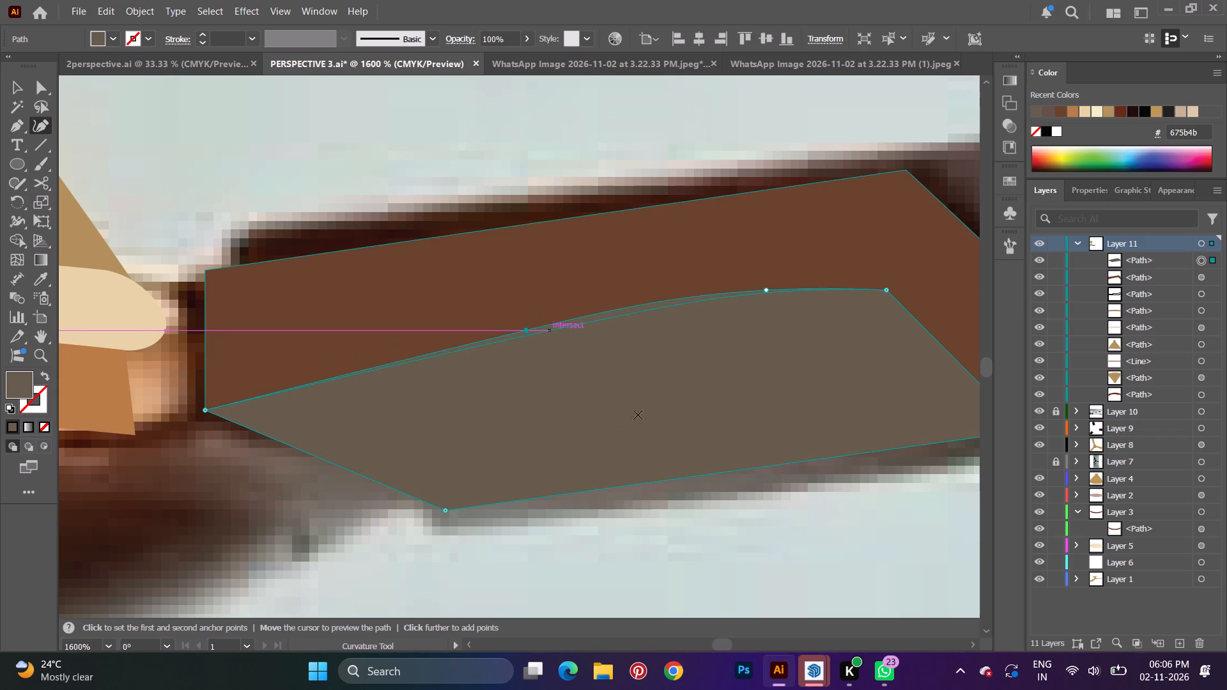
scroll(610, 427, "down", 4)
scroll(651, 374, "down", 3, "alt")
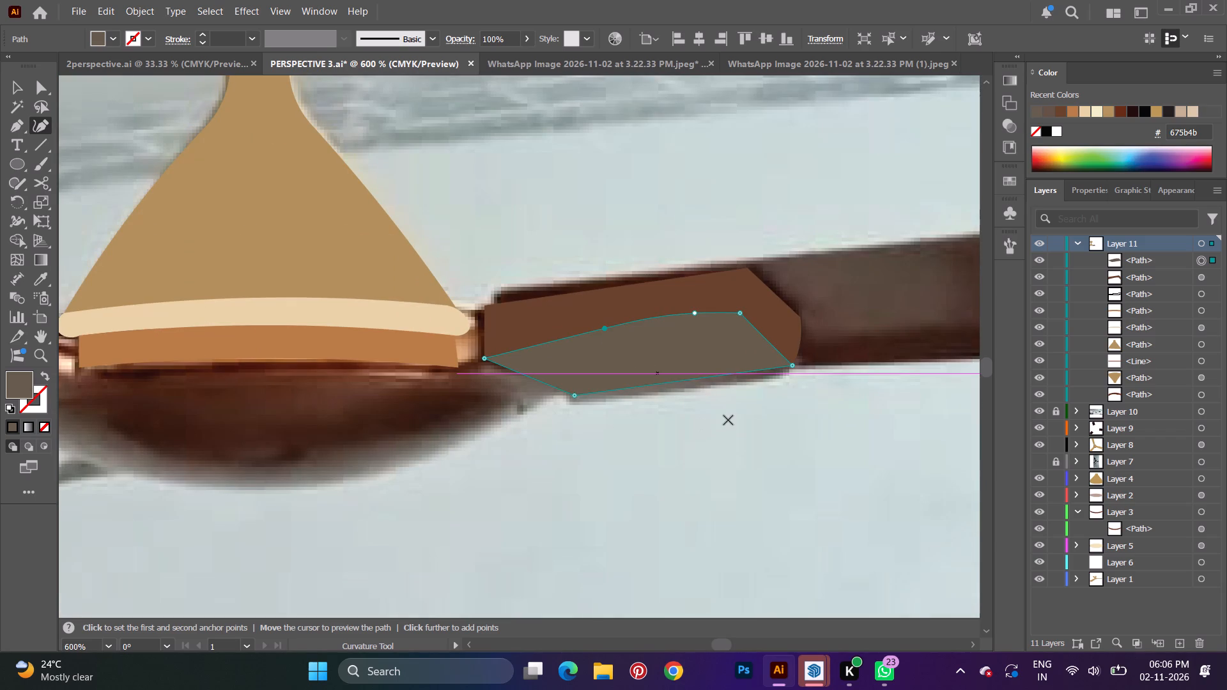
Remove the grey underside shape's fill and adjust its upper-edge curve points, moving the outer one close to the shape's upper outer corner.
scroll(679, 356, "up", 3, "alt")
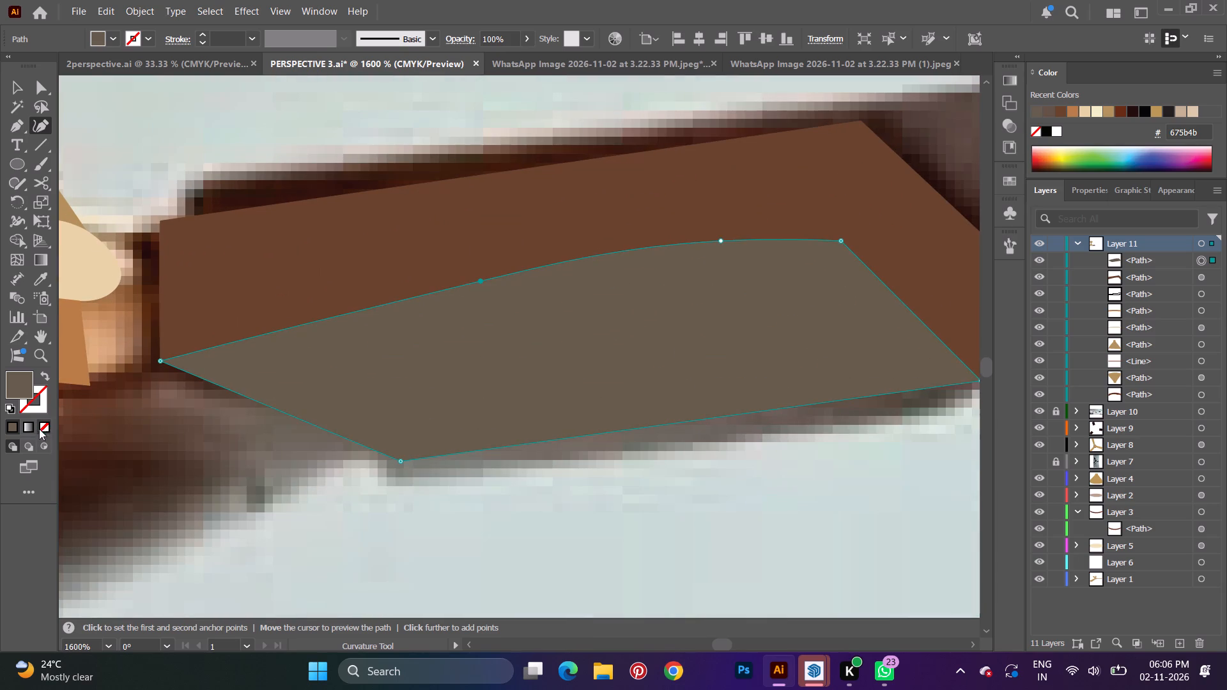
left_click(35, 430)
left_click(47, 426)
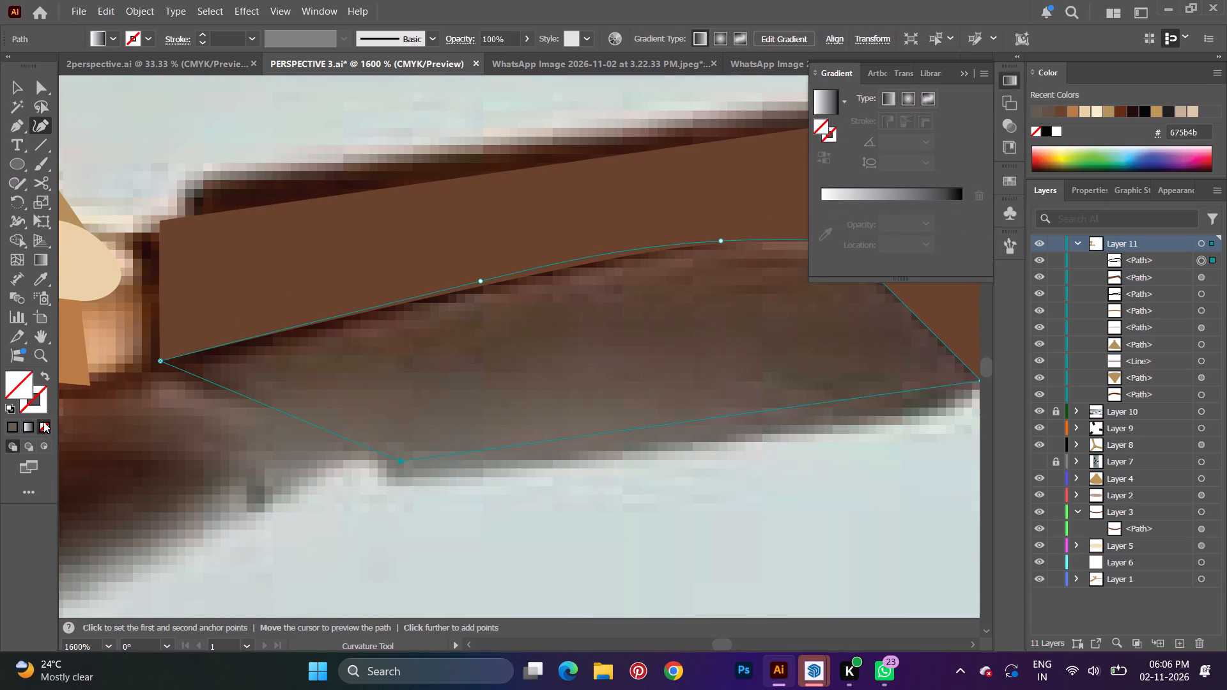
key("space")
key("space")
key("space")
left_click_drag(554, 397, 371, 525)
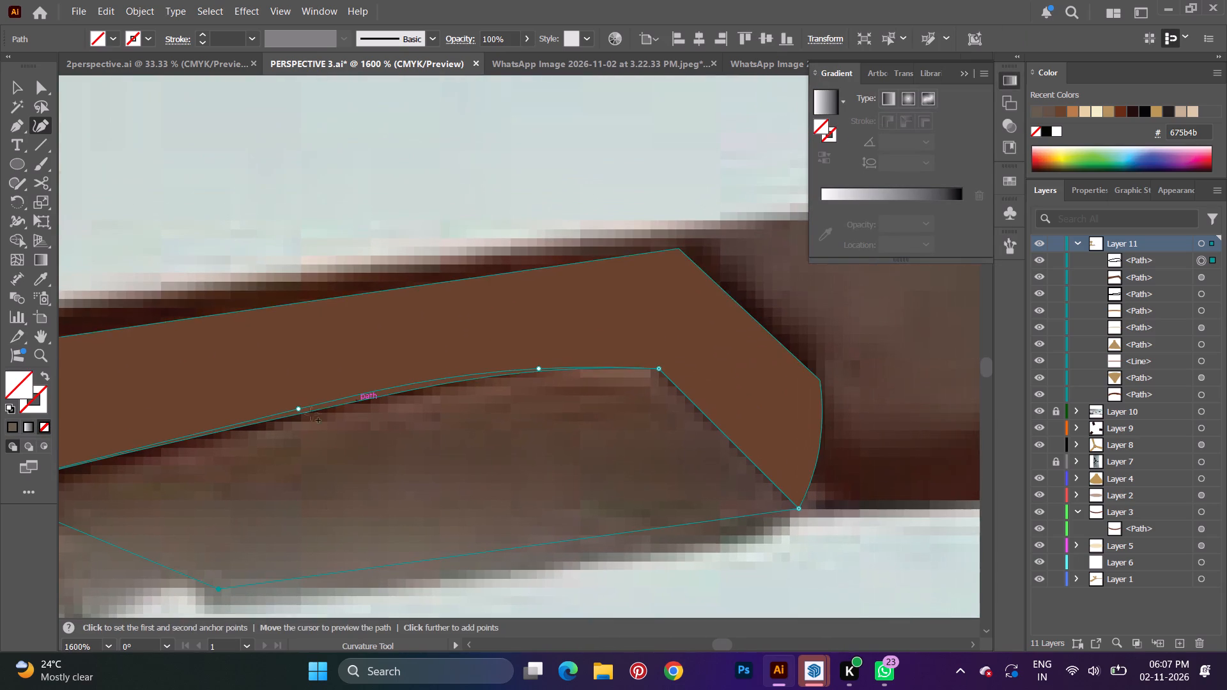
left_click_drag(297, 405, 302, 407)
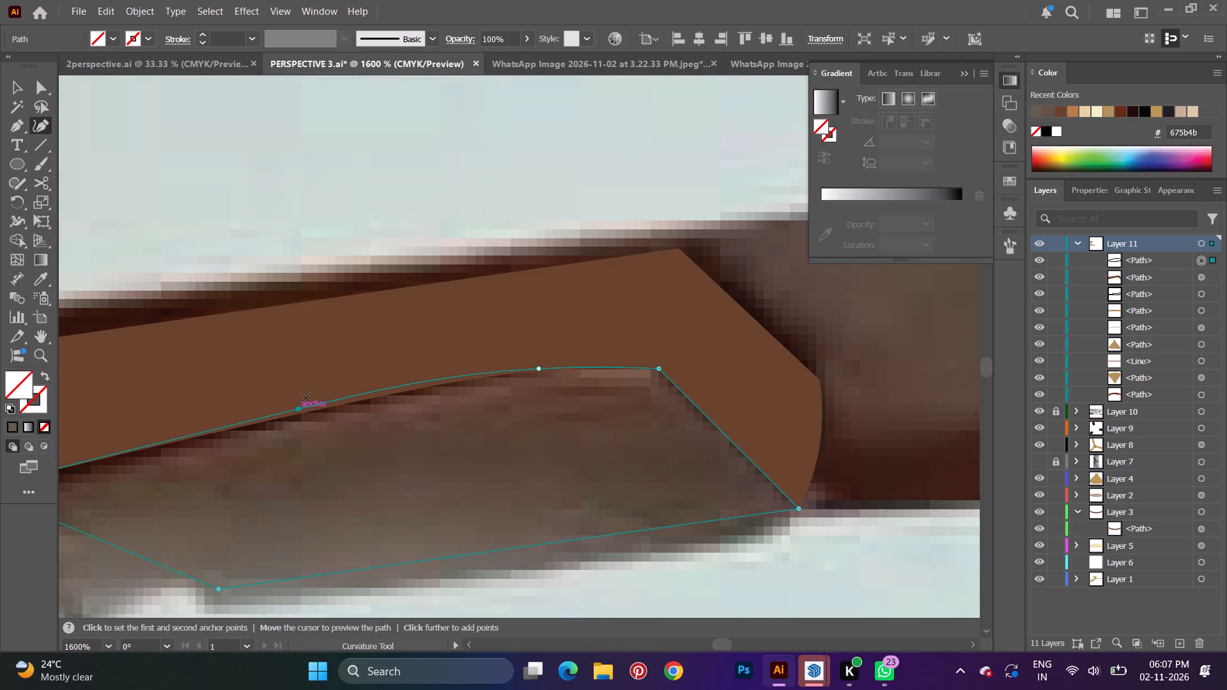
left_click_drag(539, 371, 556, 374)
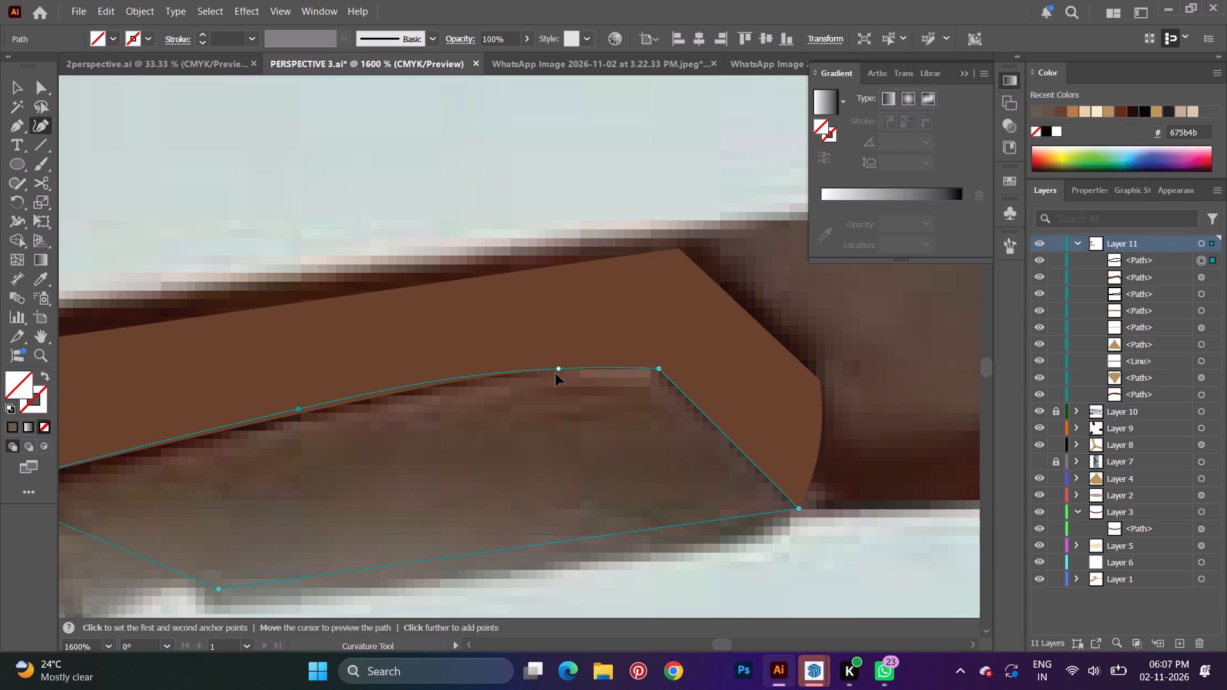
left_click_drag(556, 374, 621, 361)
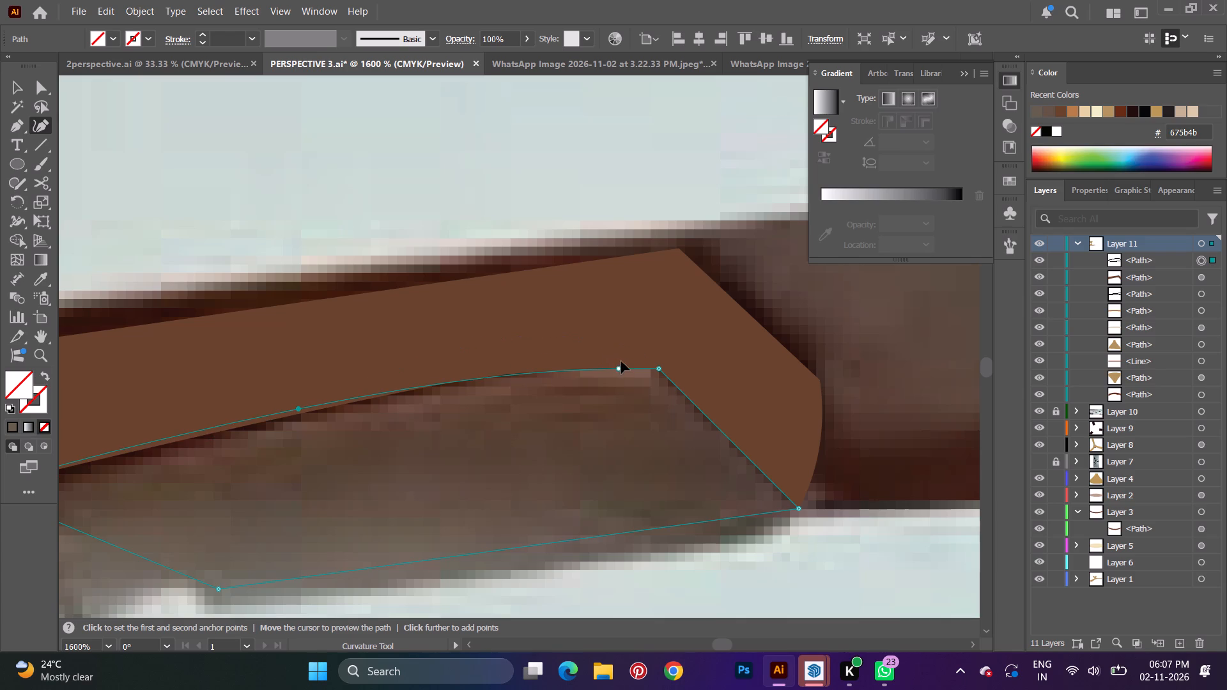
left_click_drag(621, 361, 627, 365)
scroll(343, 430, "down", 2)
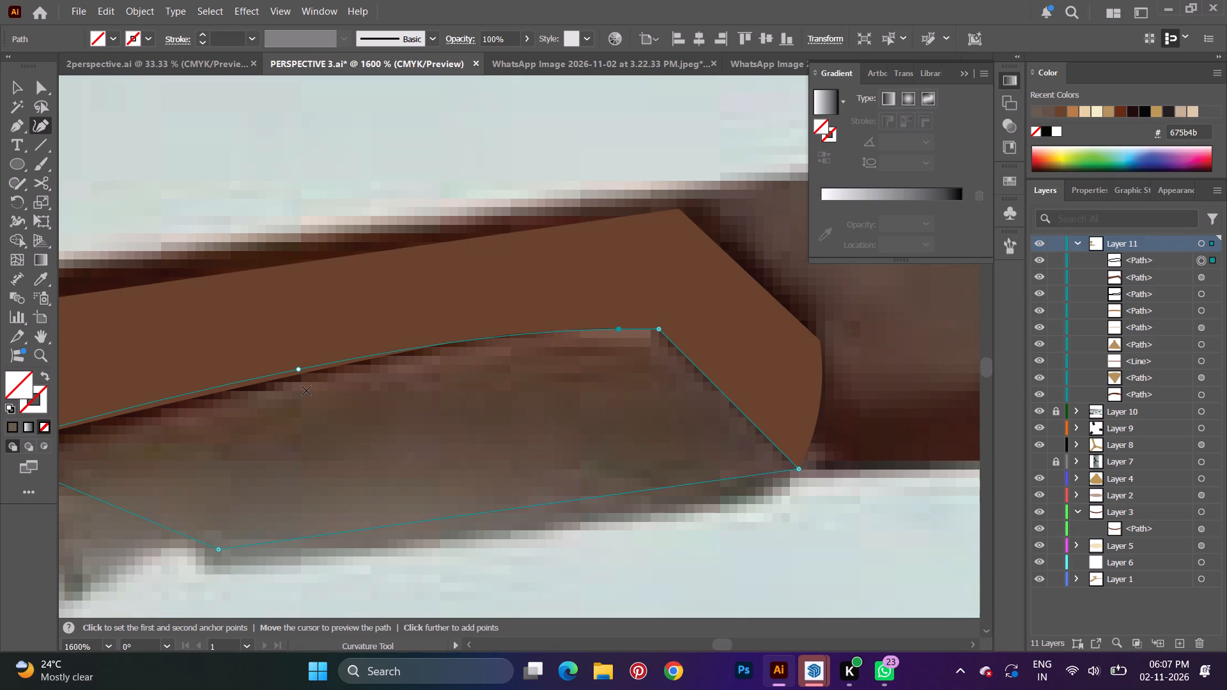
Restore the grey-brown 675b4b fill on the bracket's underside shape and deselect it.
left_click(11, 427)
scroll(307, 531, "down", 2)
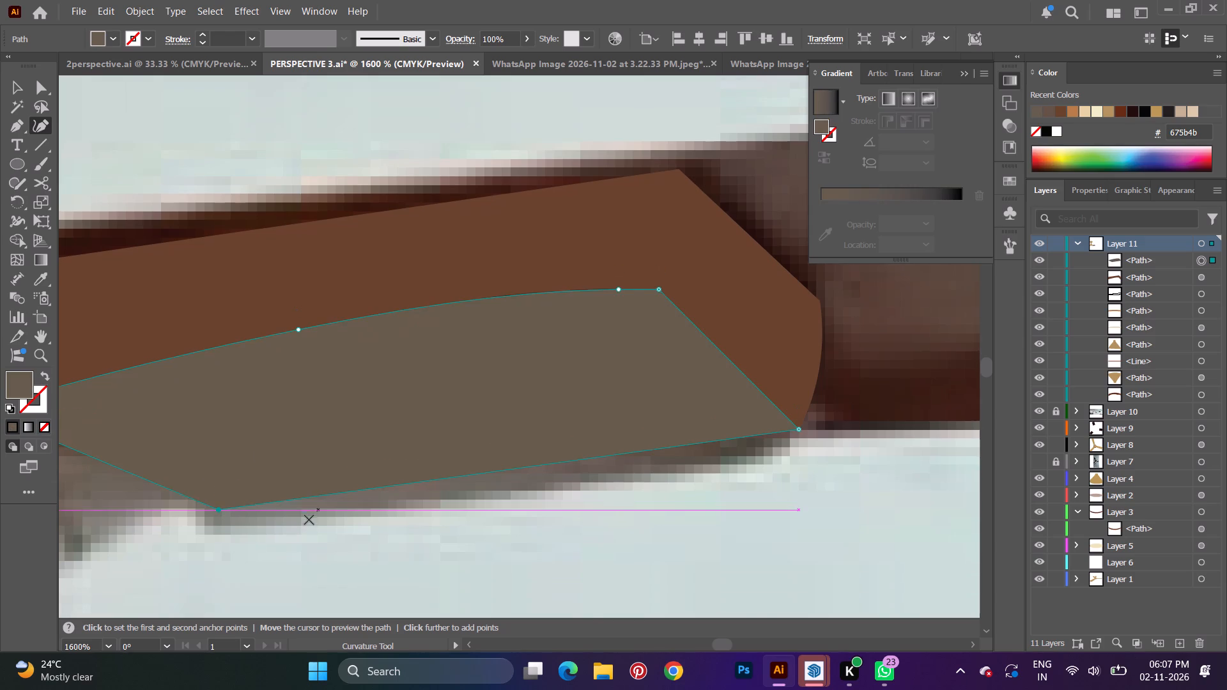
key("v")
left_click(350, 548)
Fill the unfilled right blade outline with the recent brown 69432c.
scroll(349, 550, "down", 2, "alt")
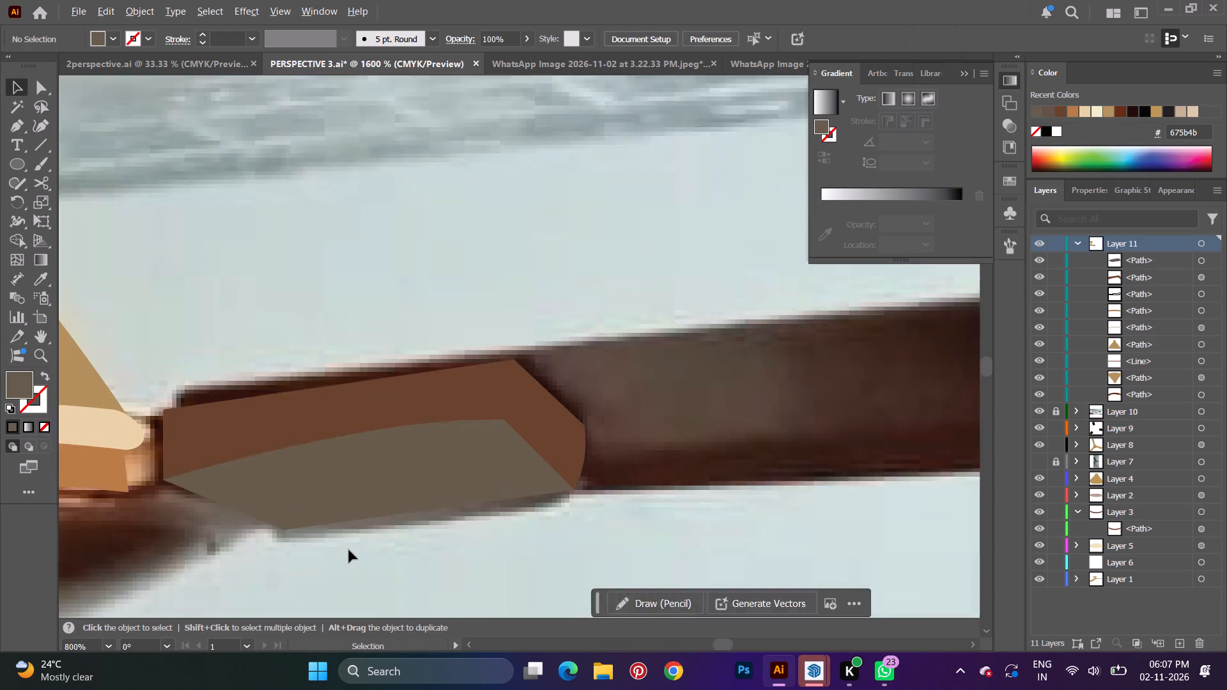
scroll(349, 550, "down", 1, "alt")
key("space")
left_click_drag(398, 348, 407, 397)
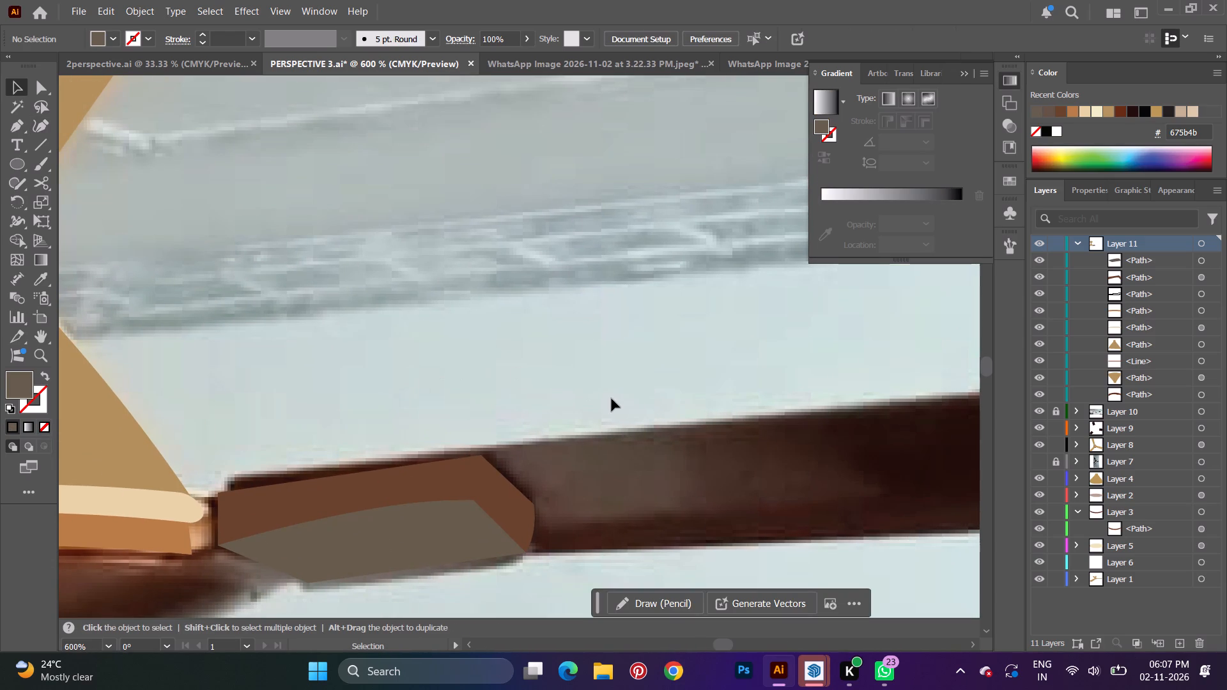
left_click_drag(582, 411, 661, 510)
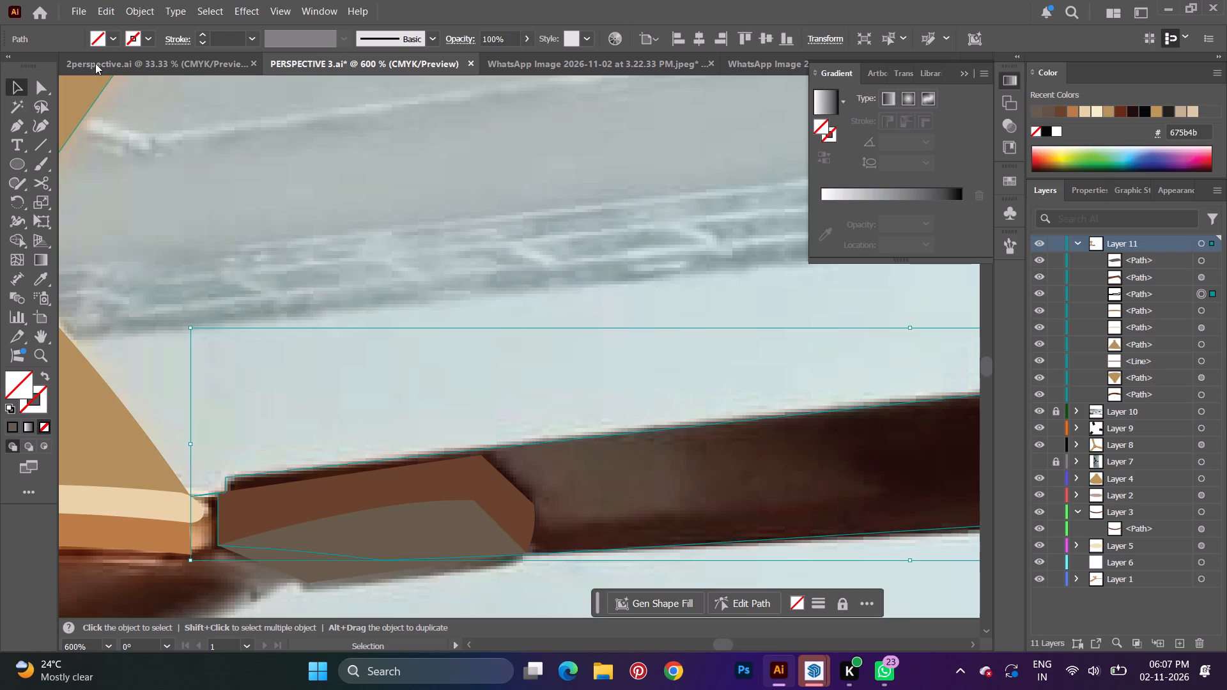
left_click(114, 34)
left_click(36, 115)
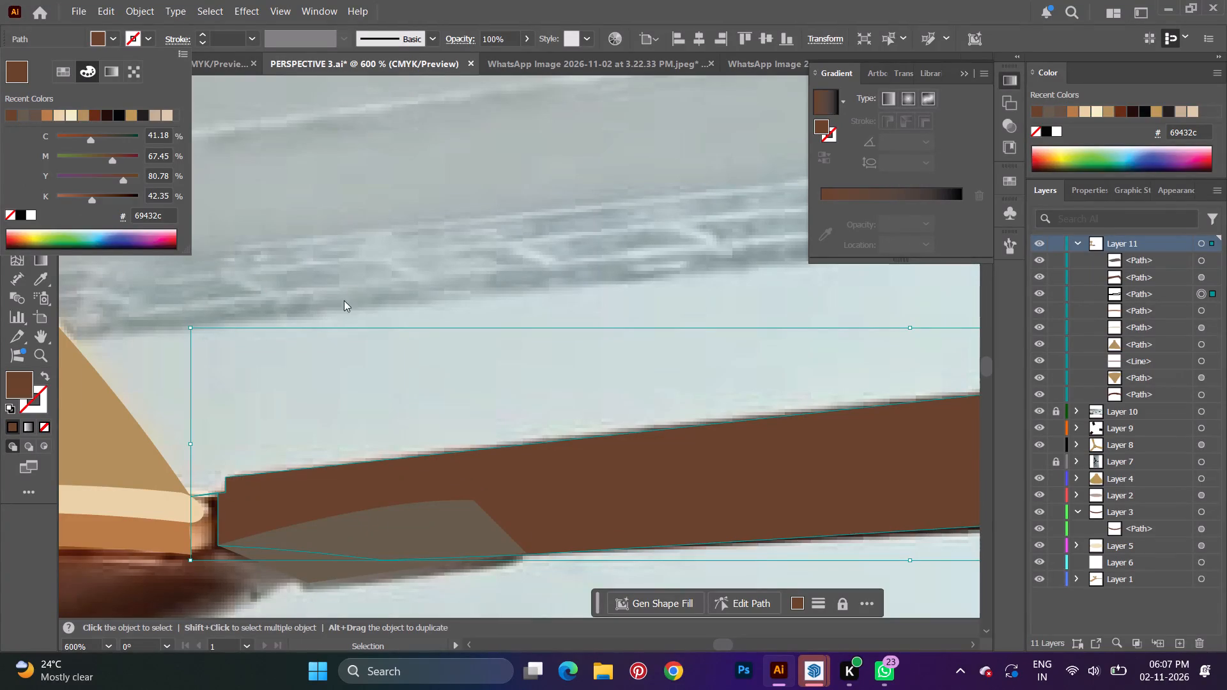
left_click(371, 233)
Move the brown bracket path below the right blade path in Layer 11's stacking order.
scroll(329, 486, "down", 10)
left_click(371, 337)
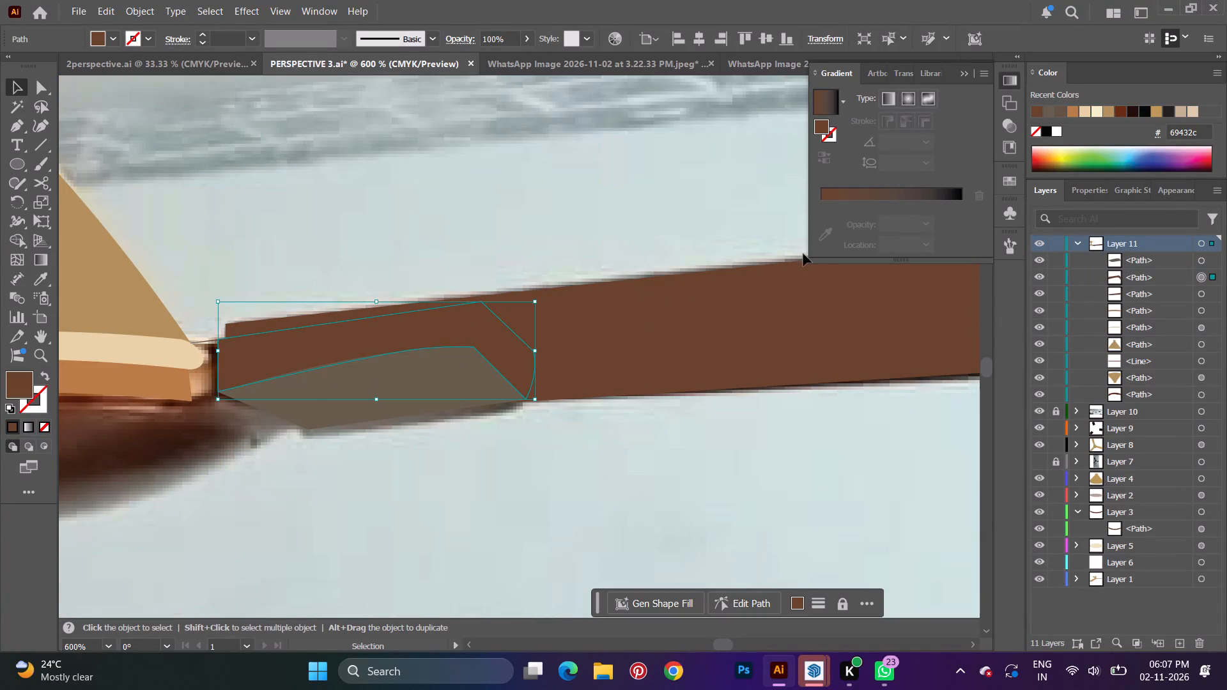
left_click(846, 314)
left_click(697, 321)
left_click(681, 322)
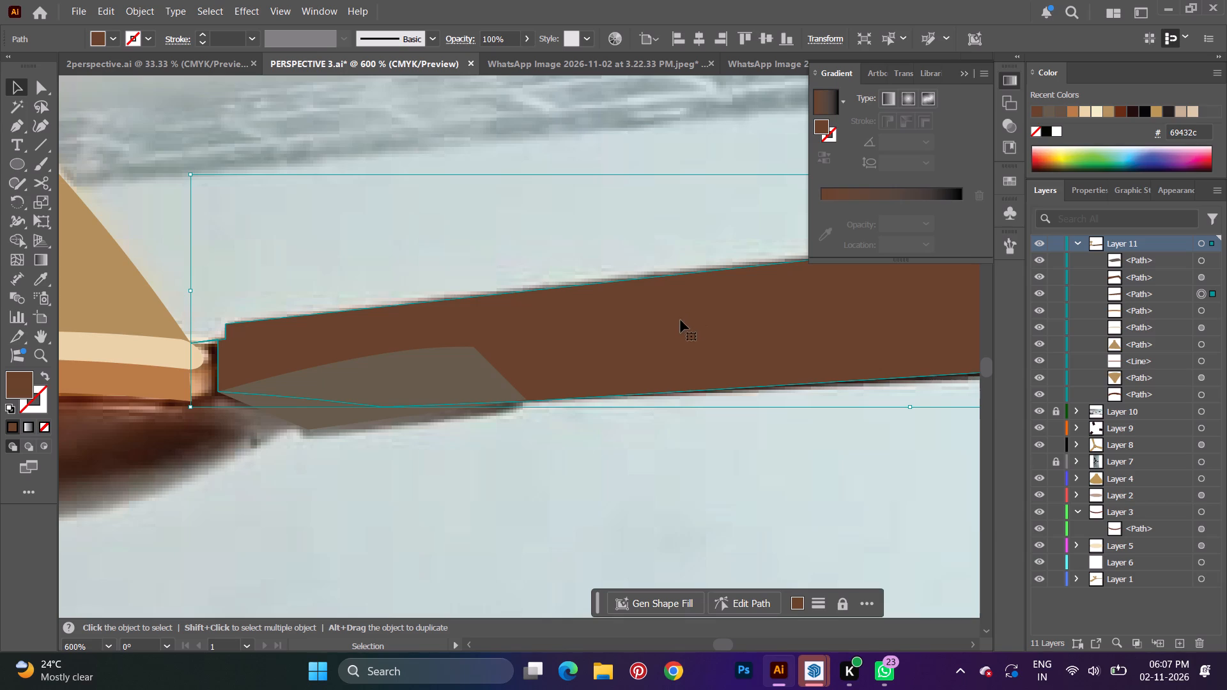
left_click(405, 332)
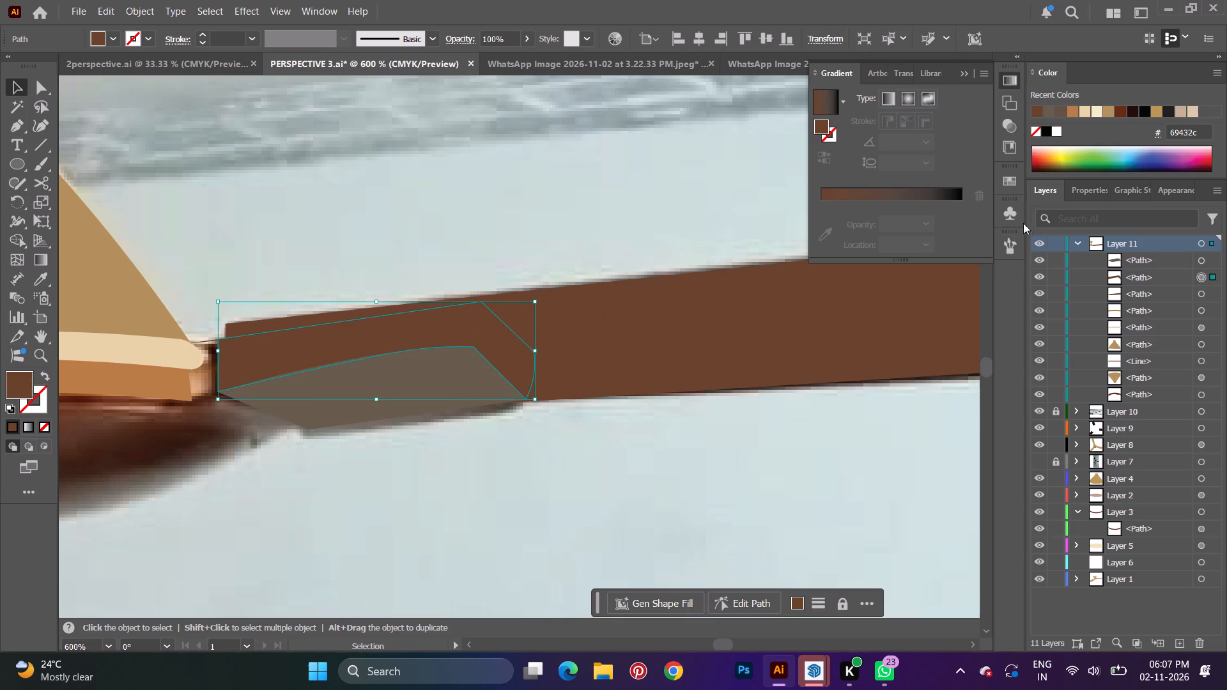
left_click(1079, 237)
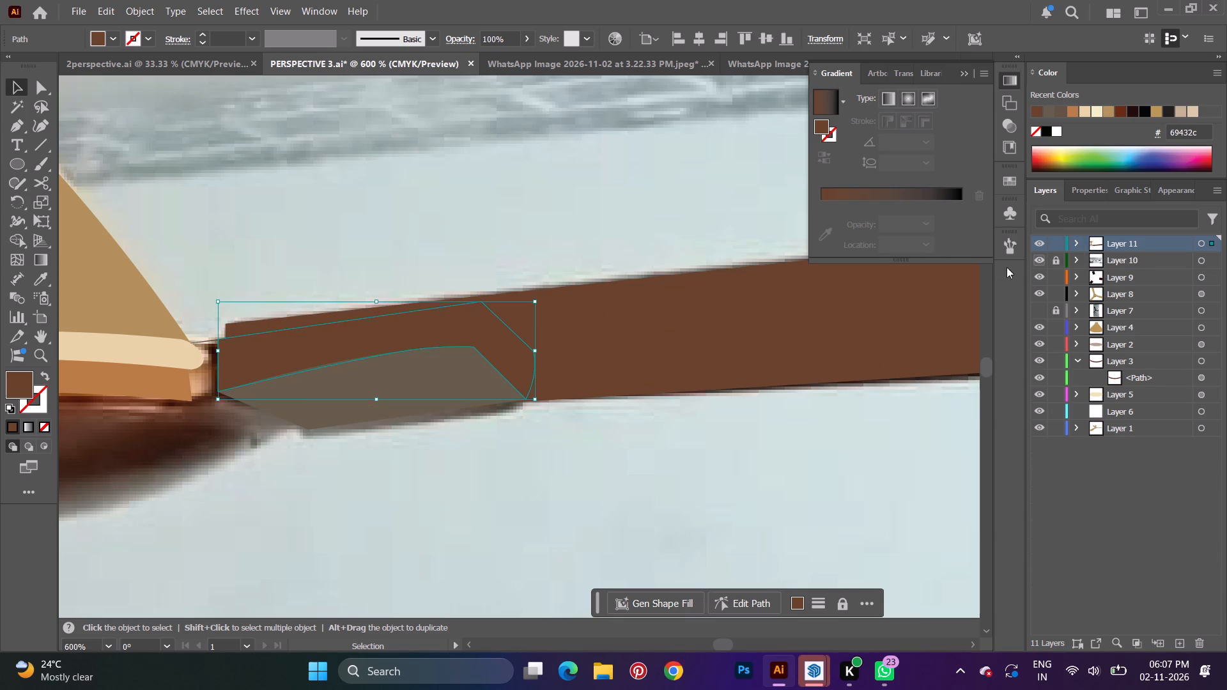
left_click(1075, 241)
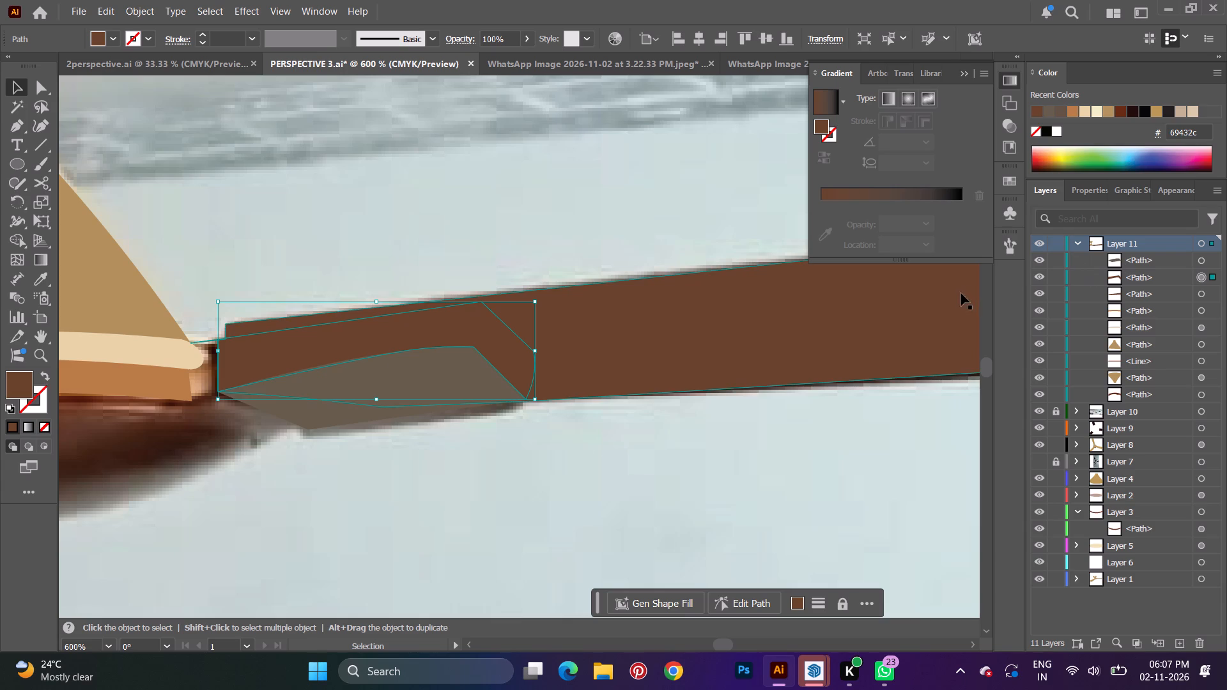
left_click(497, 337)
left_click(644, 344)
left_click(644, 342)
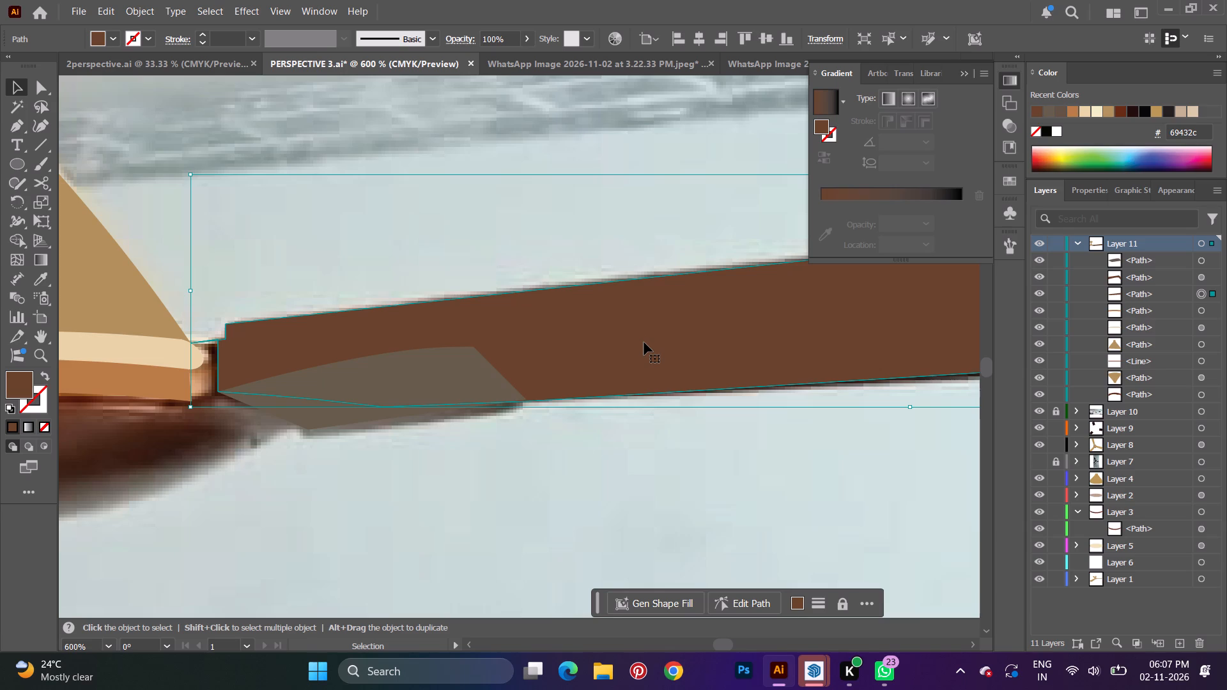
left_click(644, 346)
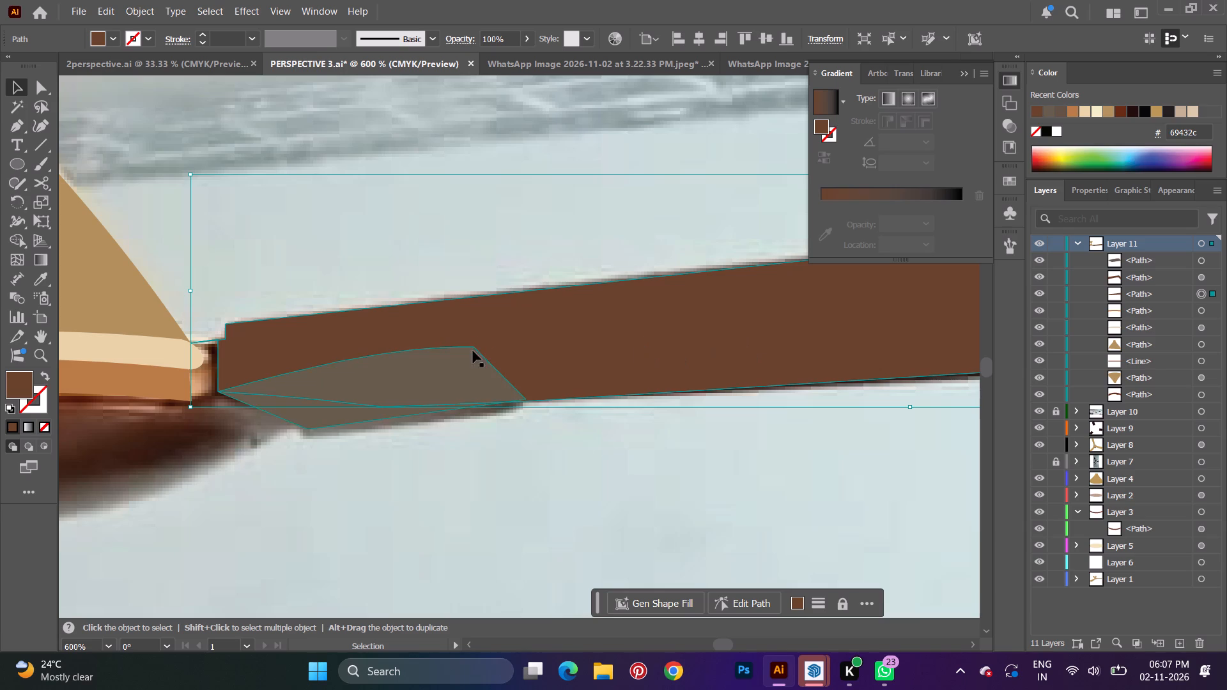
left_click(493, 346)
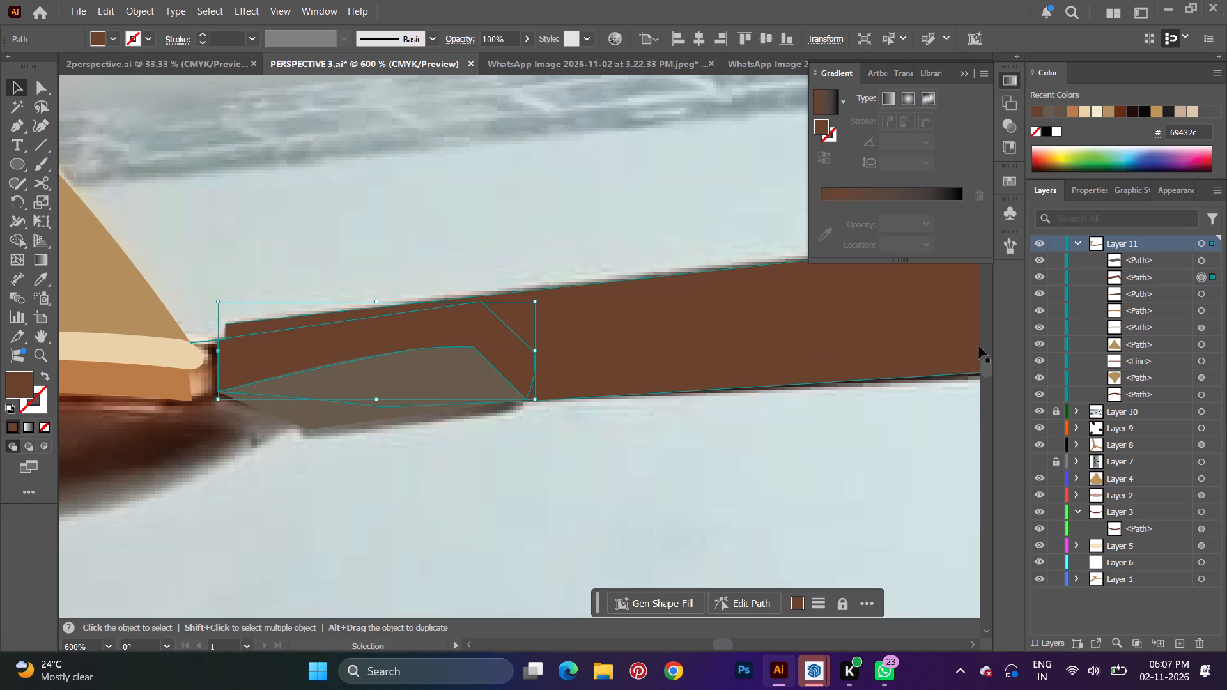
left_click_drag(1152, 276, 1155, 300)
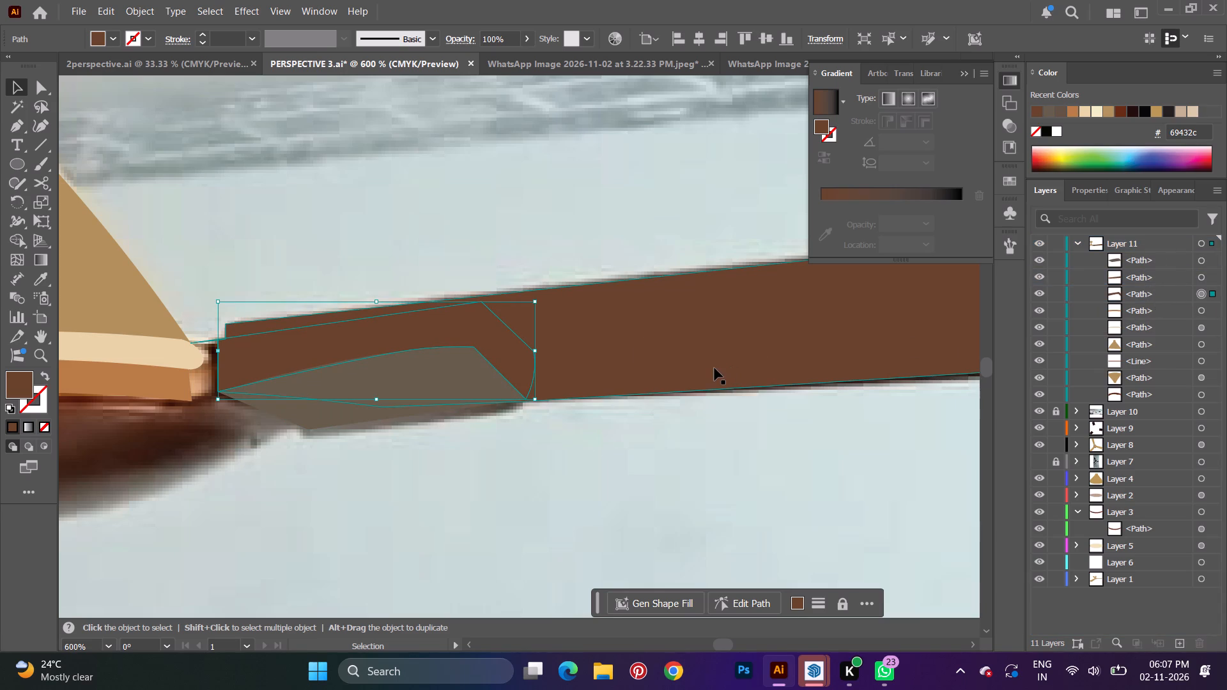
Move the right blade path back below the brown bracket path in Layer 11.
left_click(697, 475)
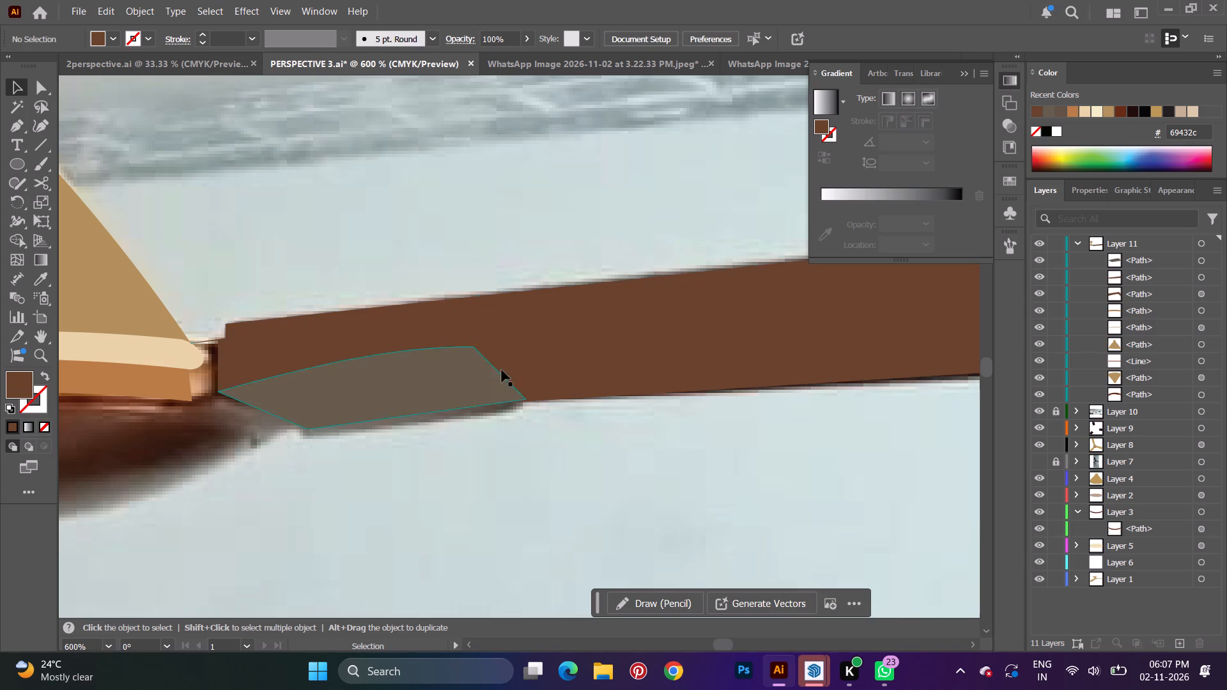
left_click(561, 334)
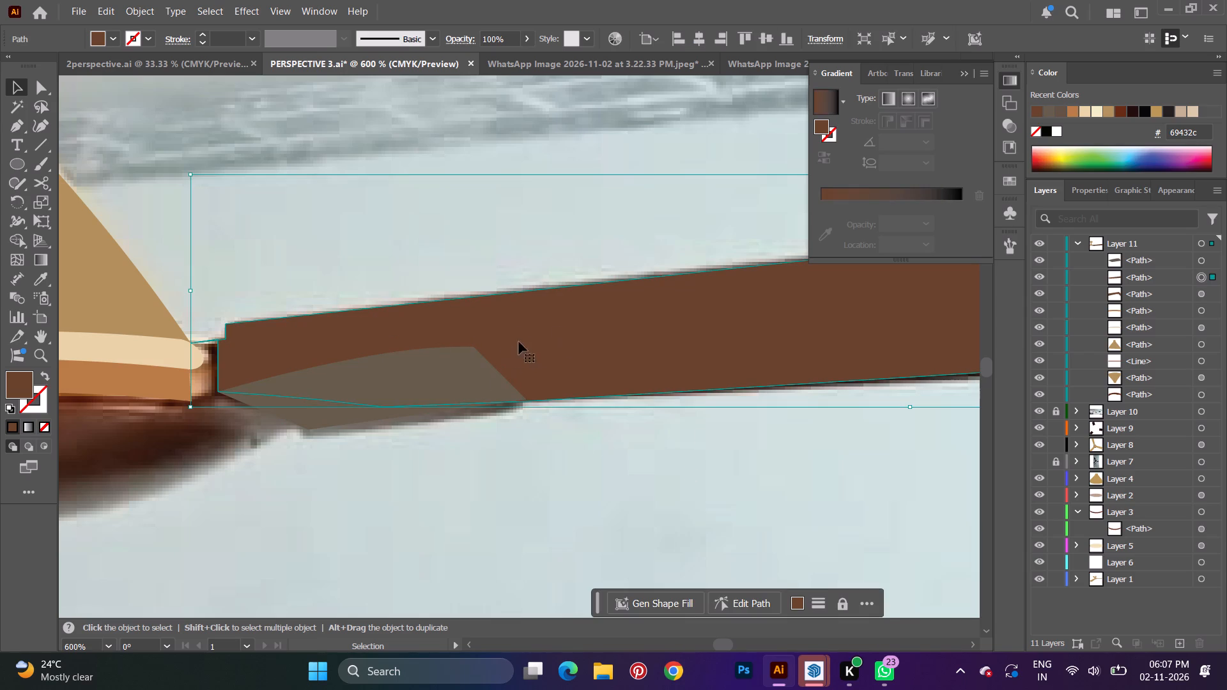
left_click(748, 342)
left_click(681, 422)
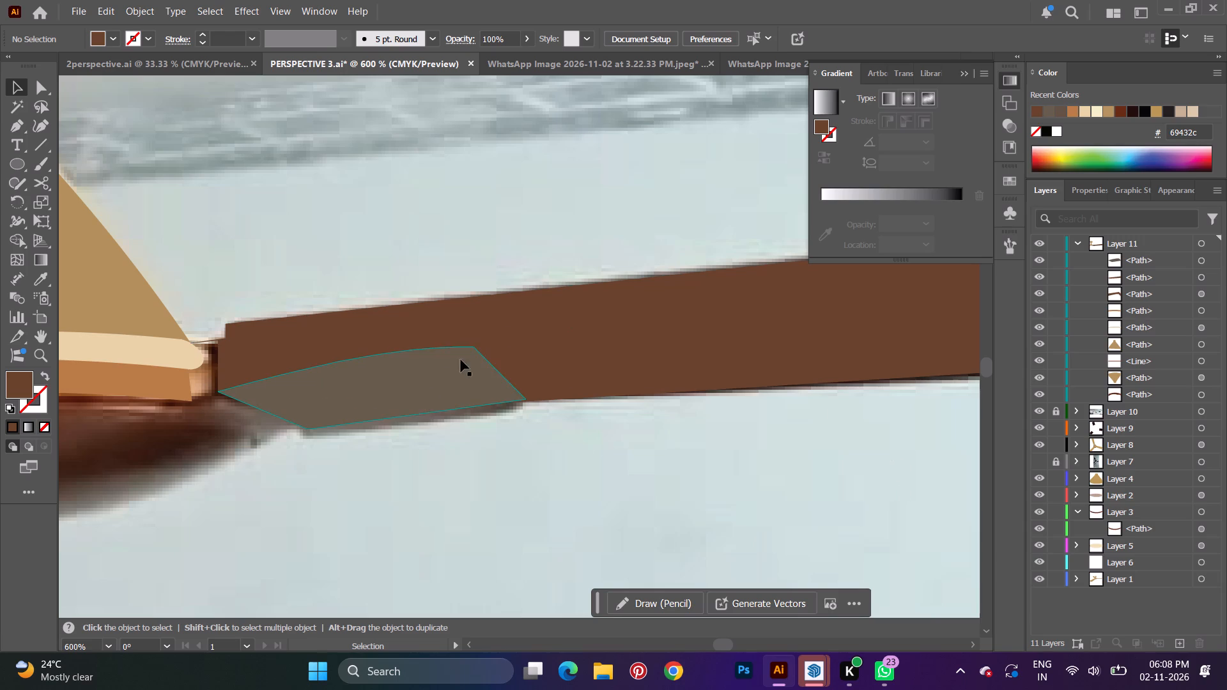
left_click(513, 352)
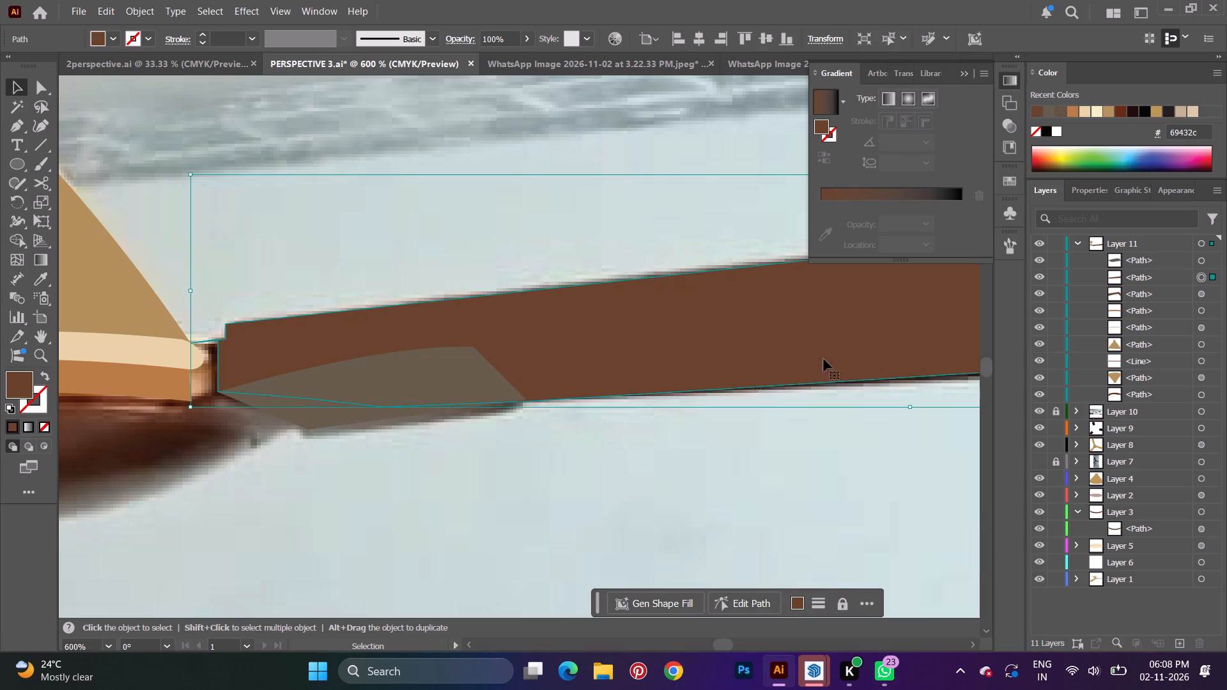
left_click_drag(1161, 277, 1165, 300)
Recolour the bracket's upper shape with the recent dark reddish brown 672b14 to set it off from the blade, and deselect it.
left_click(502, 349)
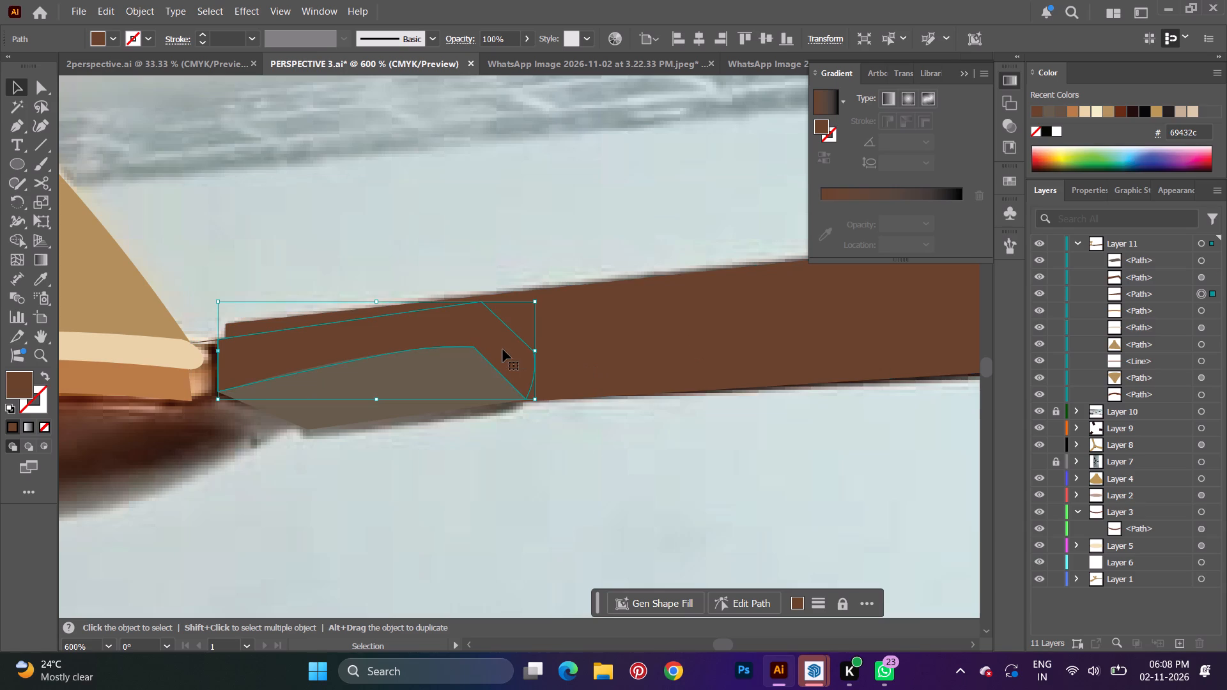
left_click(11, 421)
left_click(114, 38)
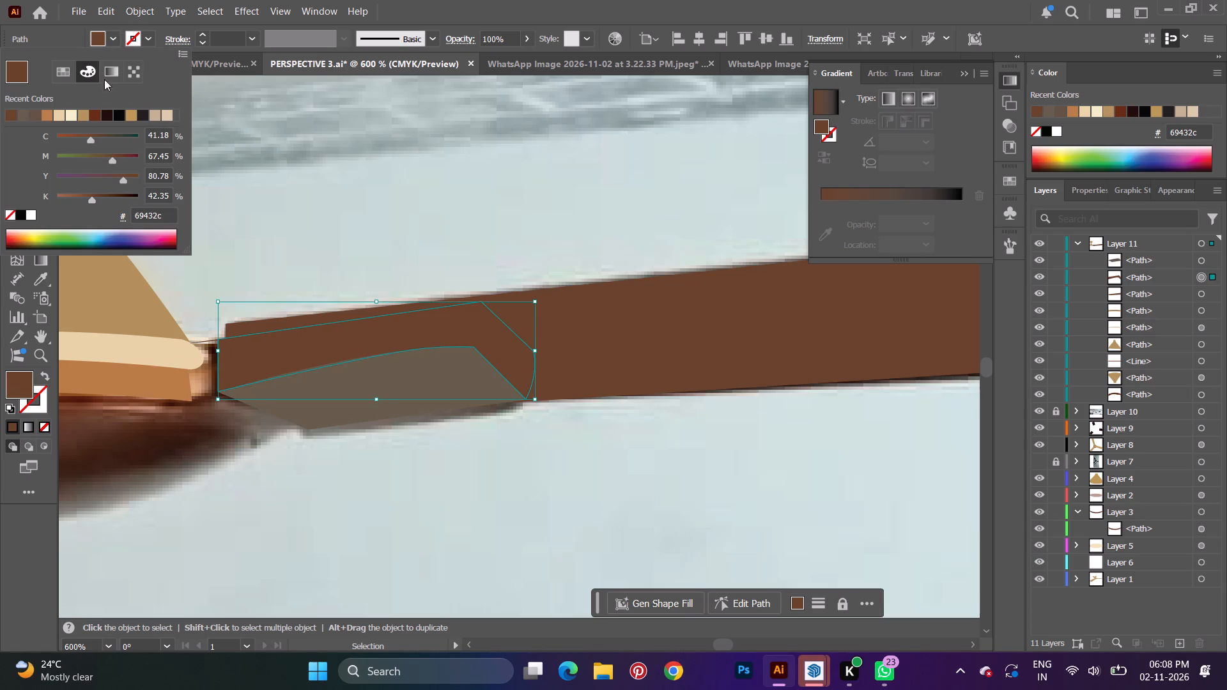
left_click(30, 113)
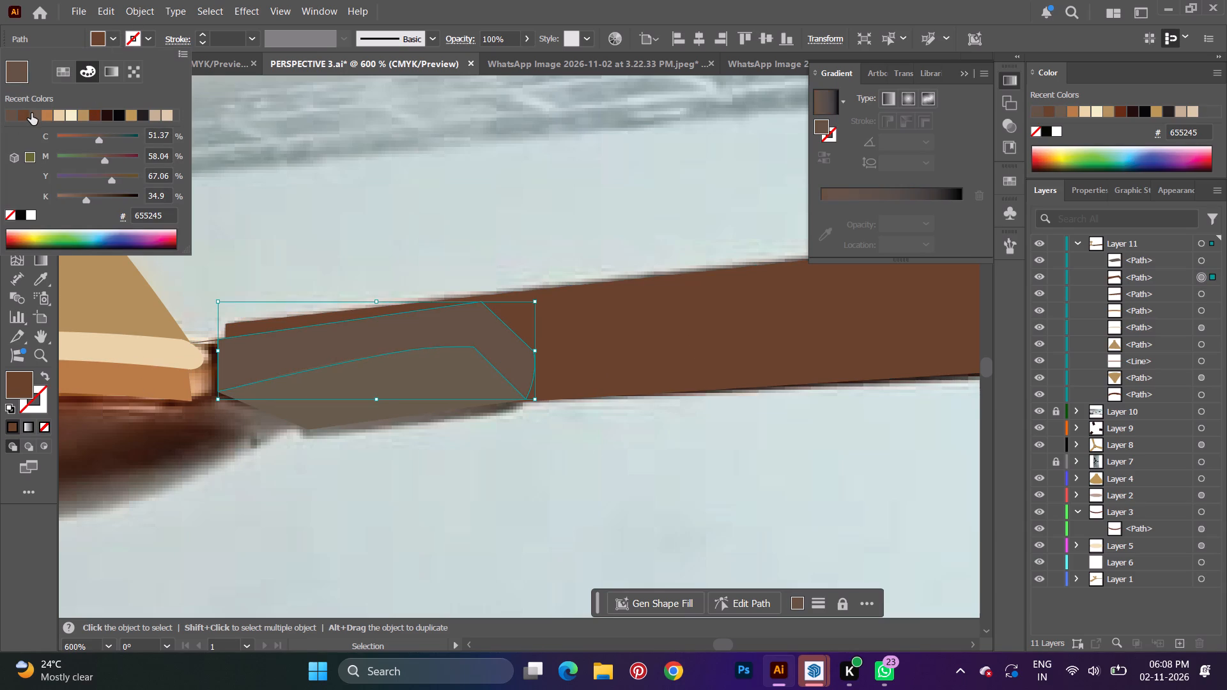
left_click(25, 118)
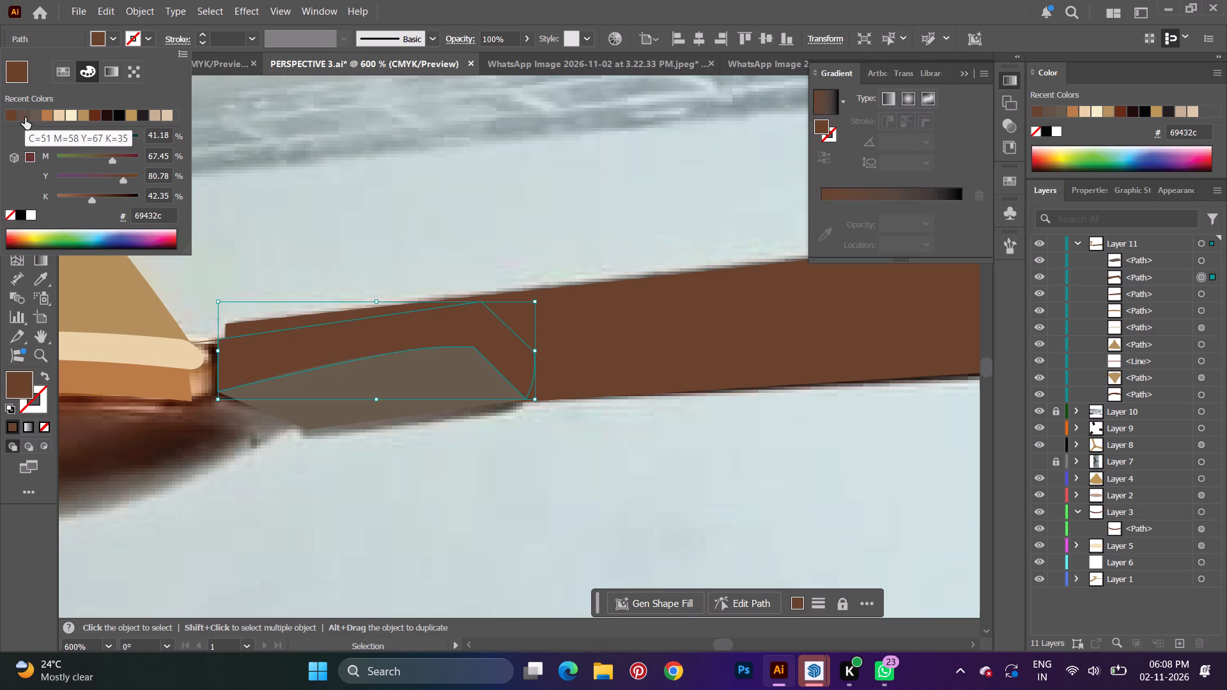
left_click(10, 114)
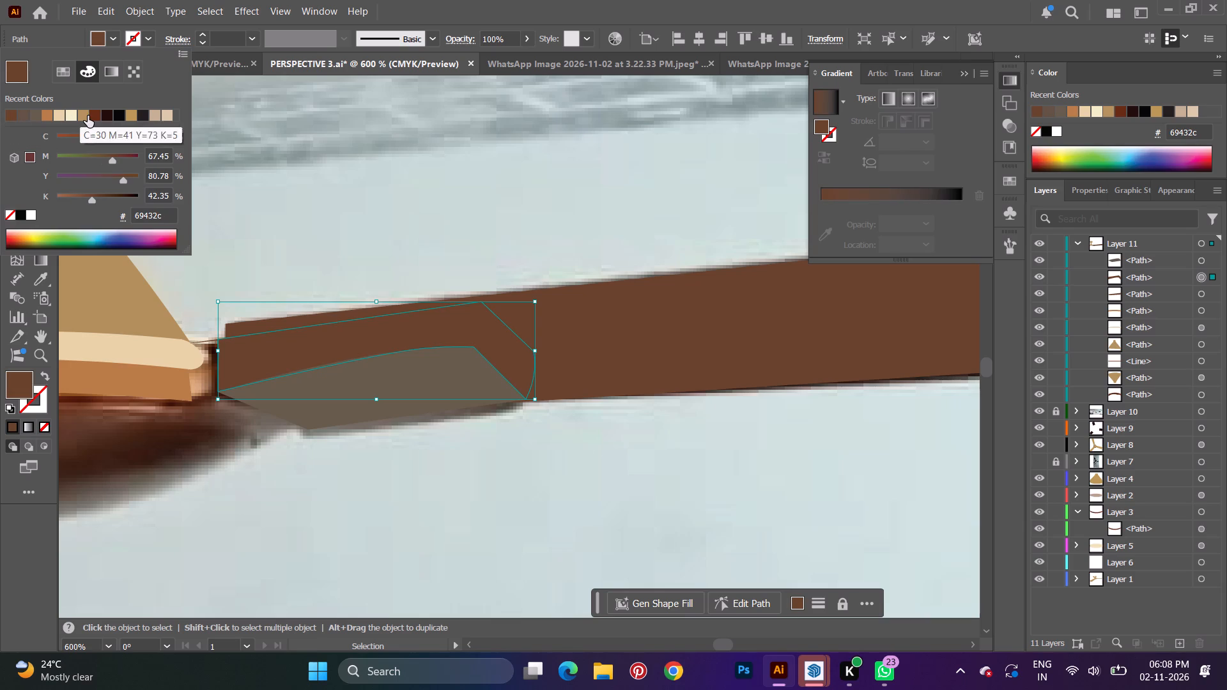
left_click(96, 118)
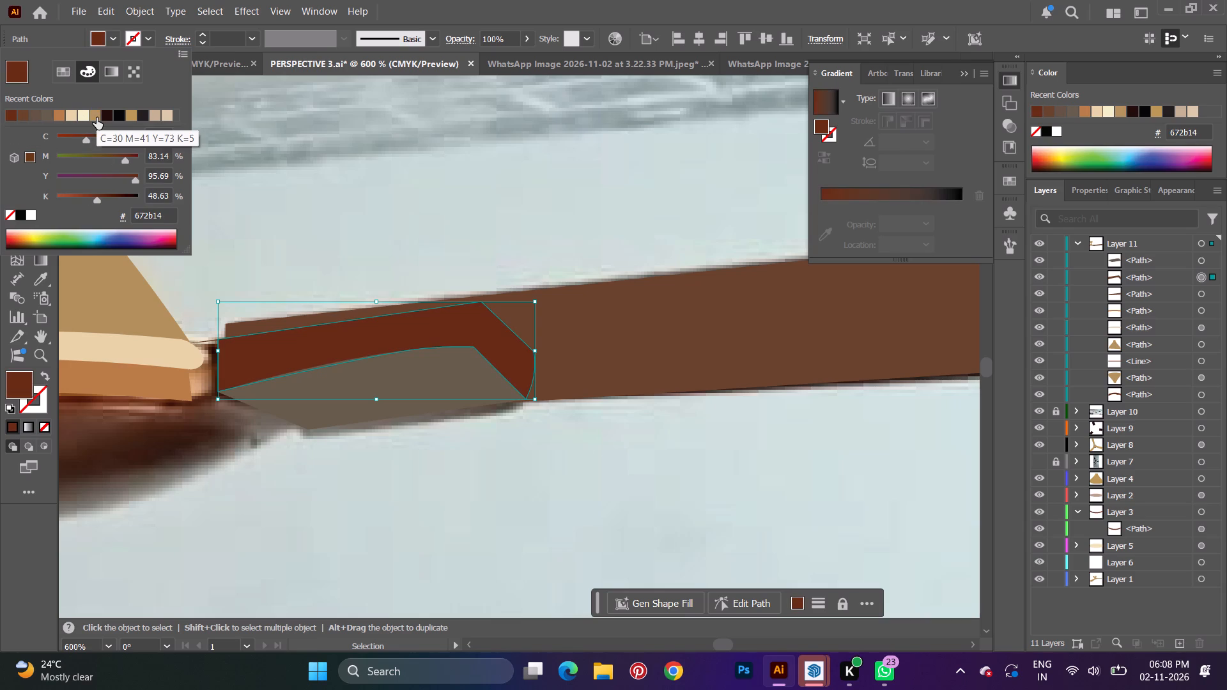
left_click(415, 210)
key("v")
left_click(444, 537)
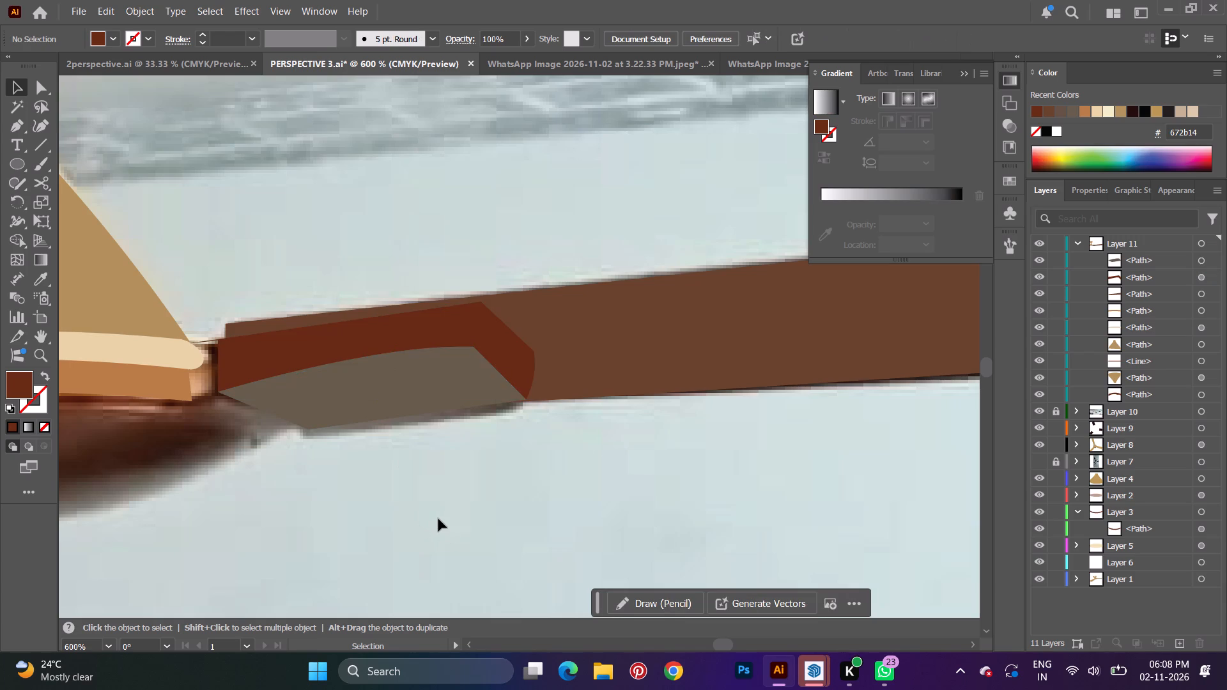
Round the right blade's outer tip with the Curvature tool and fit its lower end corner to the reference image, and deselect it.
scroll(438, 518, "down", 3, "alt")
key("space")
key("space")
key("space")
key("space")
key("space")
key("space")
key("space")
key("space")
key("space")
key("space")
key("space")
key("space")
key("space")
key("space")
key("space")
key("space")
key("space")
key("space")
key("space")
key("space")
left_click_drag(438, 518, 576, 461)
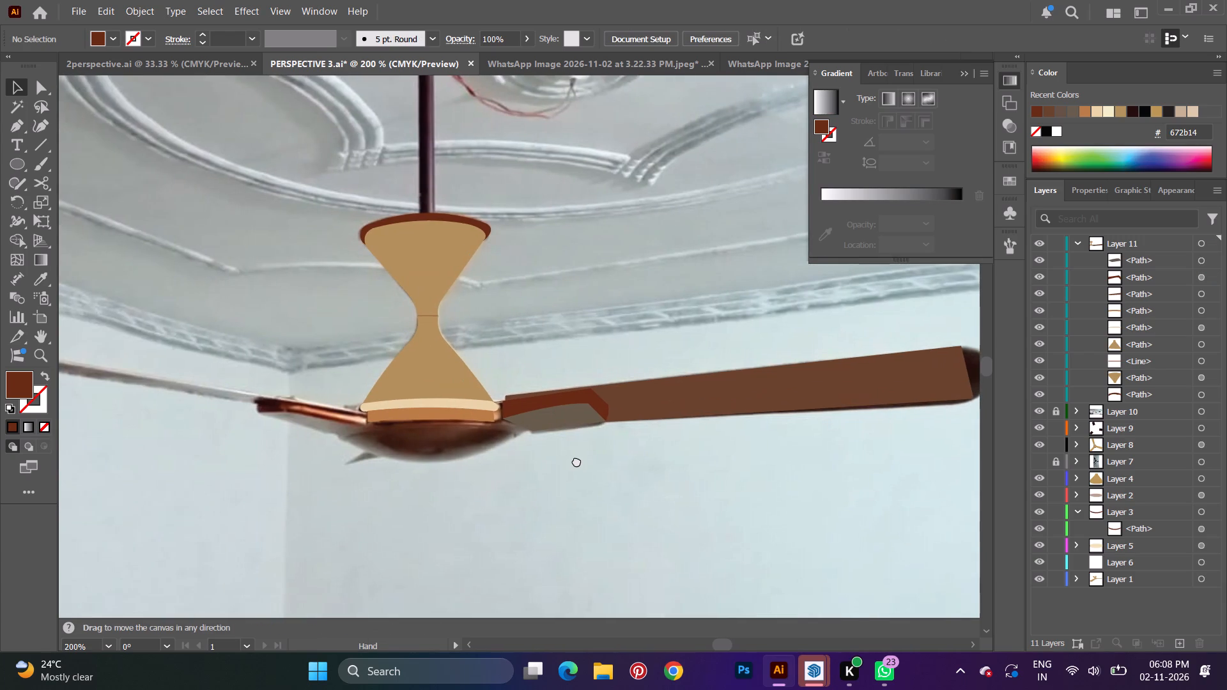
left_click_drag(576, 461, 301, 489)
left_click(571, 408)
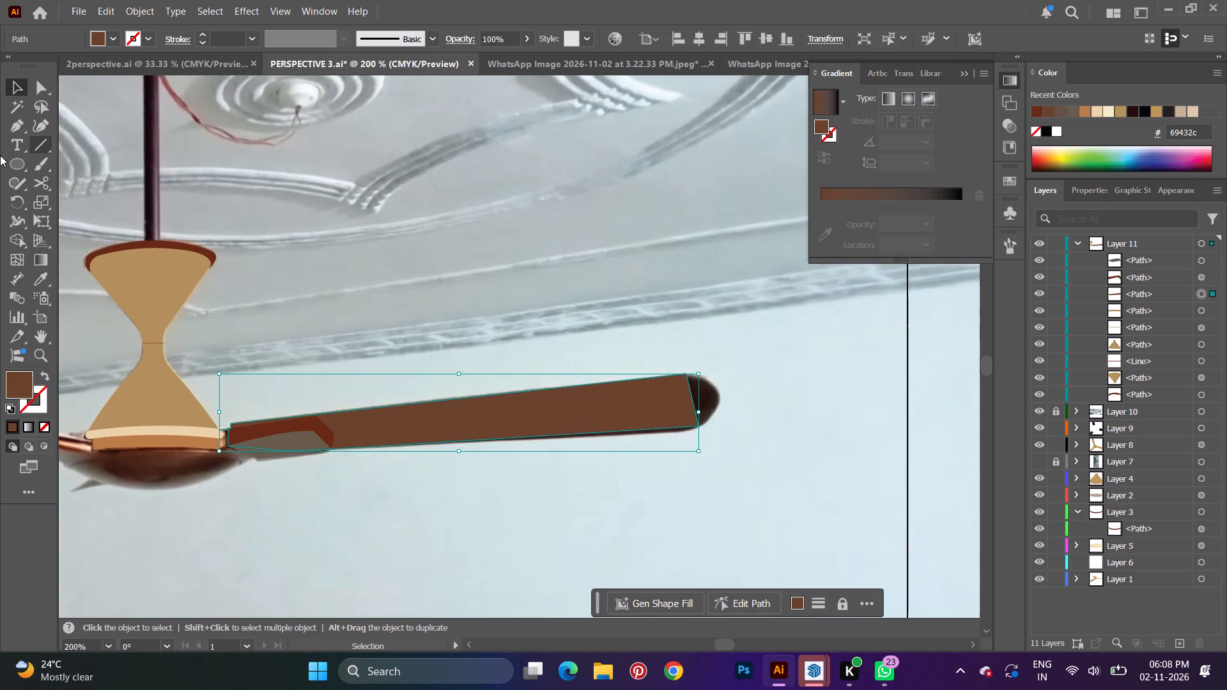
left_click(40, 118)
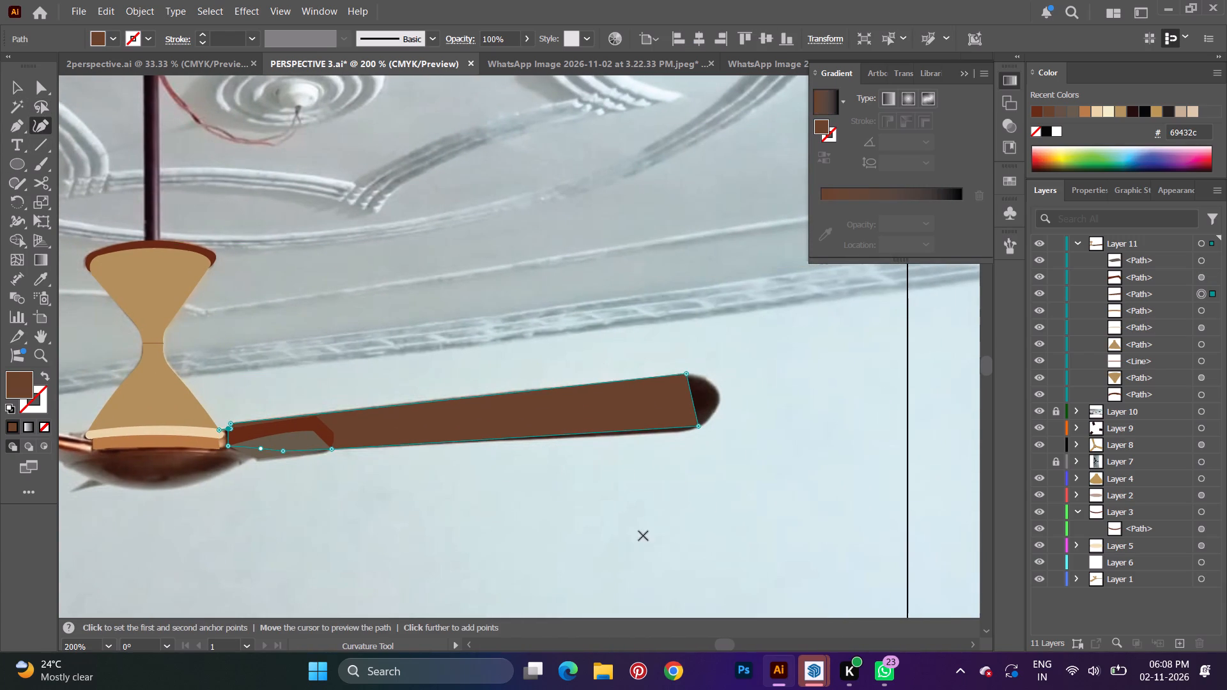
scroll(640, 522, "up", 2, "alt")
key("space")
left_click_drag(685, 406, 581, 534)
left_click_drag(638, 397, 688, 393)
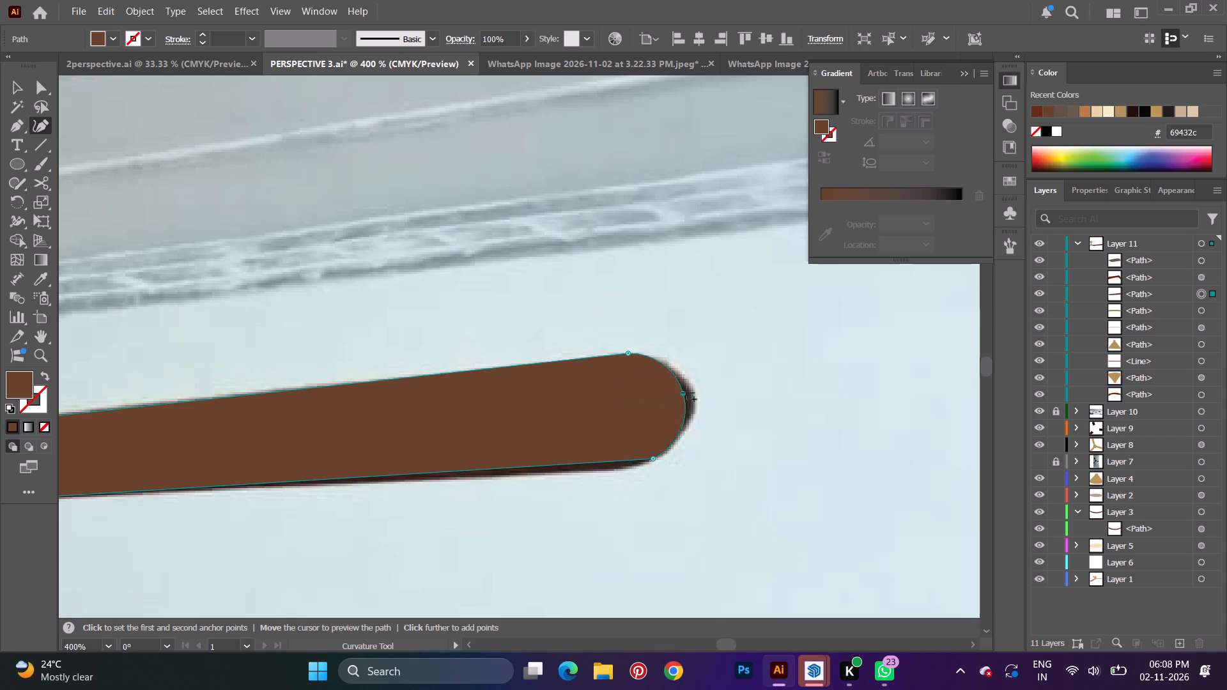
left_click_drag(688, 393, 688, 393)
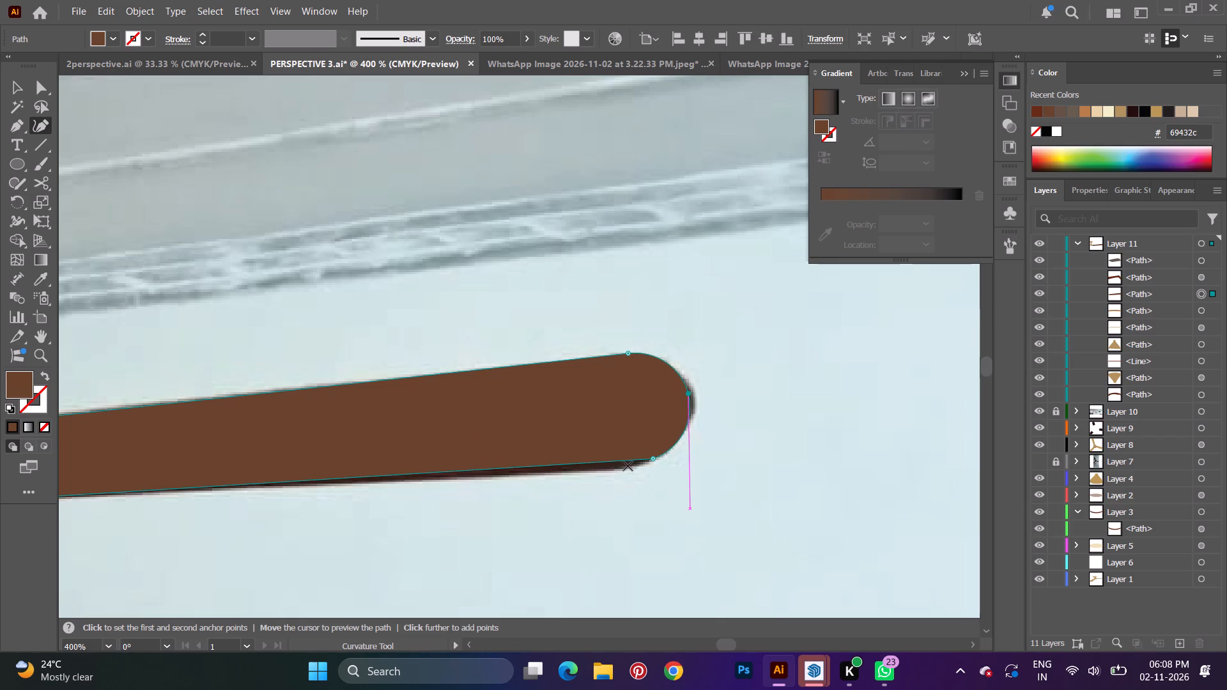
left_click_drag(652, 456, 624, 470)
key("v")
left_click(514, 553)
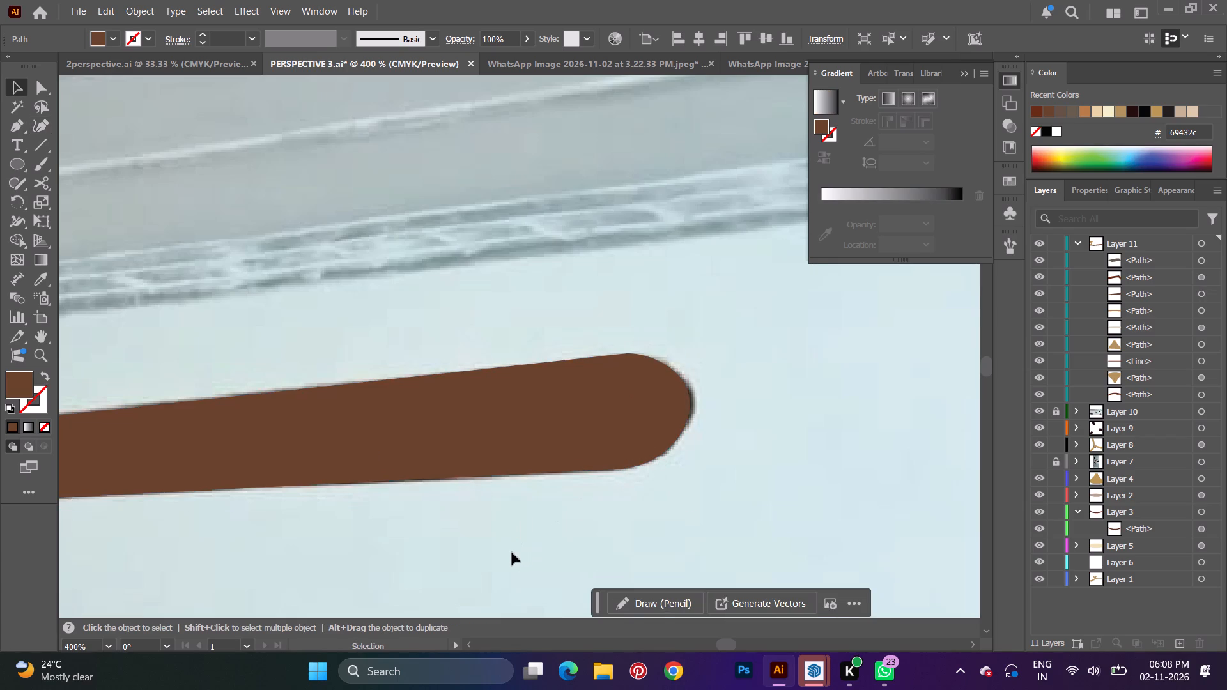
Draw a four-sided 69432c brown connector with the Pen tool between the motor housing and right bracket, about 3.7 pt wide and 7 pt tall.
scroll(511, 553, "down", 2, "alt")
key("space")
left_click_drag(511, 550, 776, 455)
key("space")
key("space")
key("space")
key("space")
key("space")
left_click_drag(417, 452, 631, 441)
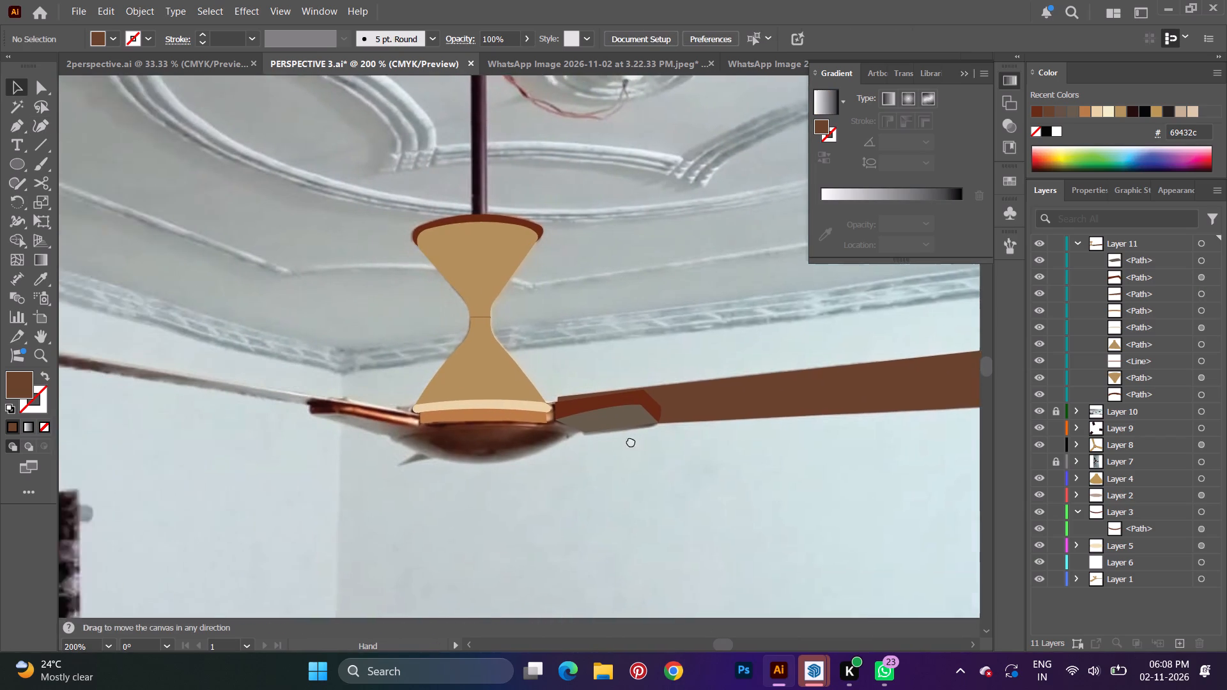
left_click_drag(631, 441, 730, 436)
scroll(660, 434, "up", 1, "alt")
key("space")
key("space")
key("space")
key("space")
key("space")
key("space")
key("space")
key("space")
key("space")
left_click_drag(700, 452, 652, 499)
scroll(658, 465, "up", 3, "alt")
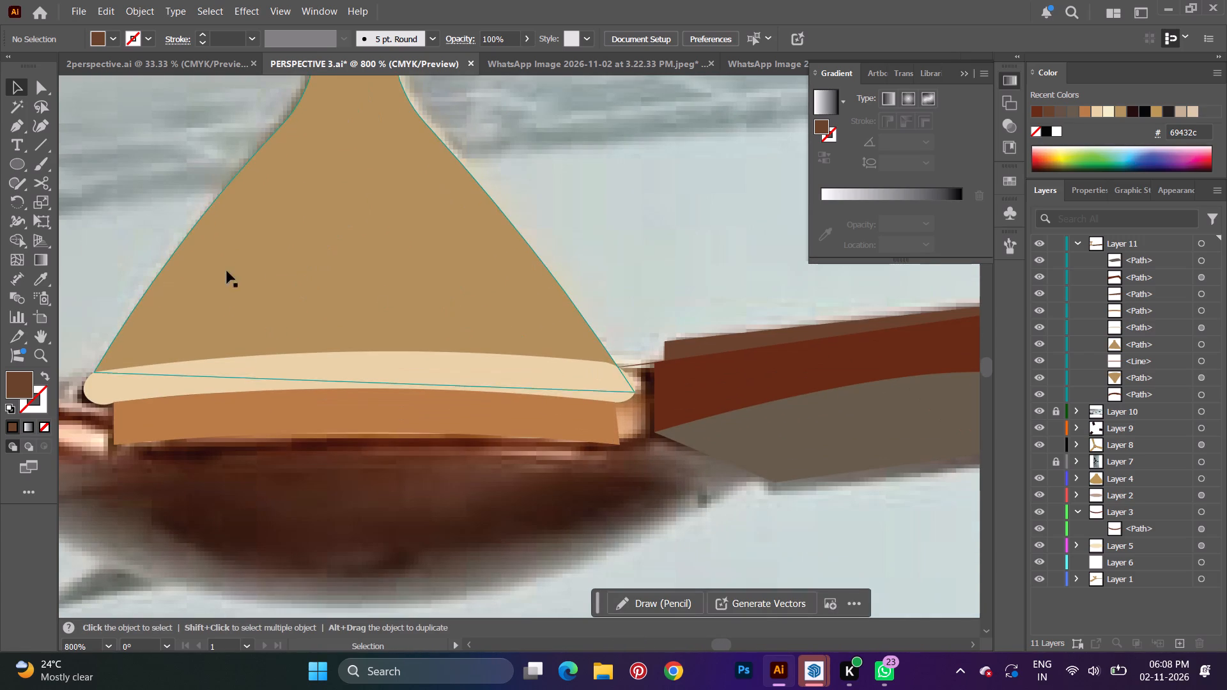
left_click(8, 127)
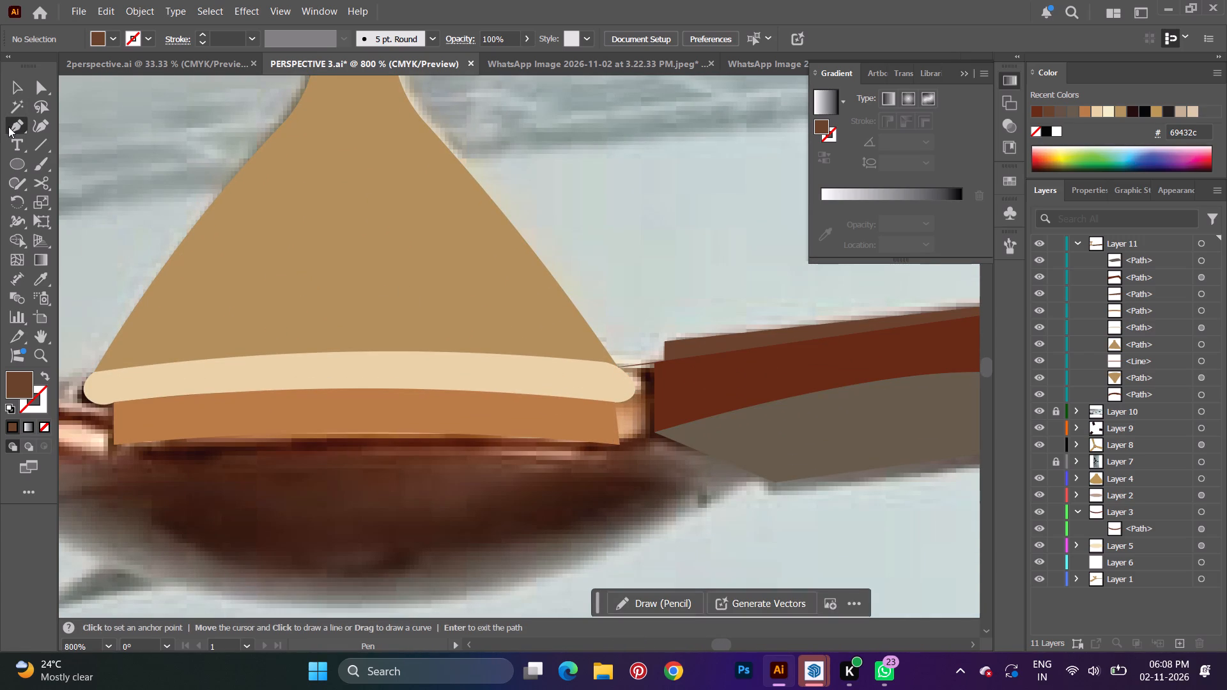
left_click(615, 365)
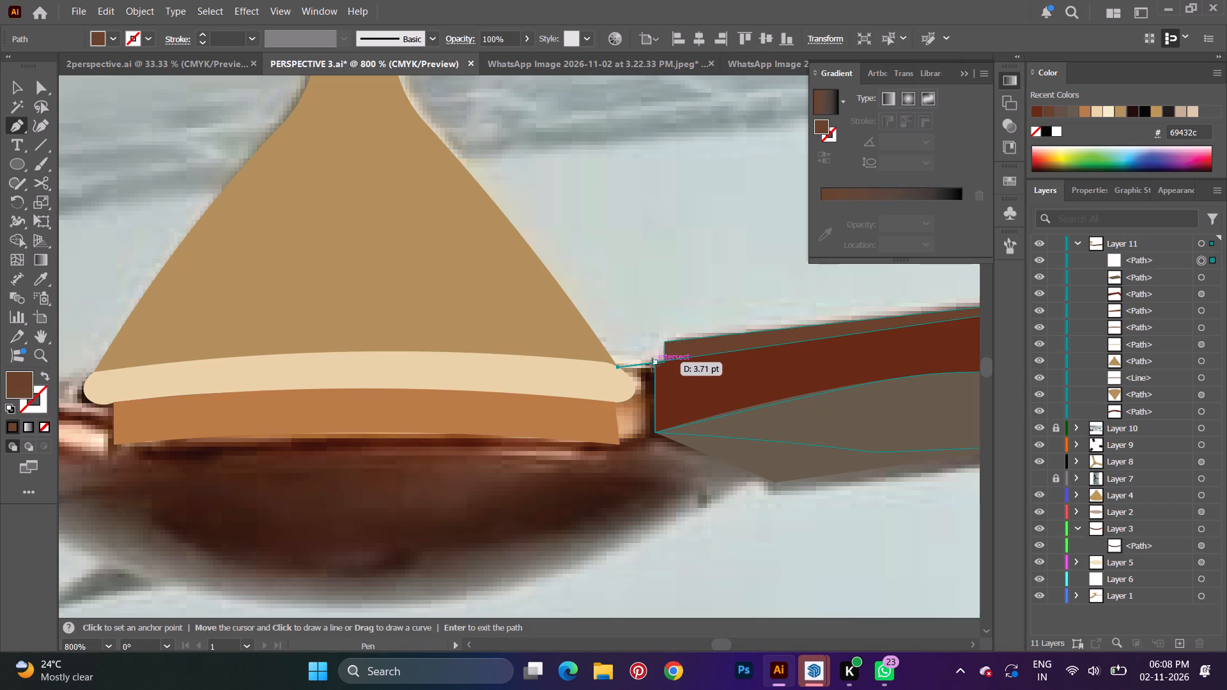
left_click(652, 362)
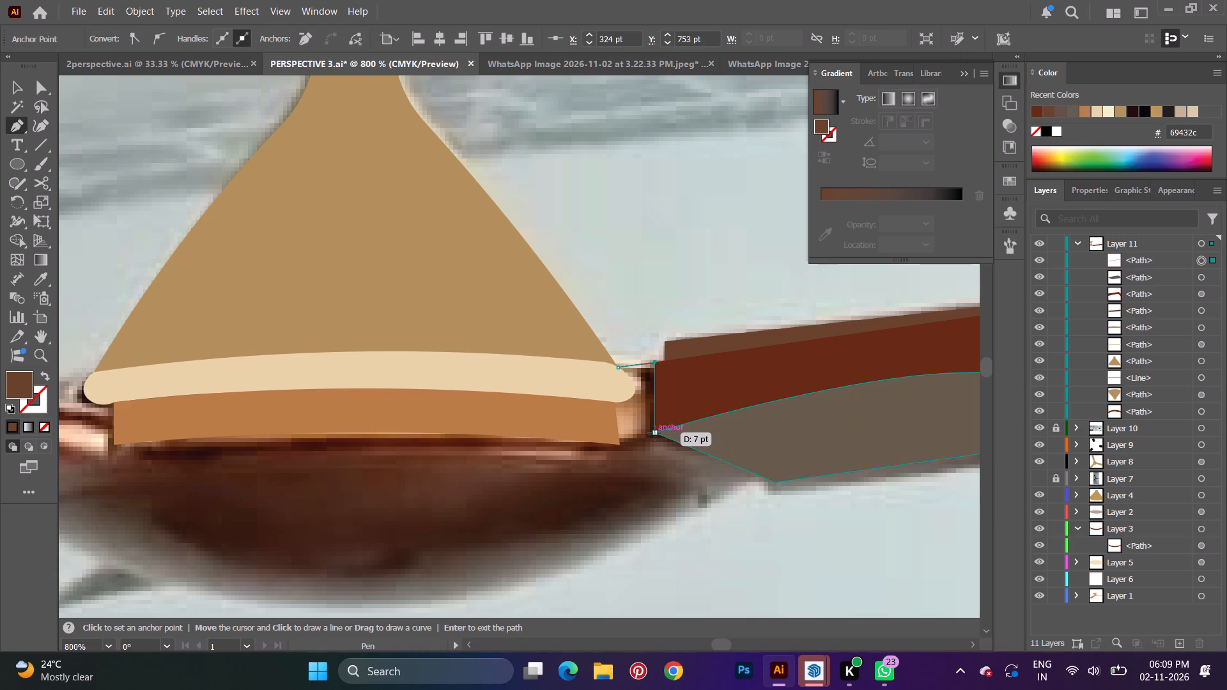
left_click(655, 433)
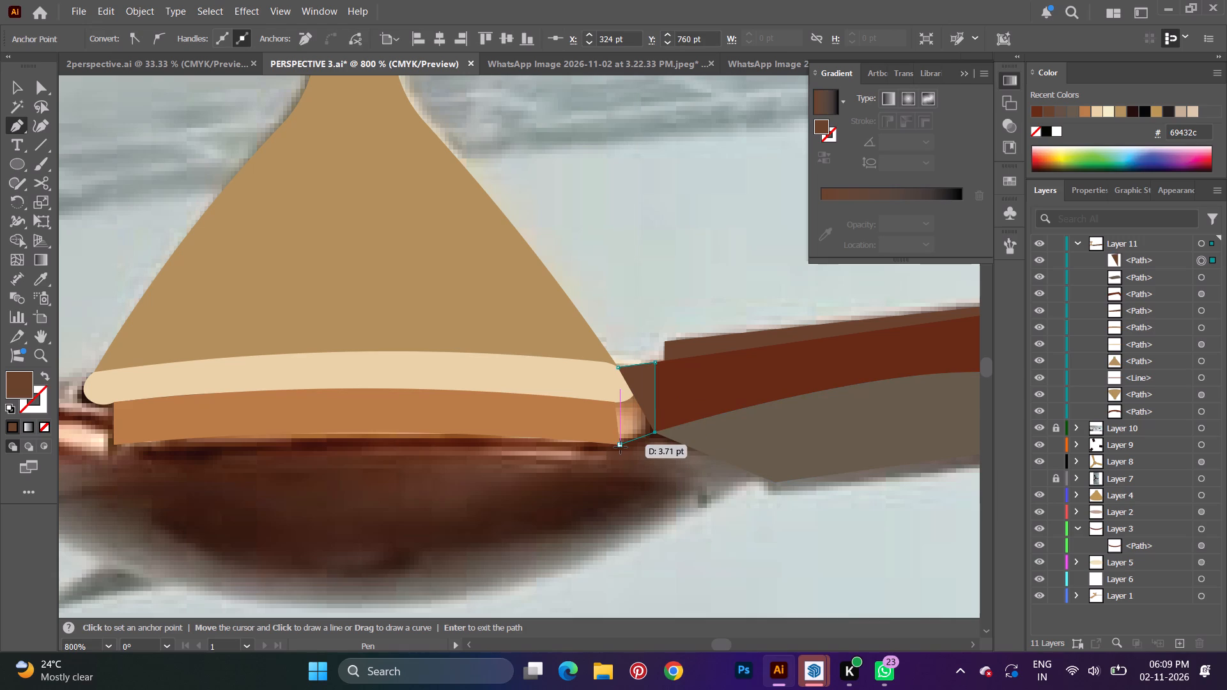
left_click(621, 447)
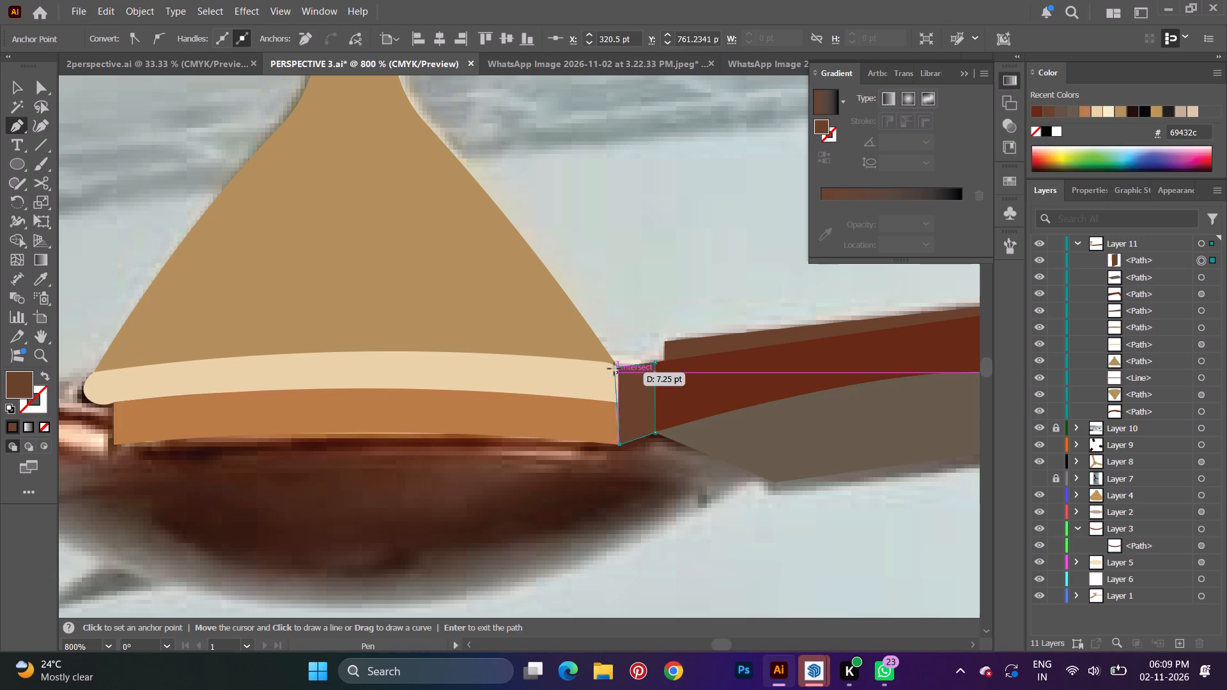
left_click(620, 367)
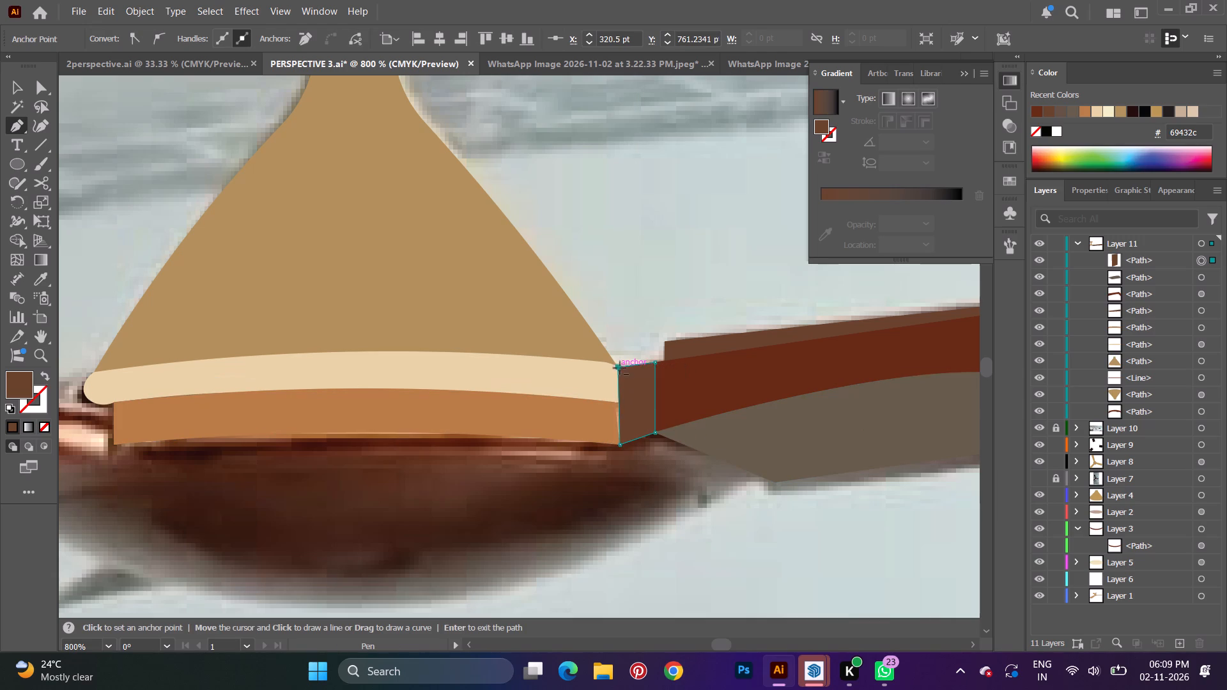
key("v")
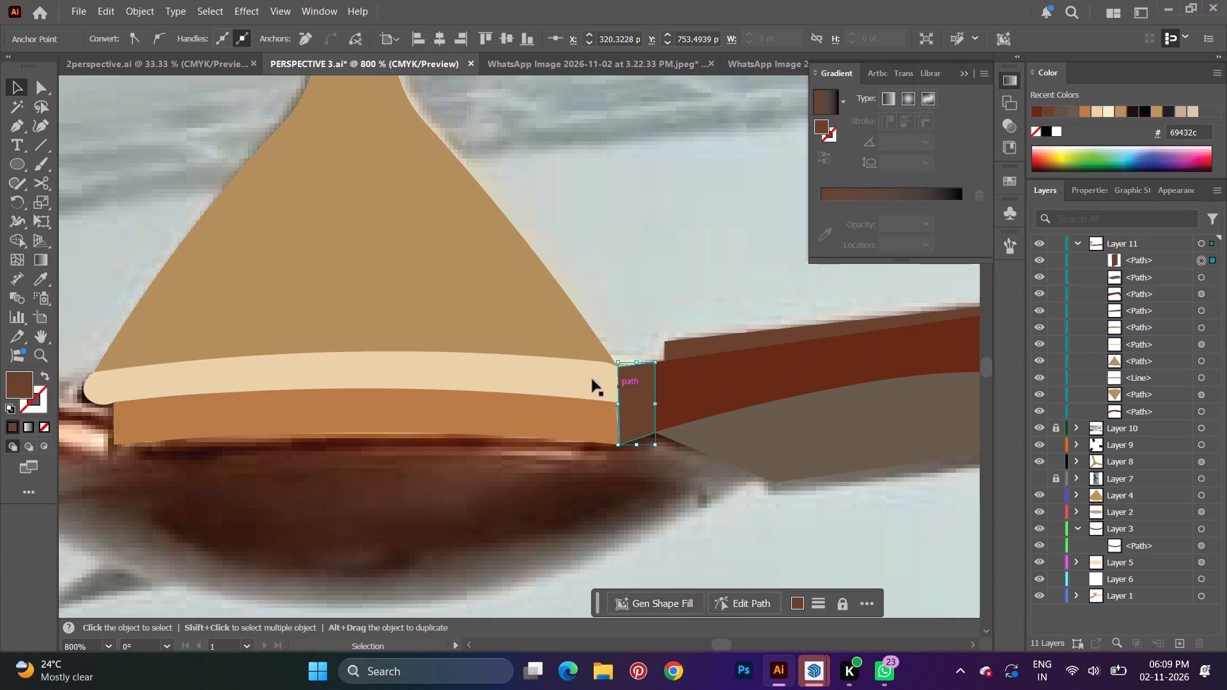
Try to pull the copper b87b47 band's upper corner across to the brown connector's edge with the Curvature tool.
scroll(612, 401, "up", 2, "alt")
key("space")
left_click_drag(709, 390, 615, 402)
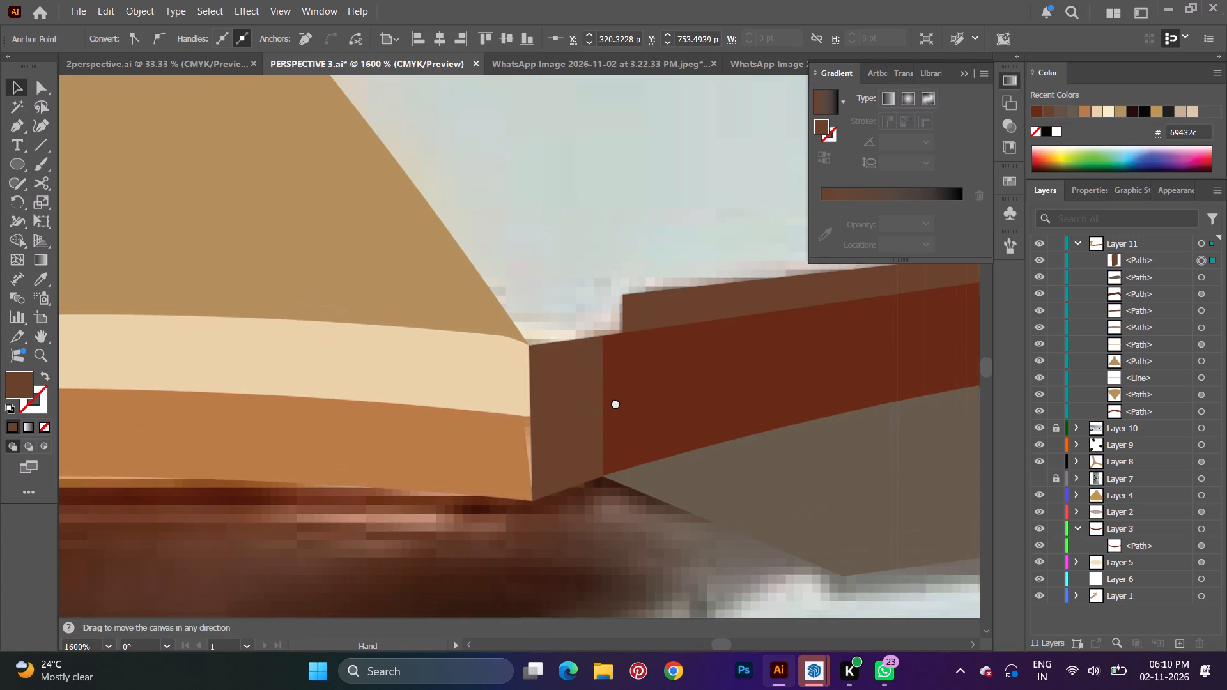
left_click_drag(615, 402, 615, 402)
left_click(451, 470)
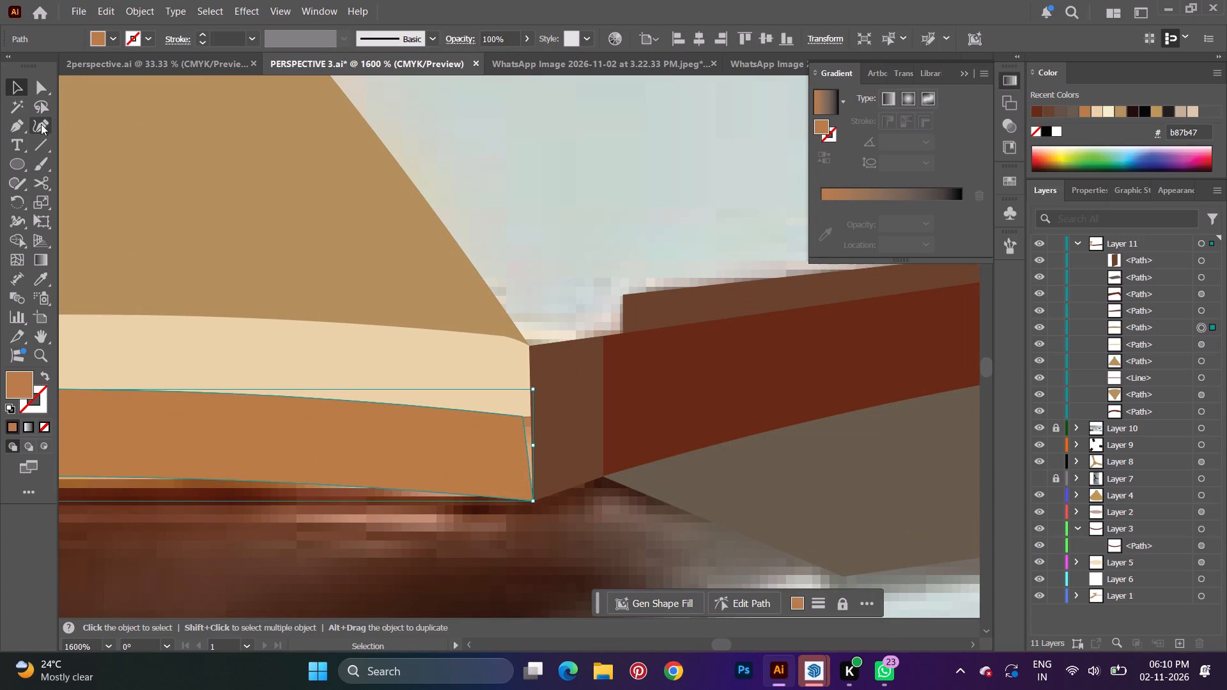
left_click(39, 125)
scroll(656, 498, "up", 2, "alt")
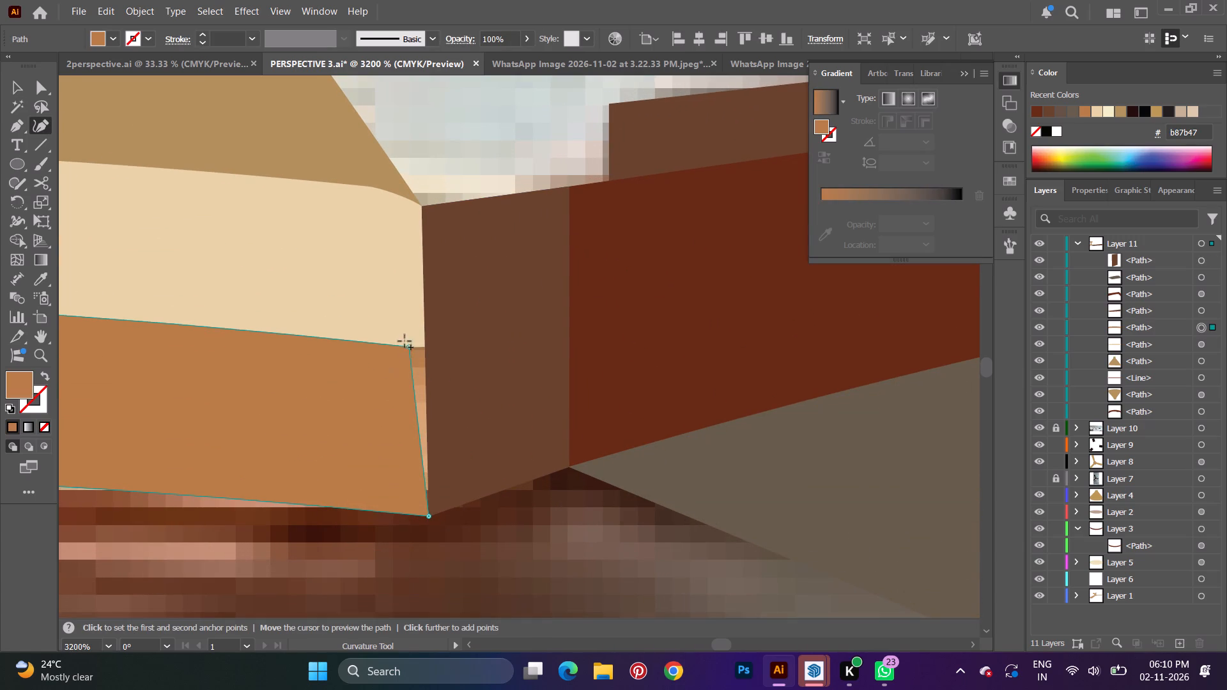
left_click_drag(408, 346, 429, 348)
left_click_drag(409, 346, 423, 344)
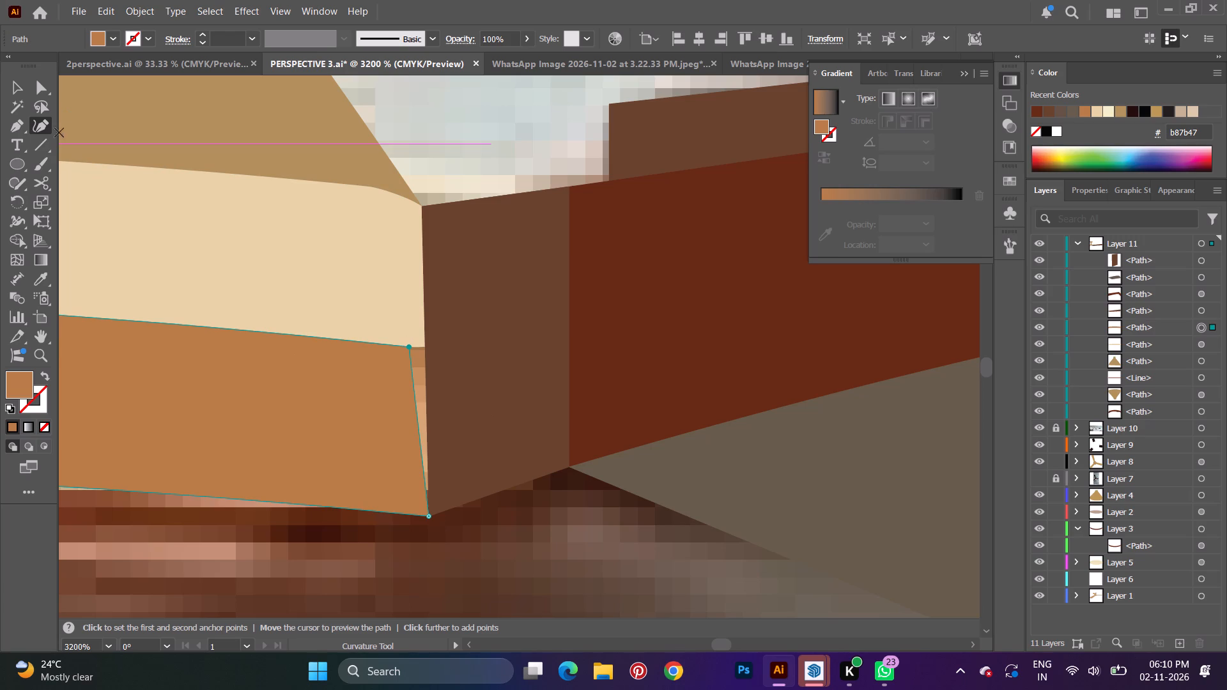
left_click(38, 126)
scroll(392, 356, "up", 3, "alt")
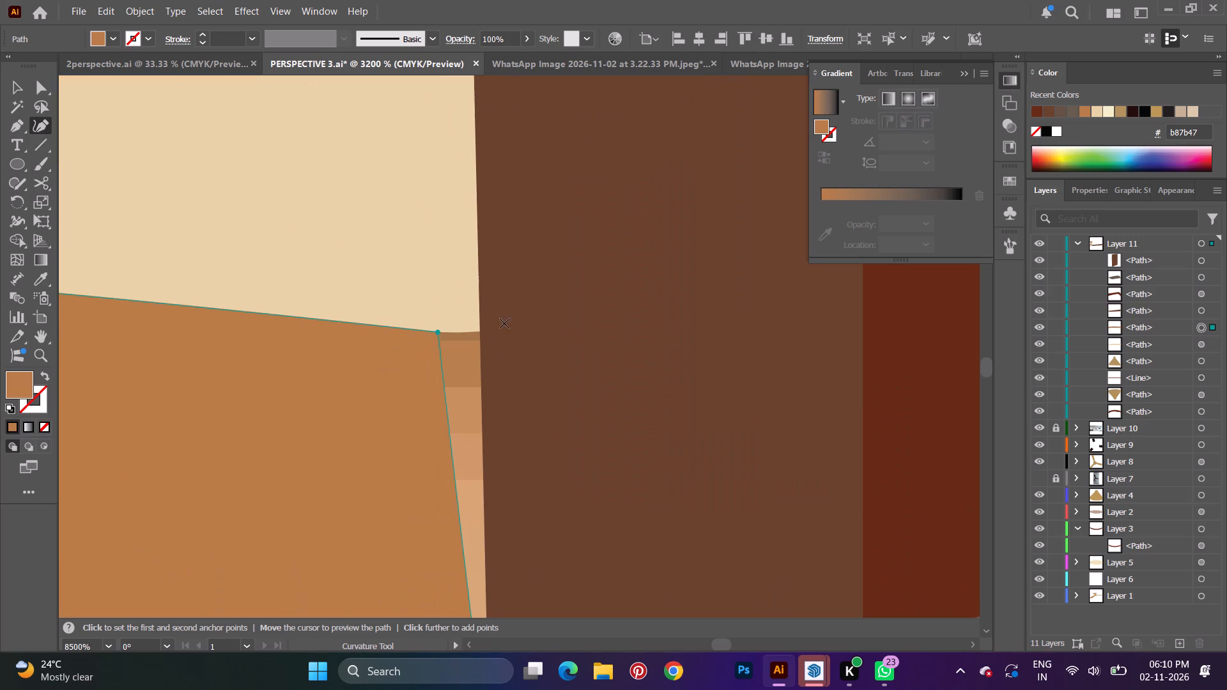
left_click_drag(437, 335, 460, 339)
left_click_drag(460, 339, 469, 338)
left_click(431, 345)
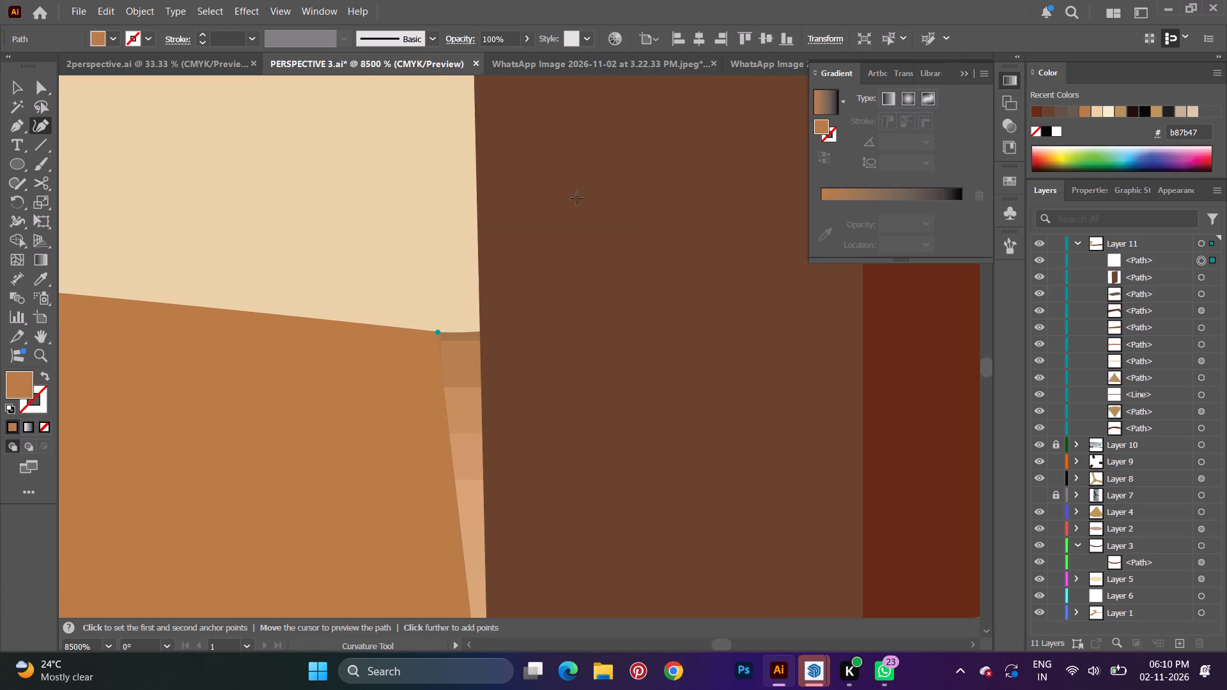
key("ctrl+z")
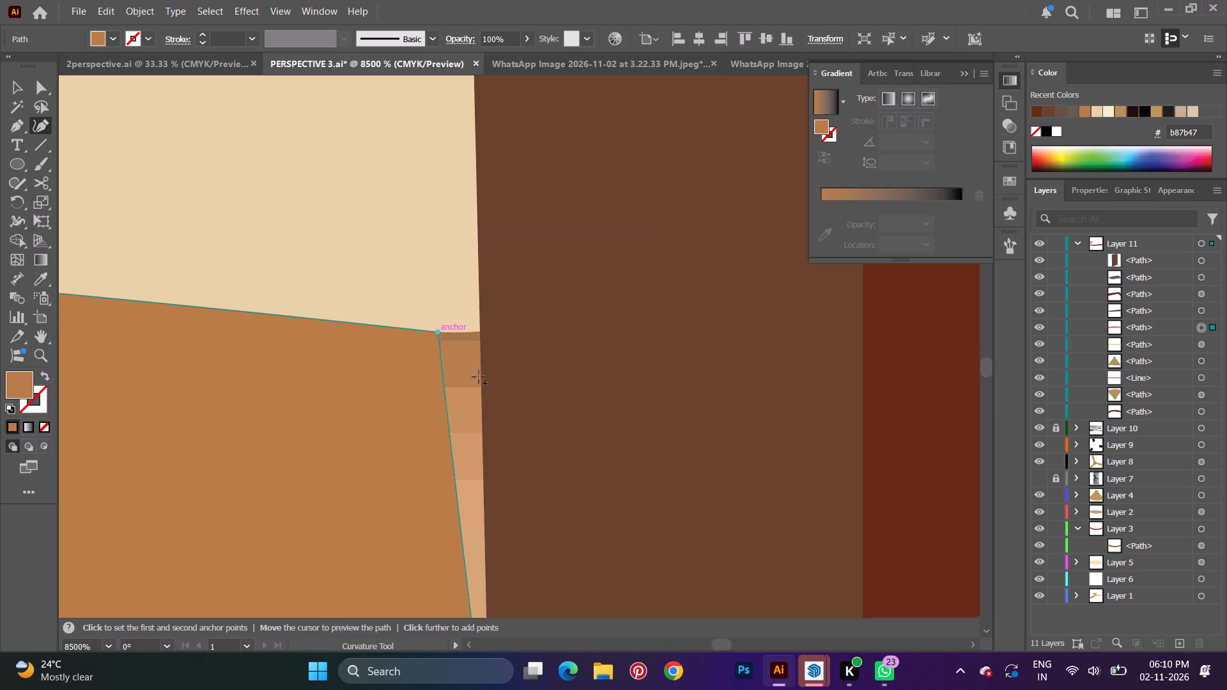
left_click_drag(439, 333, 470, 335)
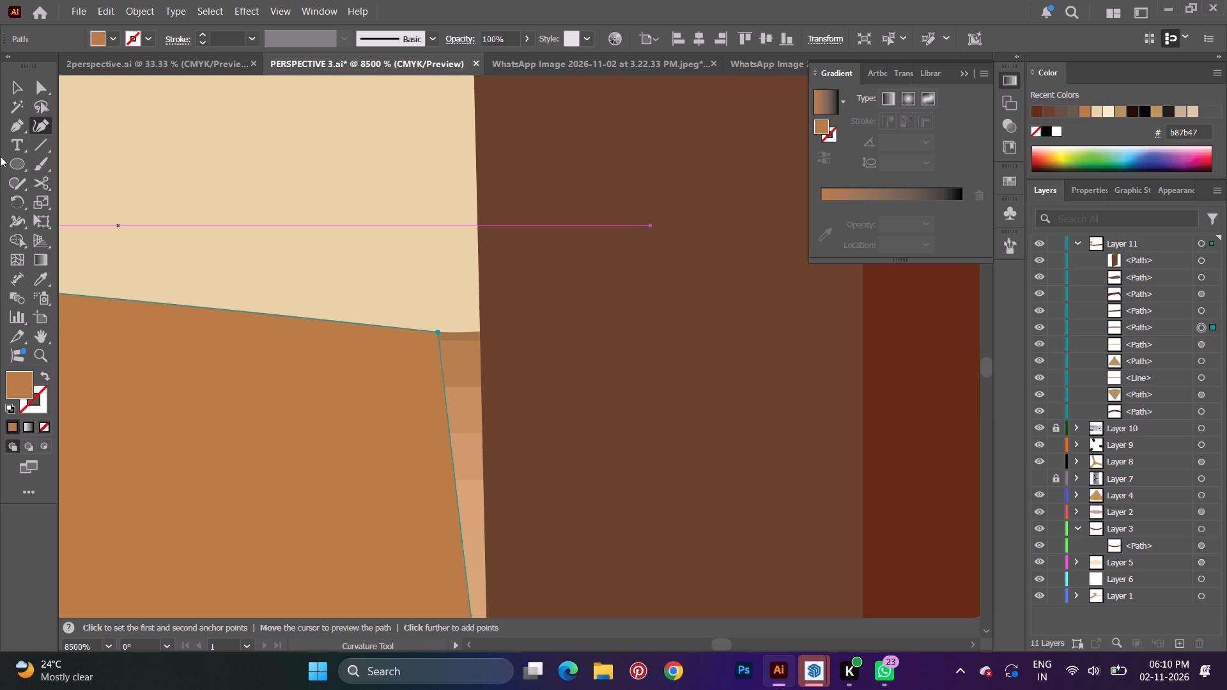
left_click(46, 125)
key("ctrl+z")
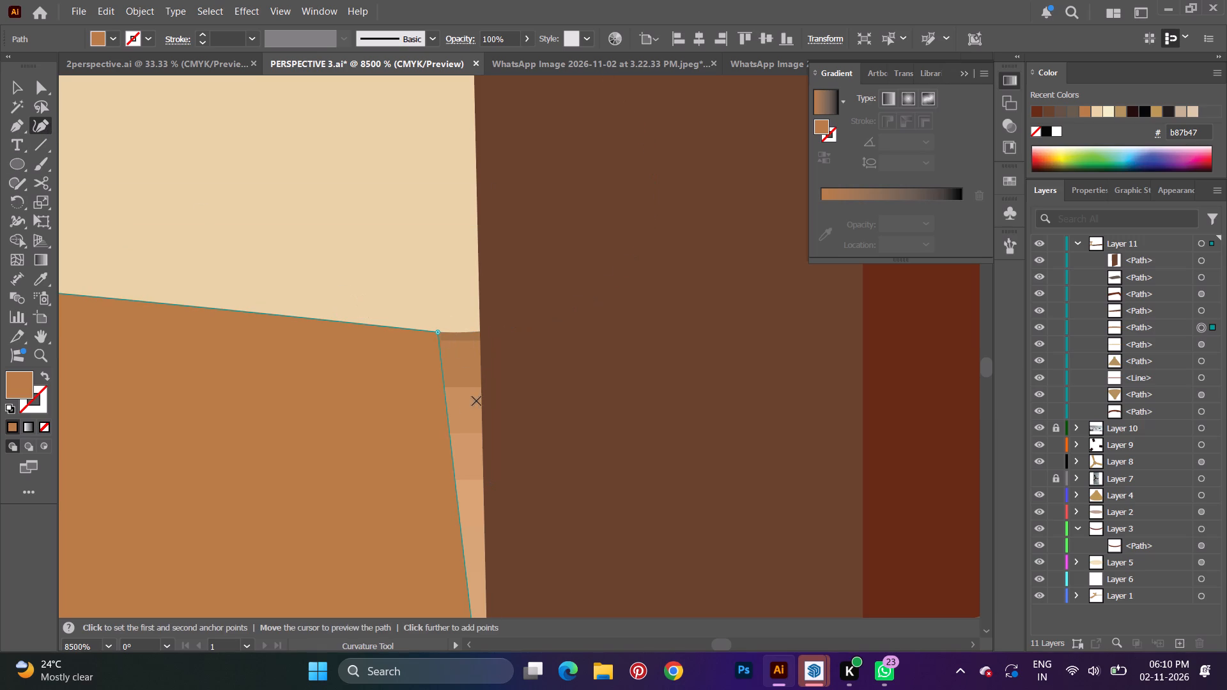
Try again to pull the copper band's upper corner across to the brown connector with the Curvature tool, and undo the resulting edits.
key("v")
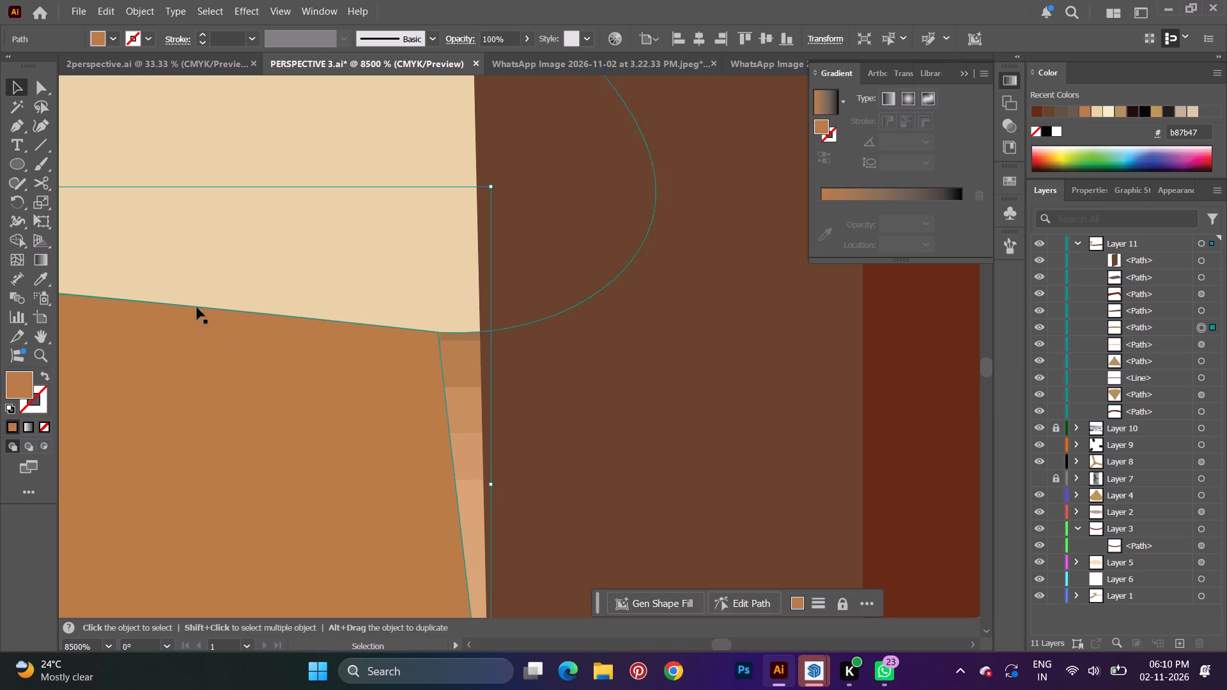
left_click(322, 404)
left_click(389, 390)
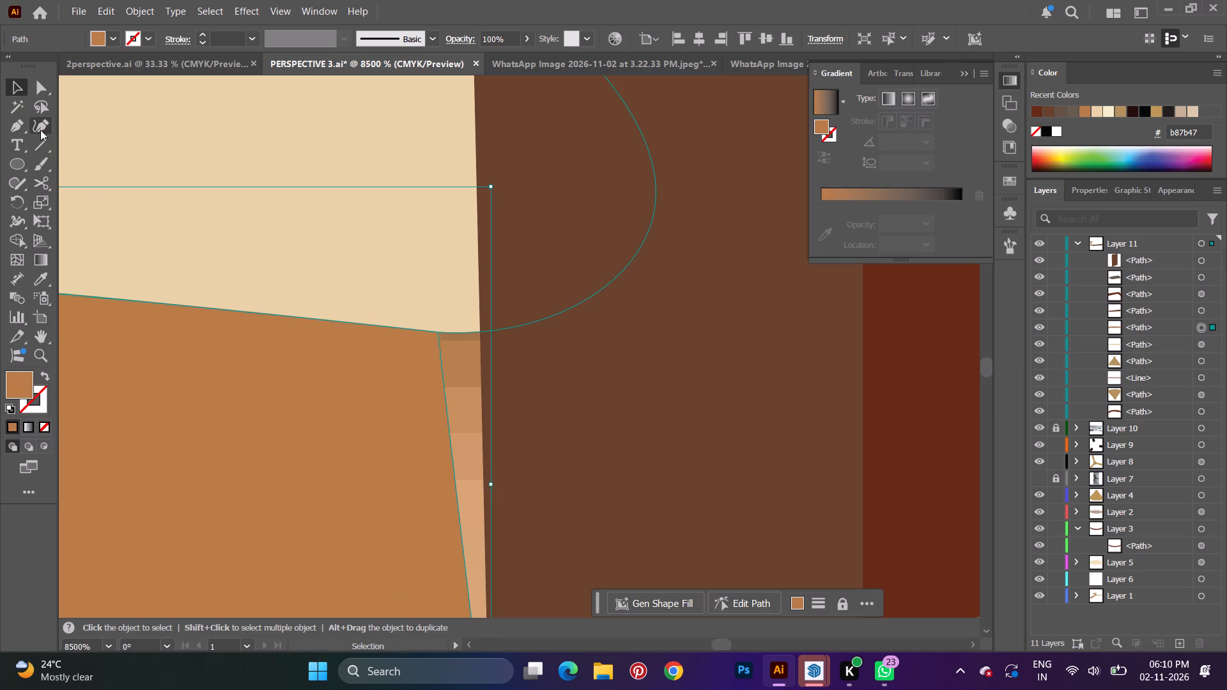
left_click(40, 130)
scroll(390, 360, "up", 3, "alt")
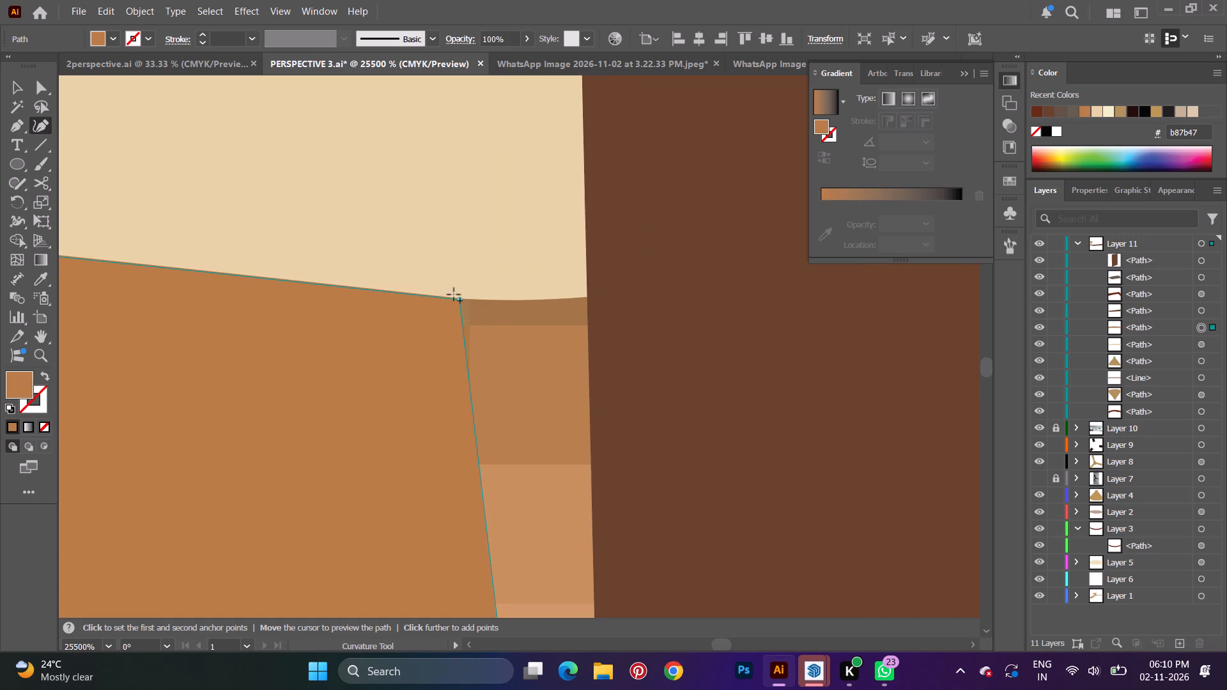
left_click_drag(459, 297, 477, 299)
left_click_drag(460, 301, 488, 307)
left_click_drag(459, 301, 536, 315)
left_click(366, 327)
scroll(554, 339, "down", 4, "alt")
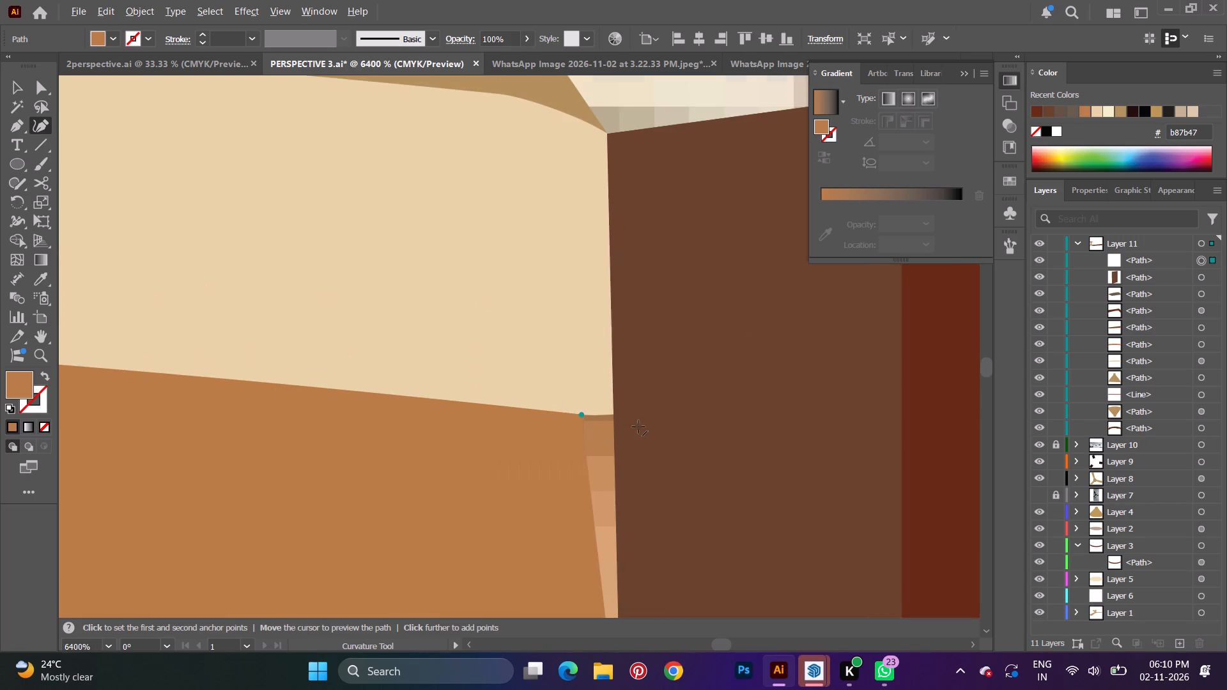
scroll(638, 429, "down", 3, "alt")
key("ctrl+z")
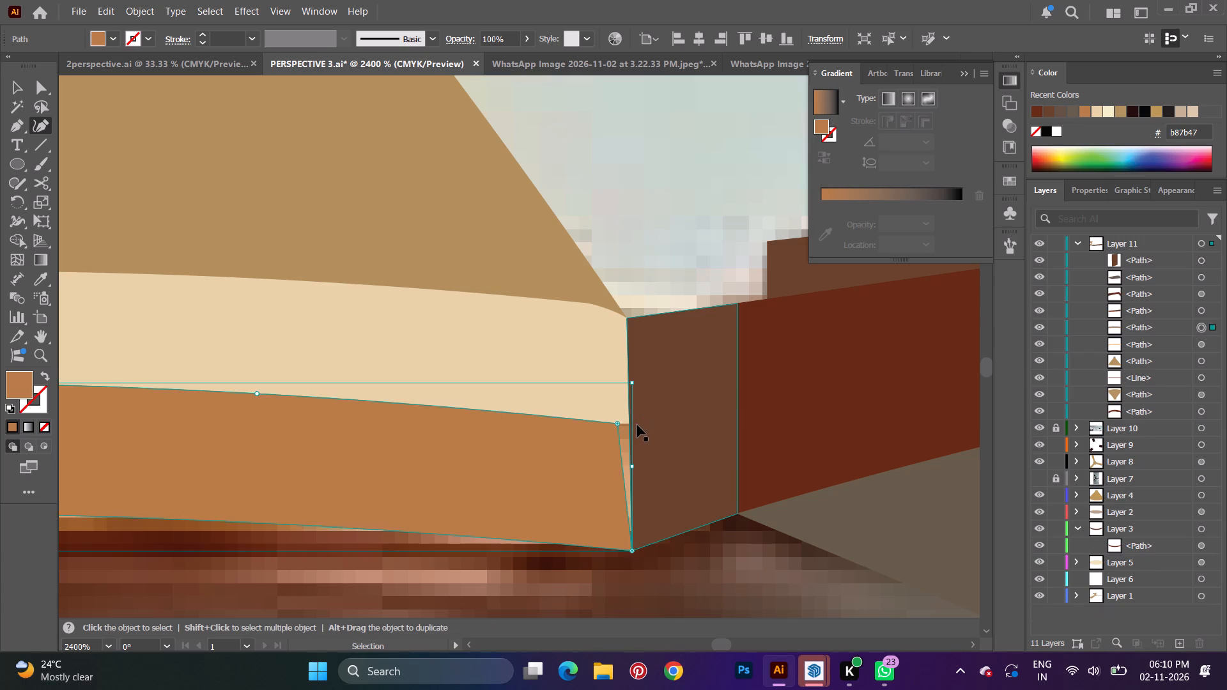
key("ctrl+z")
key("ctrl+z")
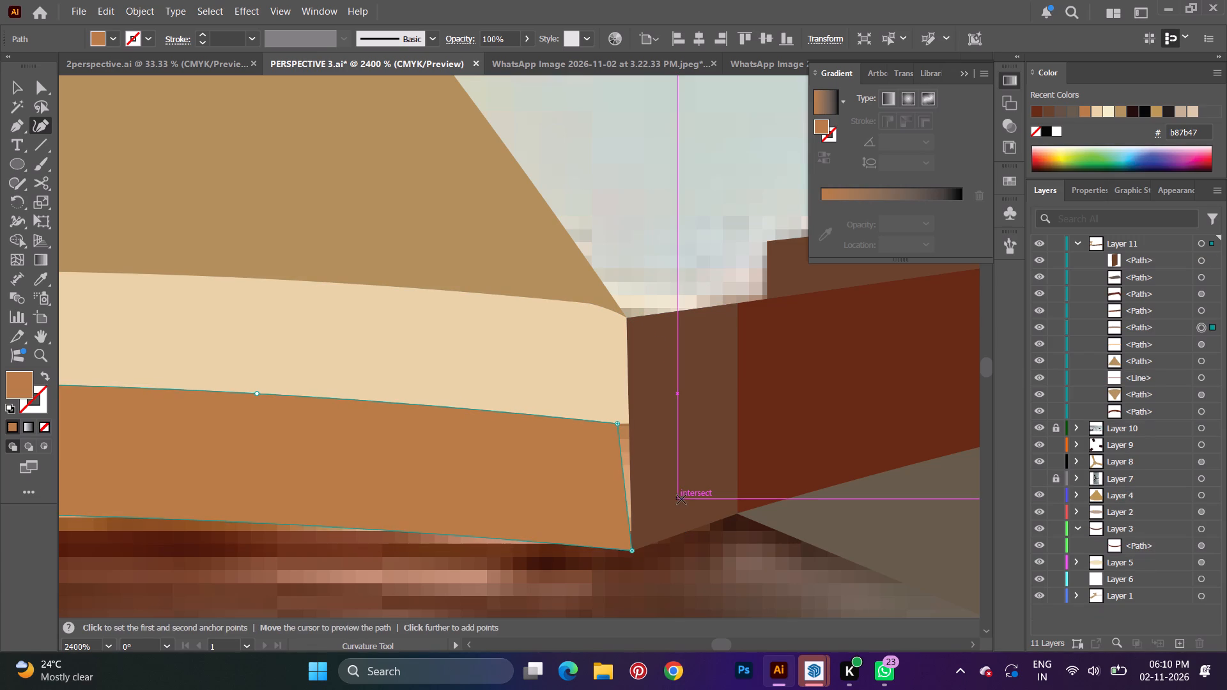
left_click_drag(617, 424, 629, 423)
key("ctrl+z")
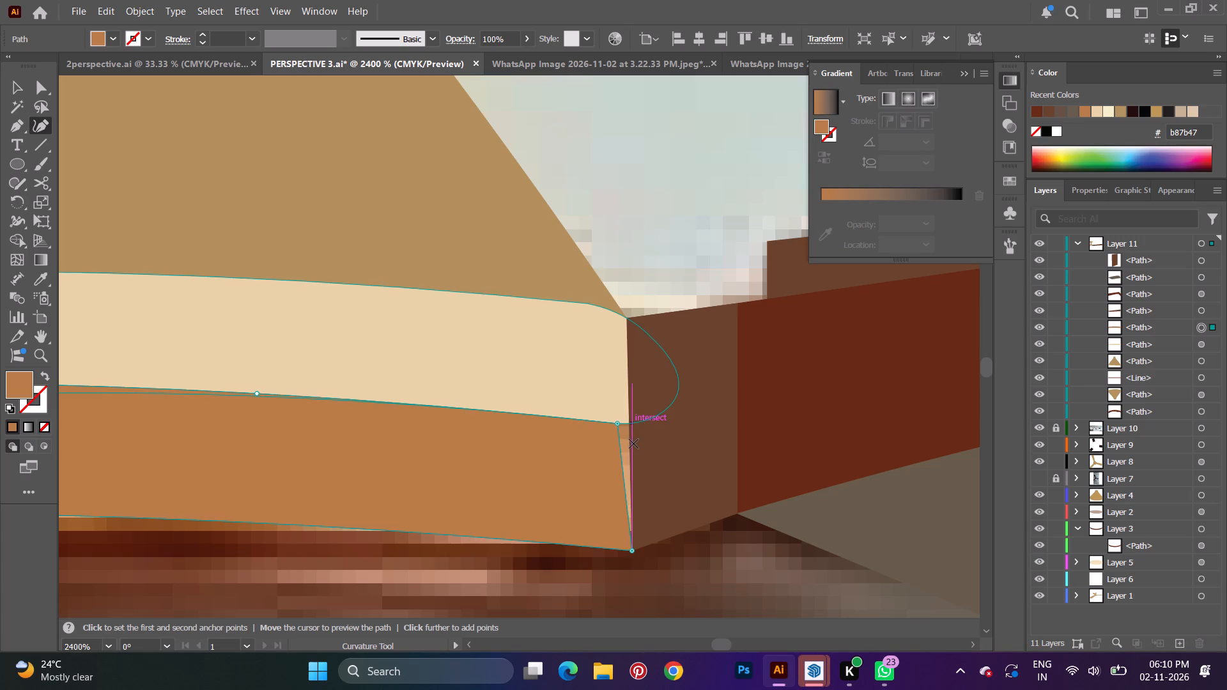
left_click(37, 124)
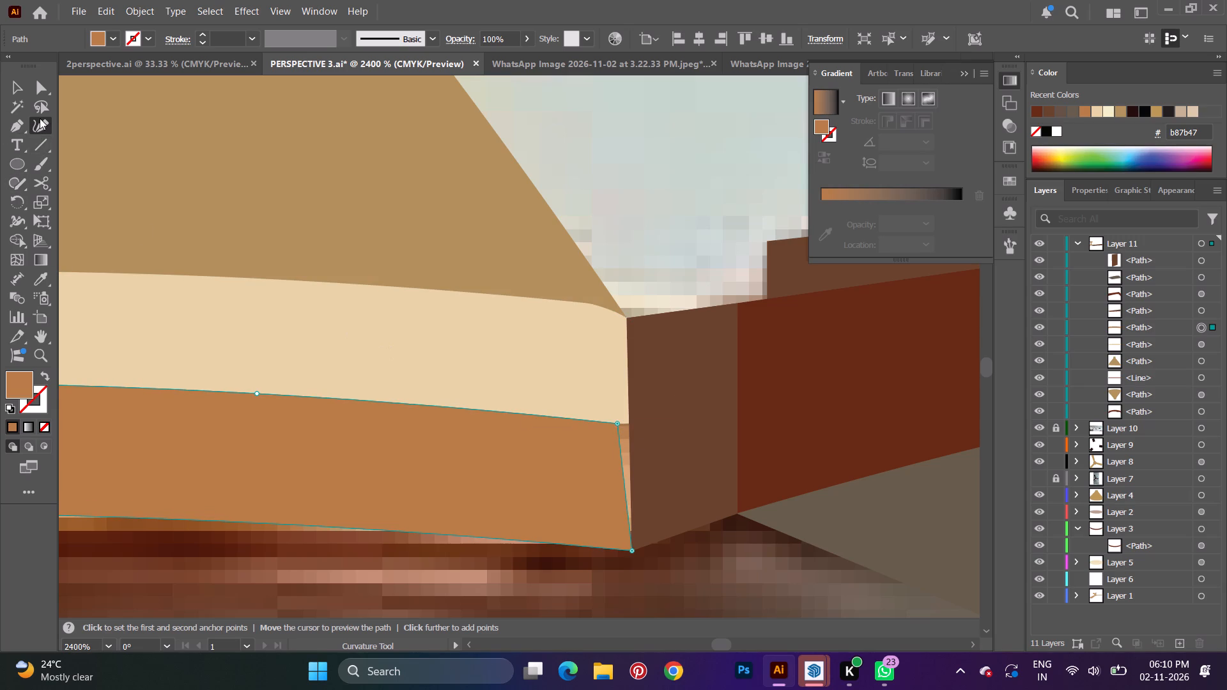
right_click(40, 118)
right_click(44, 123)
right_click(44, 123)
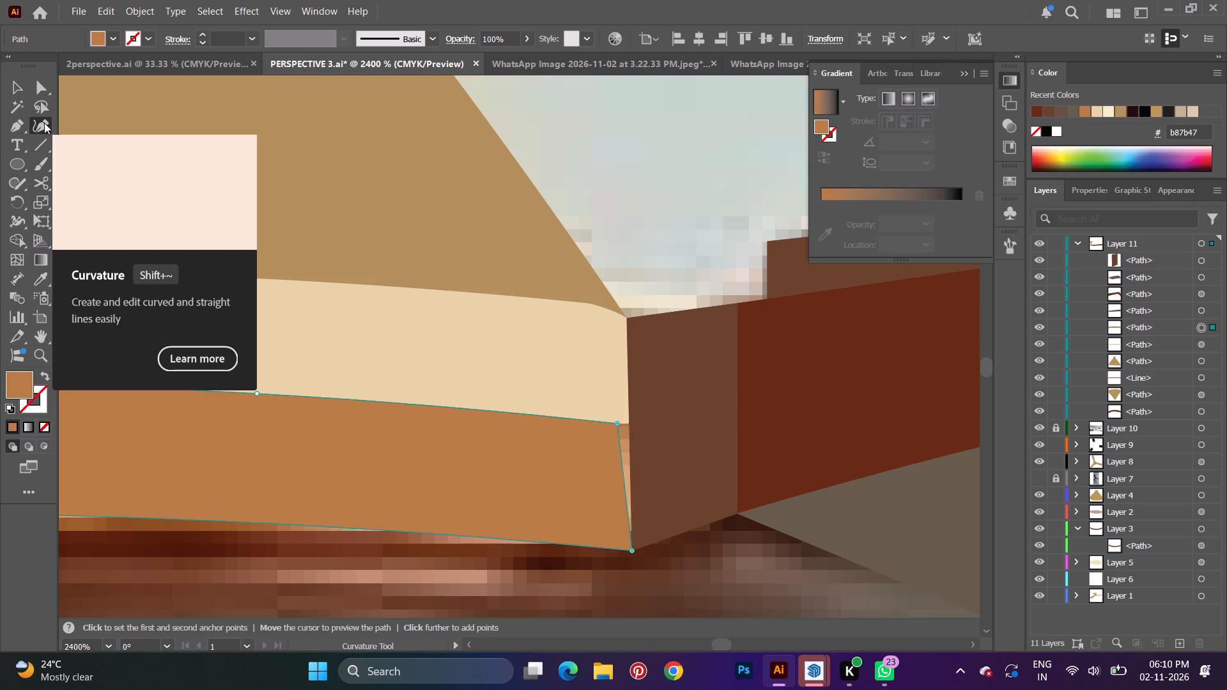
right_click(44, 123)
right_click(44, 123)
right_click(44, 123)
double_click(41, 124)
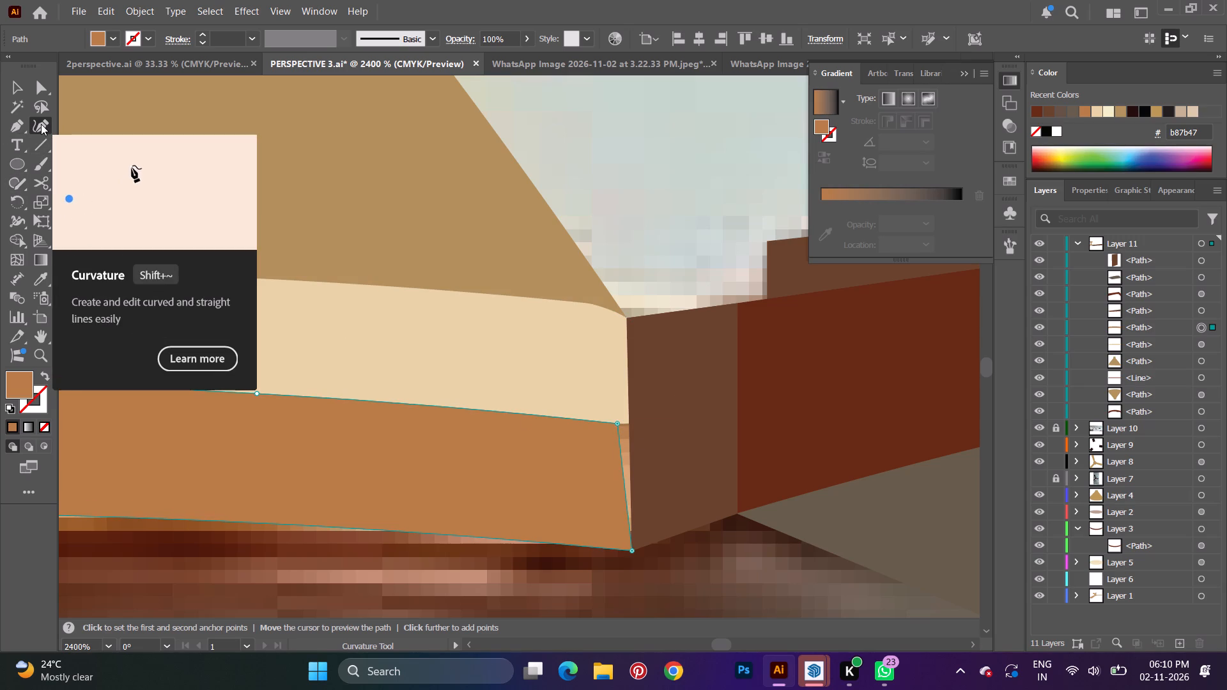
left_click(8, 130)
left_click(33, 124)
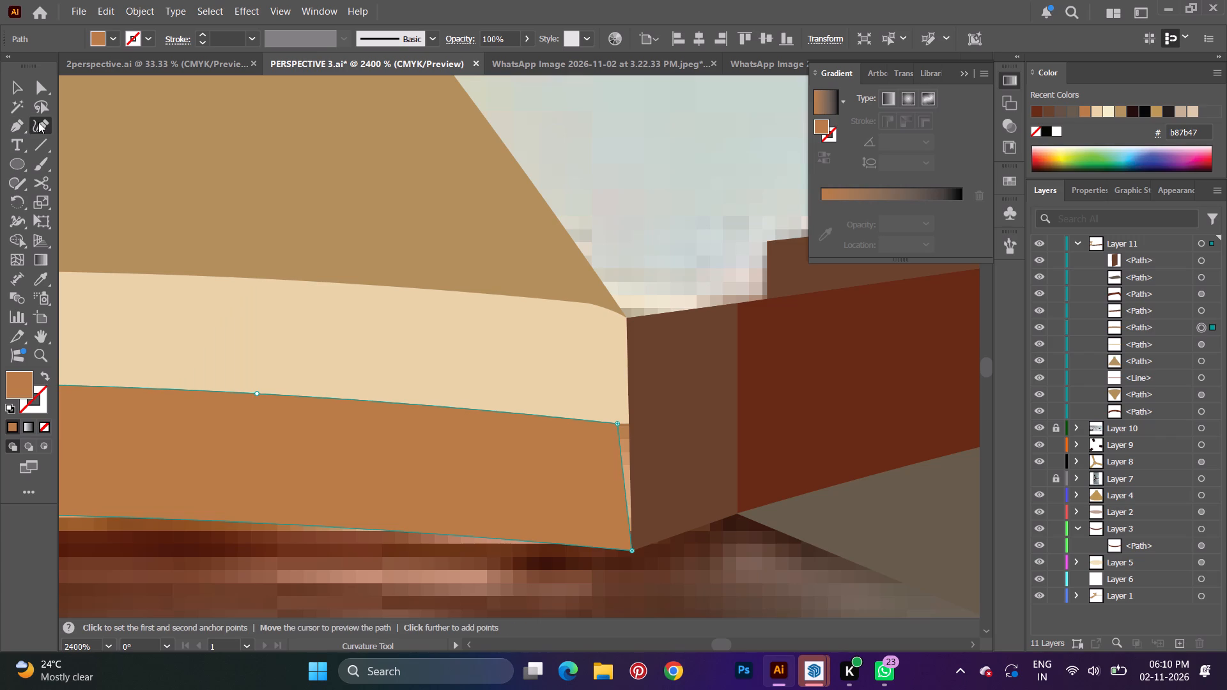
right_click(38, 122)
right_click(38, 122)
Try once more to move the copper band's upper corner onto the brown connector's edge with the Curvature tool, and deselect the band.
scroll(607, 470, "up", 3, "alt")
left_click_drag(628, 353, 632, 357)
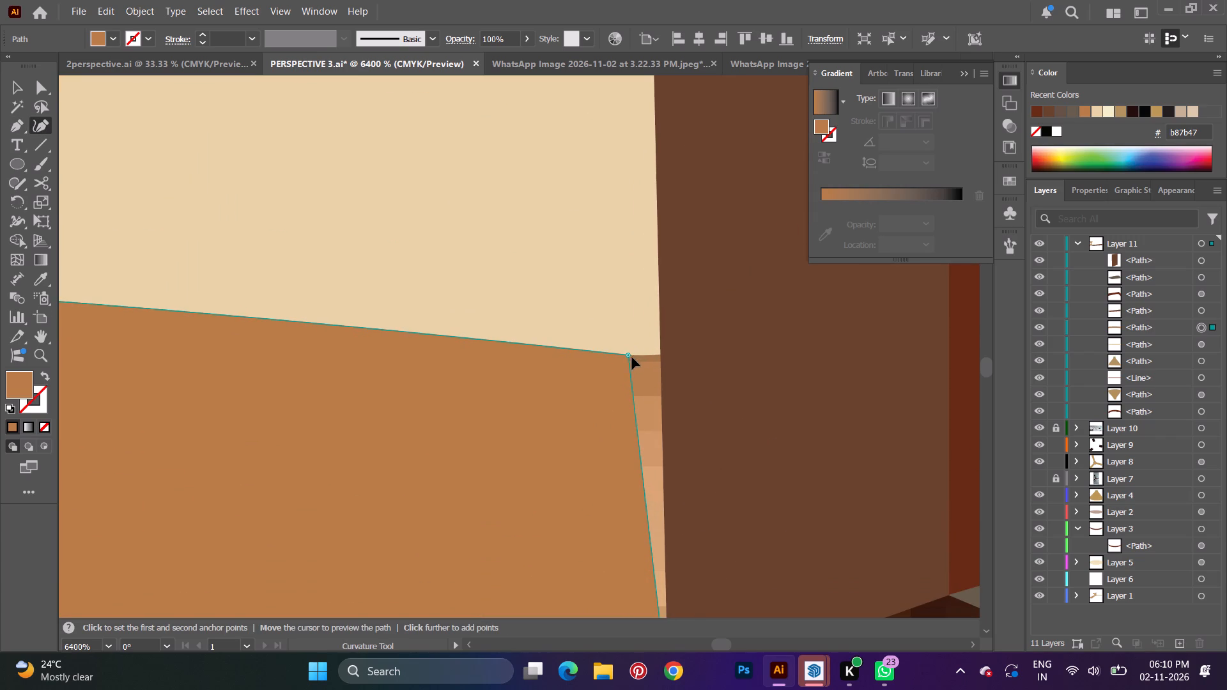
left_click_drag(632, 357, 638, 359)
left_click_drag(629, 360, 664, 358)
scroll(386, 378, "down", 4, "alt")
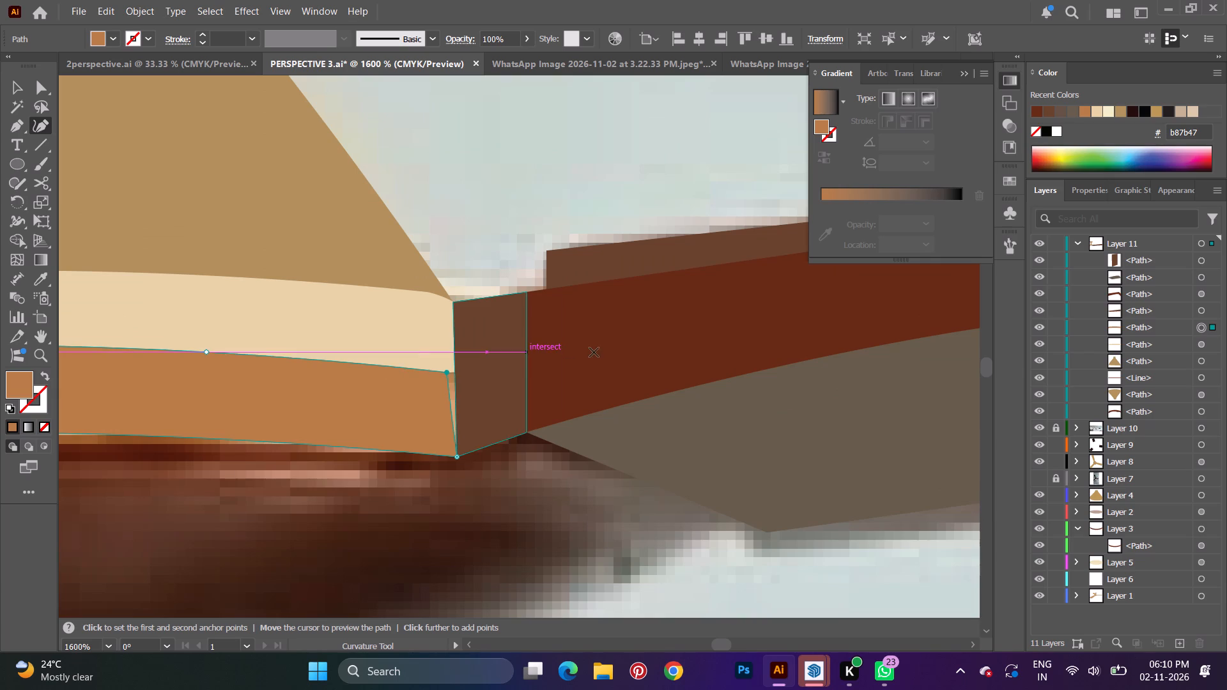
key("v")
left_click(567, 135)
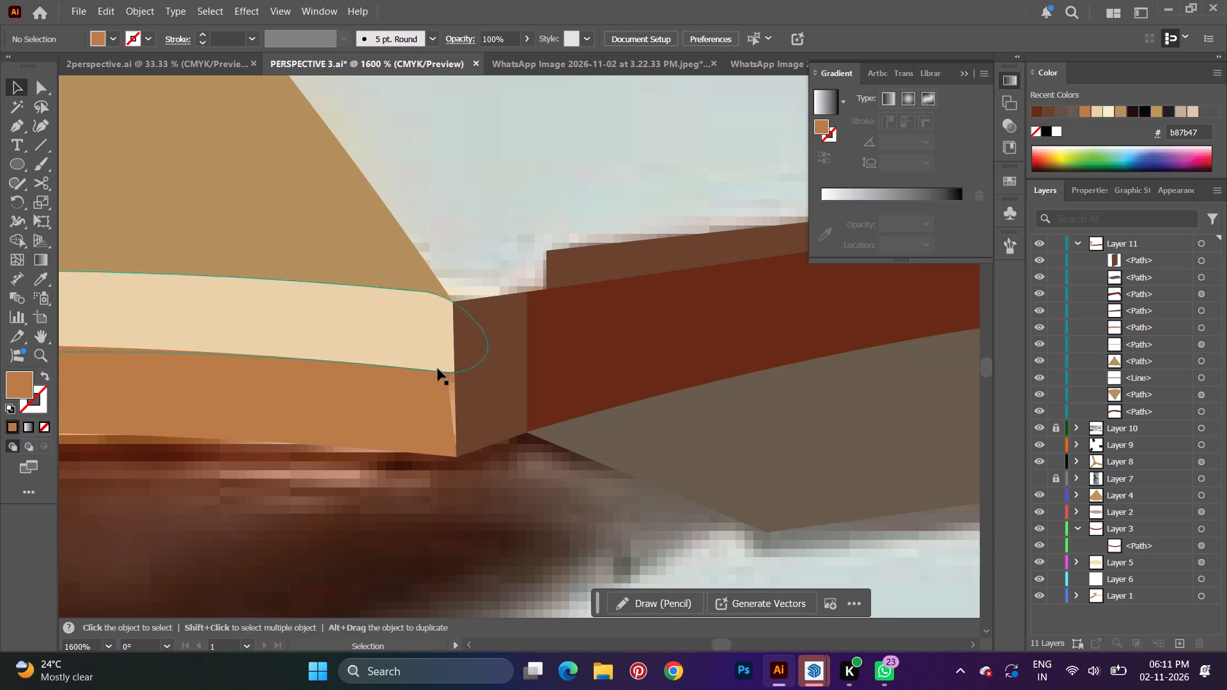
Move the brown connector's two housing-side corners over the gap beside the copper band with the Curvature tool, making that edge vertical, and deselect it.
left_click(467, 397)
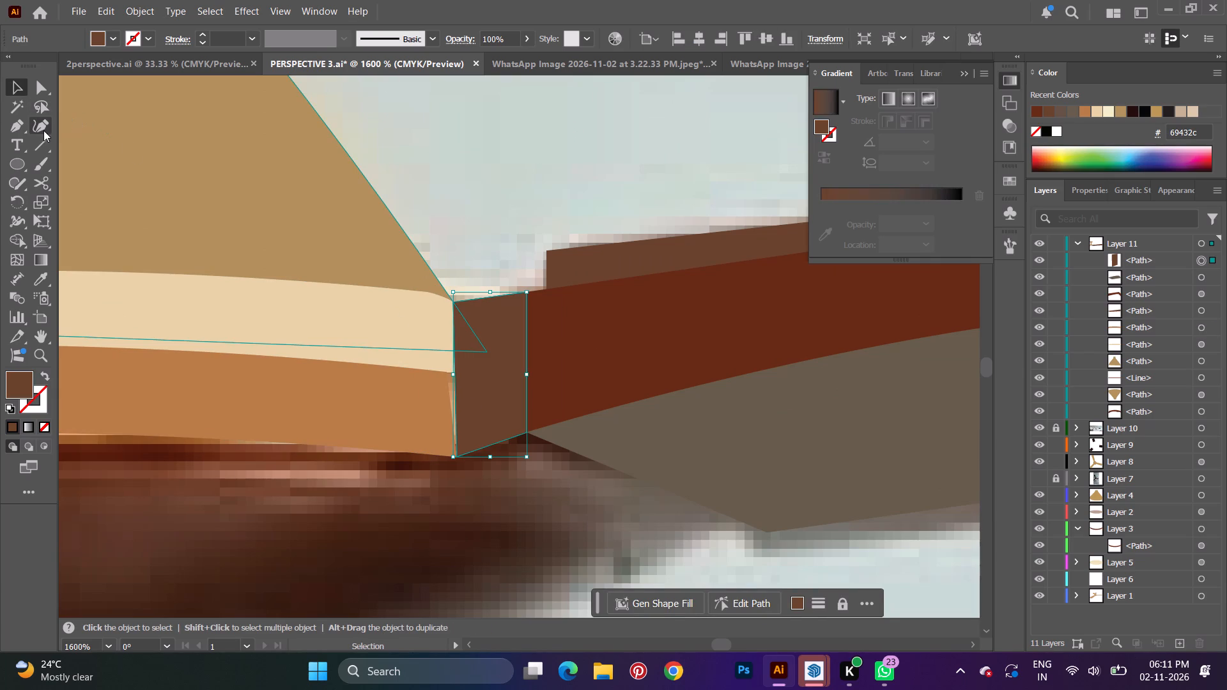
left_click(43, 125)
left_click_drag(457, 303, 447, 302)
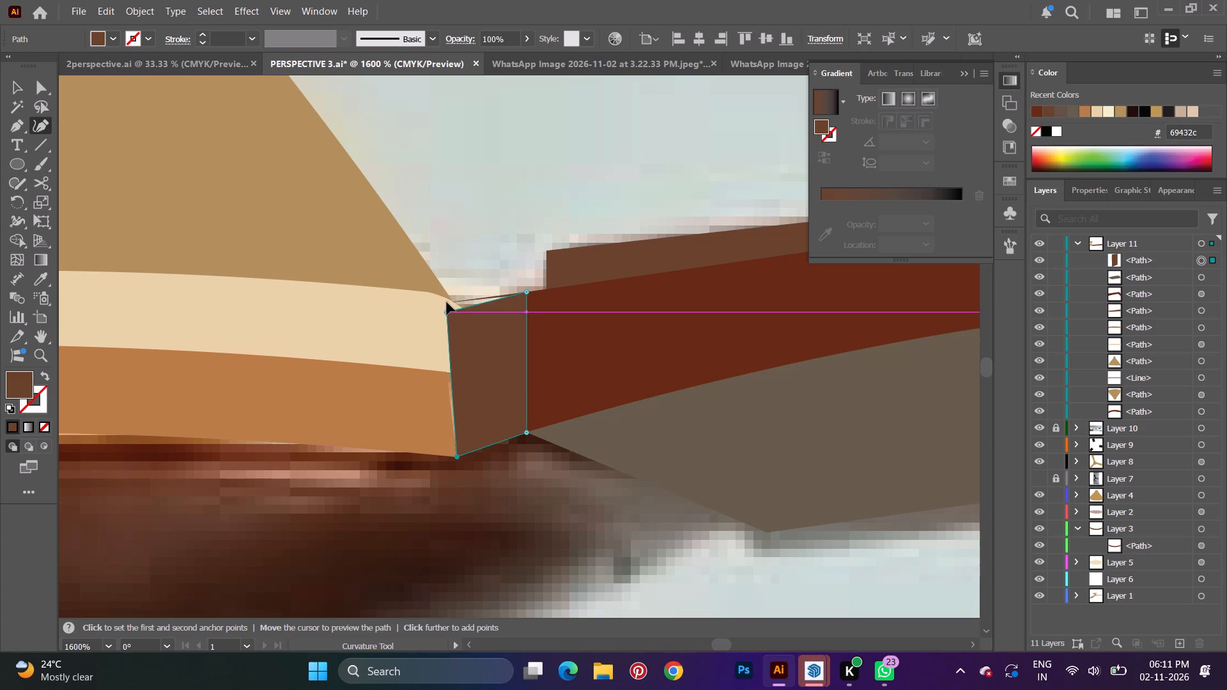
left_click_drag(447, 302, 445, 301)
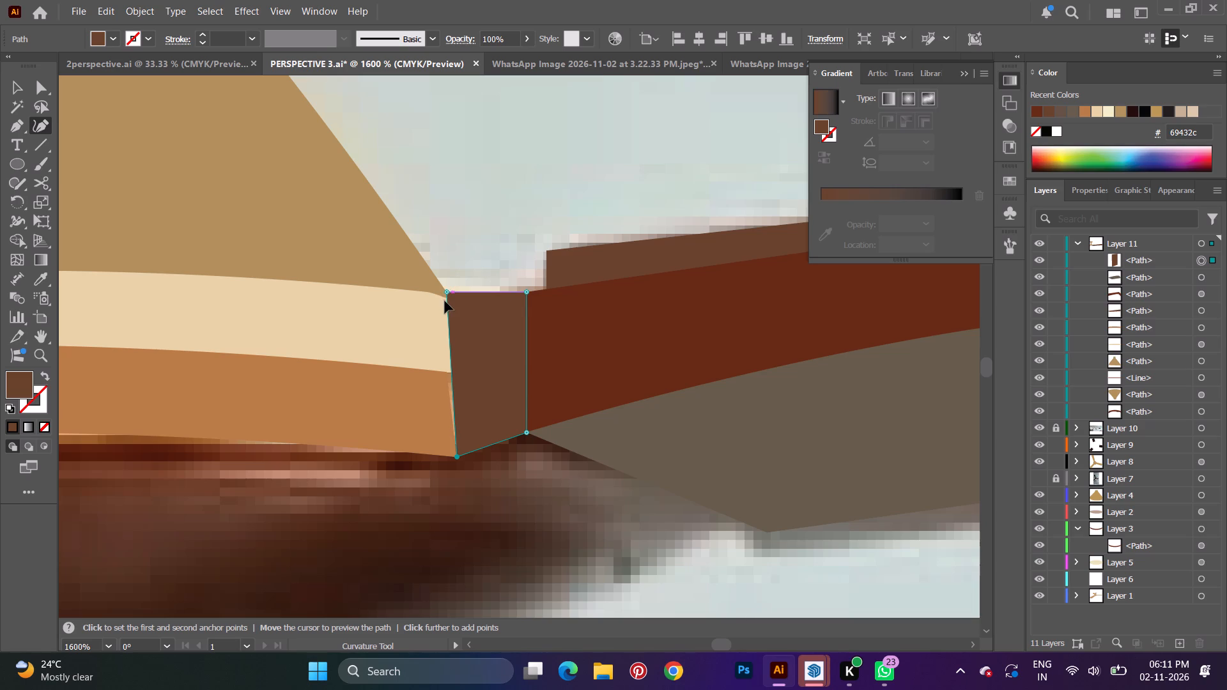
left_click_drag(445, 301, 436, 302)
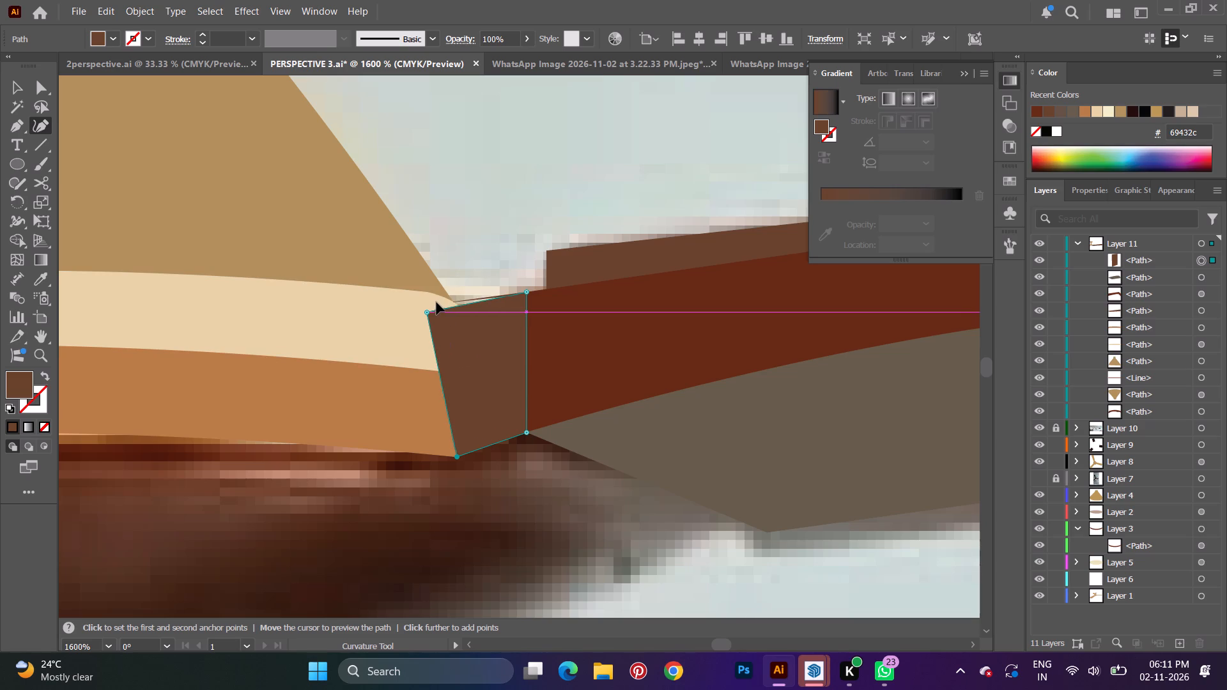
left_click_drag(436, 302, 446, 296)
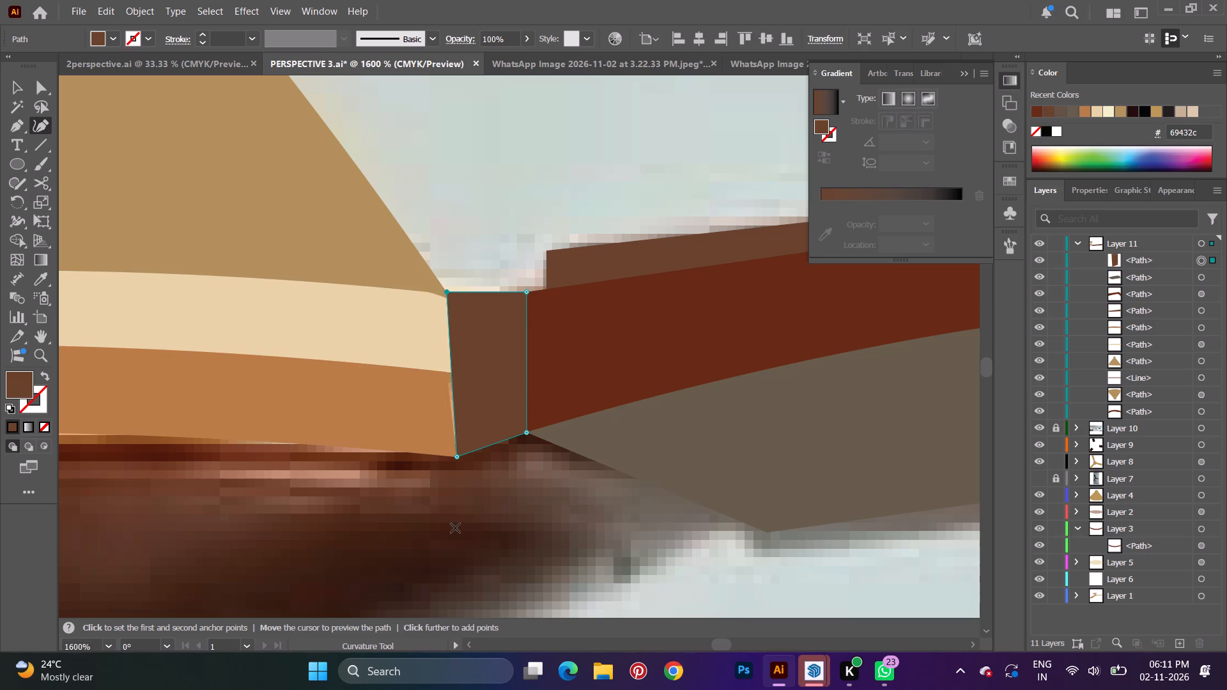
left_click_drag(457, 457, 448, 464)
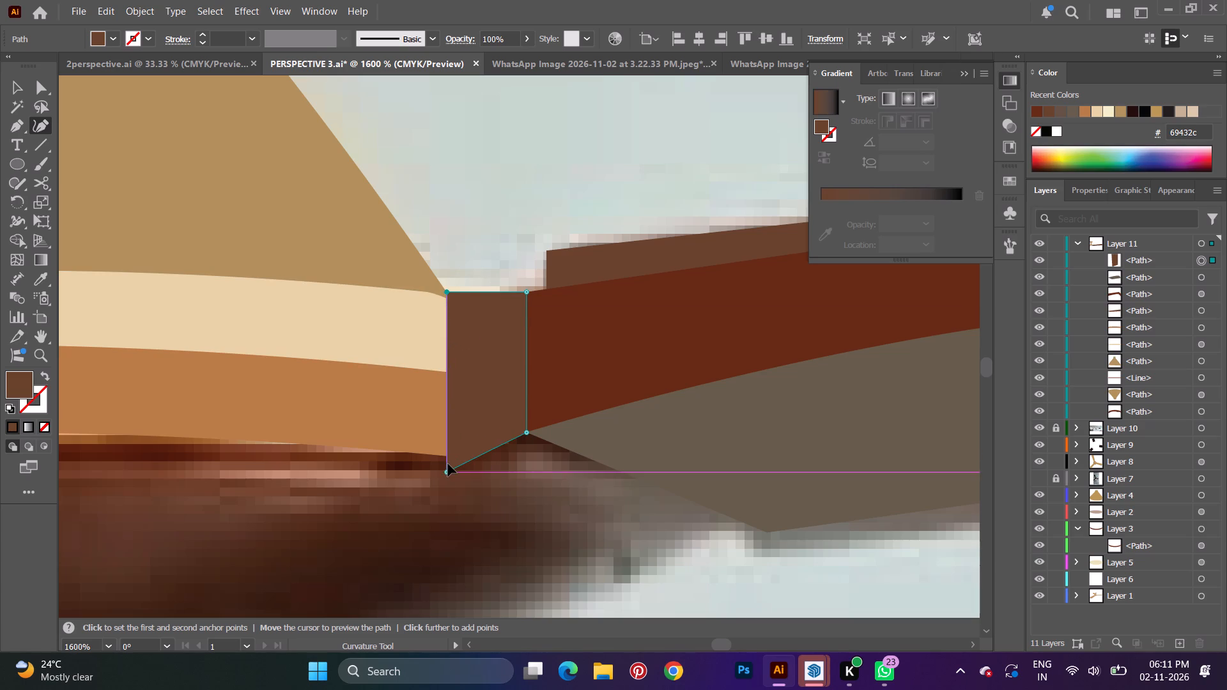
left_click_drag(448, 464, 449, 462)
key("v")
left_click(532, 166)
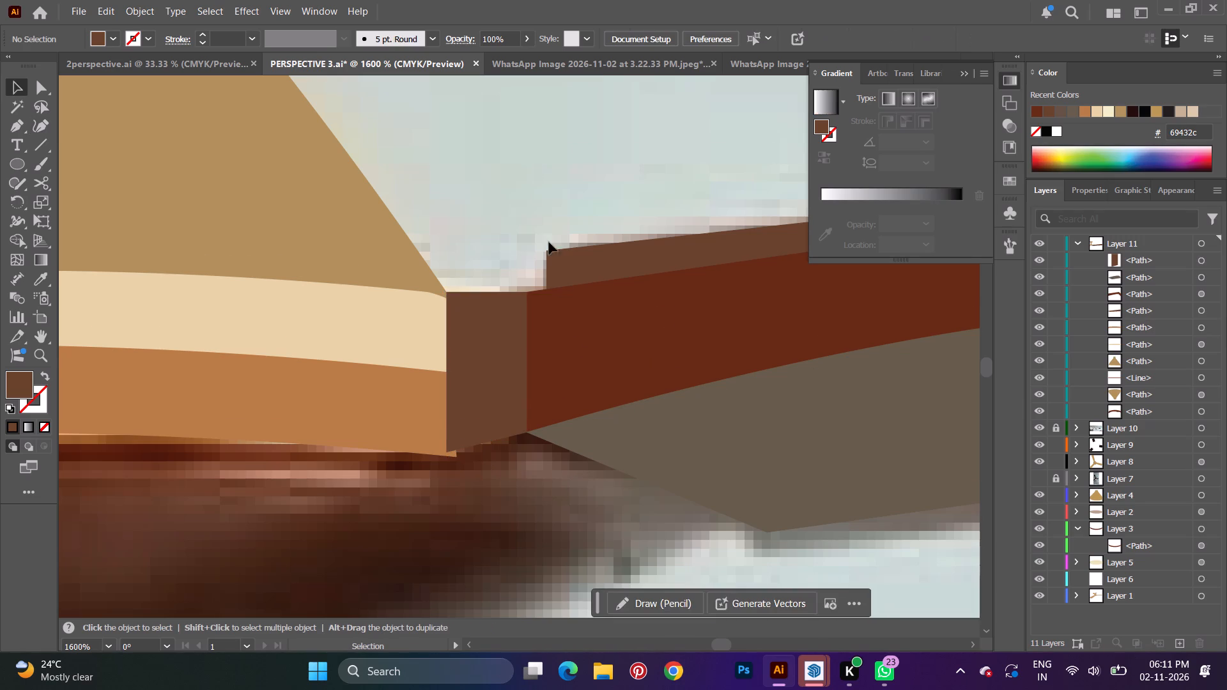
Recolour the connector from the recent colours, trying f2ebc5, b87b47, b18e59 and c4ae93 before settling on light beige dbc8a9, and deselect it.
scroll(571, 327, "down", 6)
scroll(573, 341, "down", 3, "alt")
key("space")
key("space")
key("space")
key("space")
key("space")
key("space")
key("space")
key("space")
key("space")
key("space")
key("space")
key("space")
key("space")
key("space")
key("space")
left_click_drag(466, 429, 688, 403)
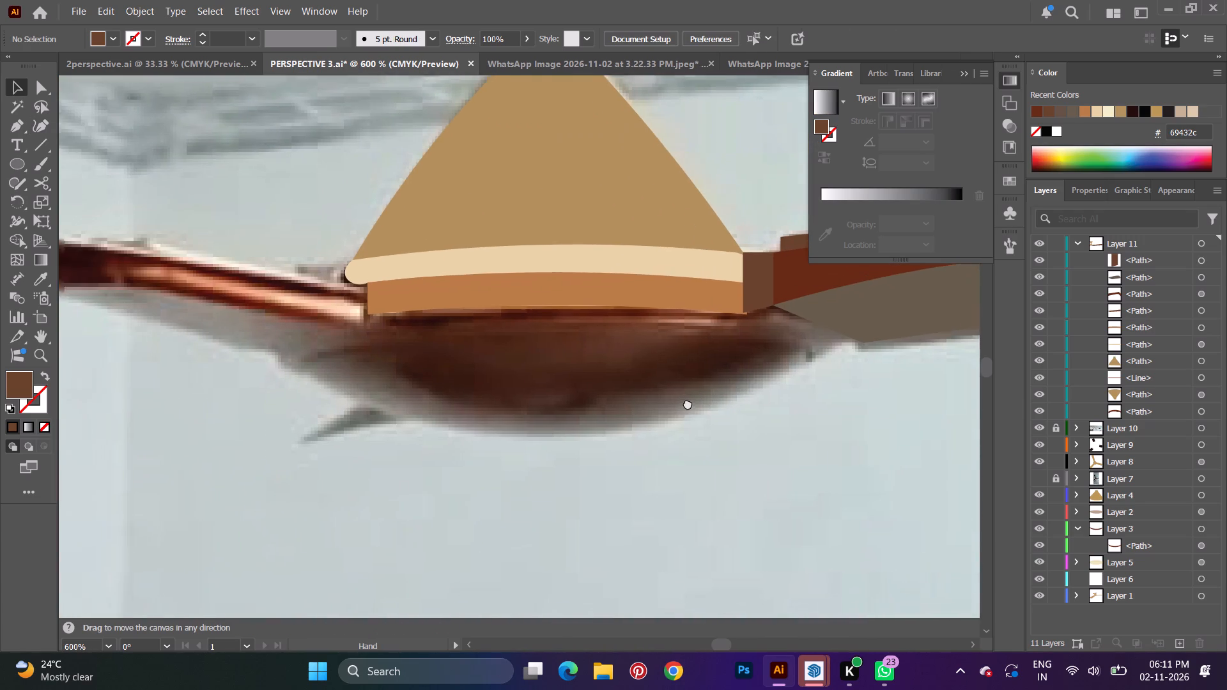
left_click_drag(688, 403, 670, 434)
left_click(736, 316)
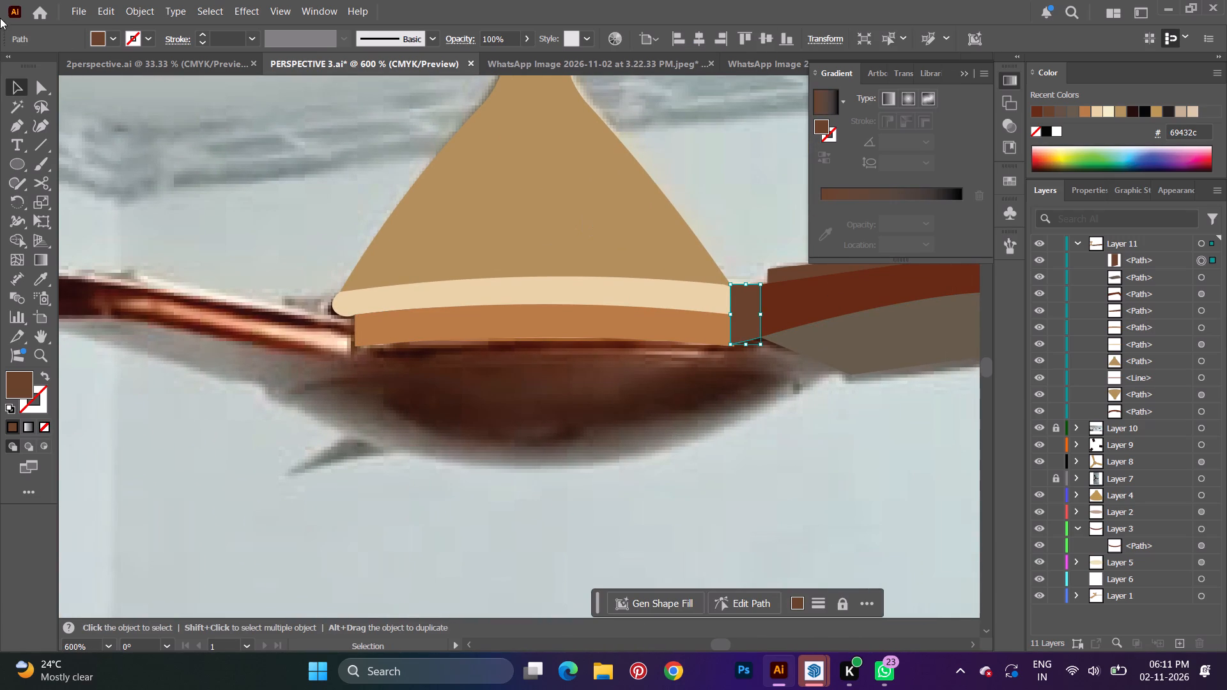
left_click(108, 43)
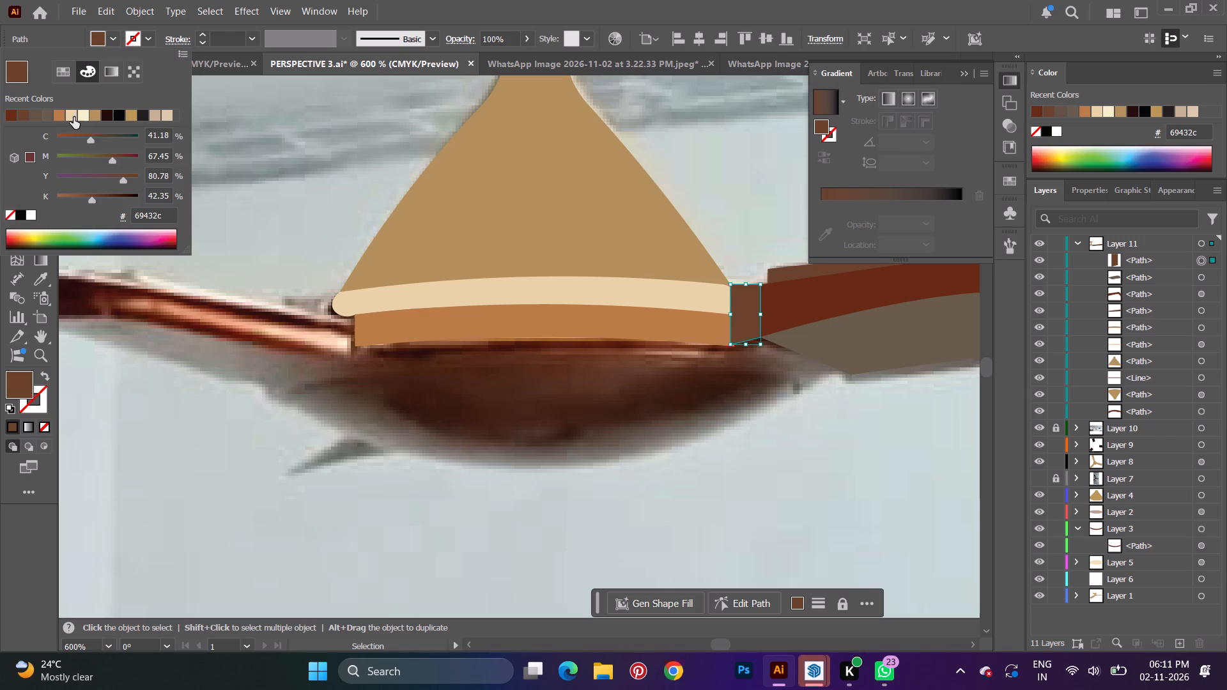
left_click(83, 119)
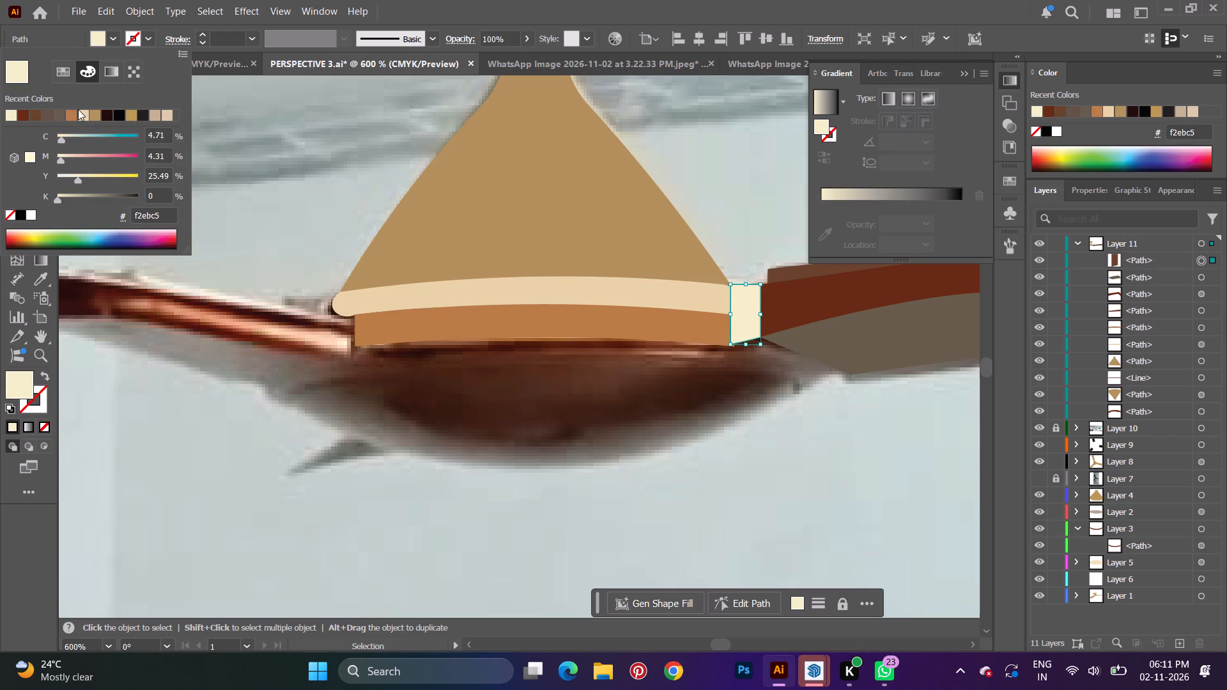
left_click(73, 112)
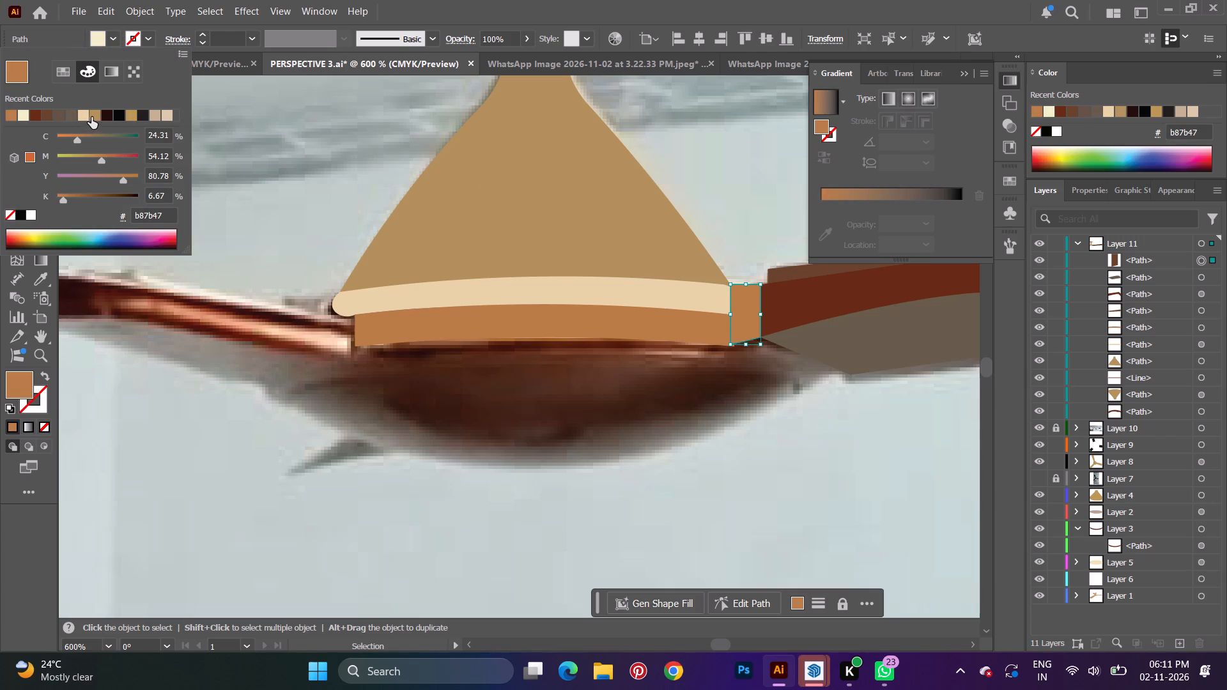
left_click(91, 117)
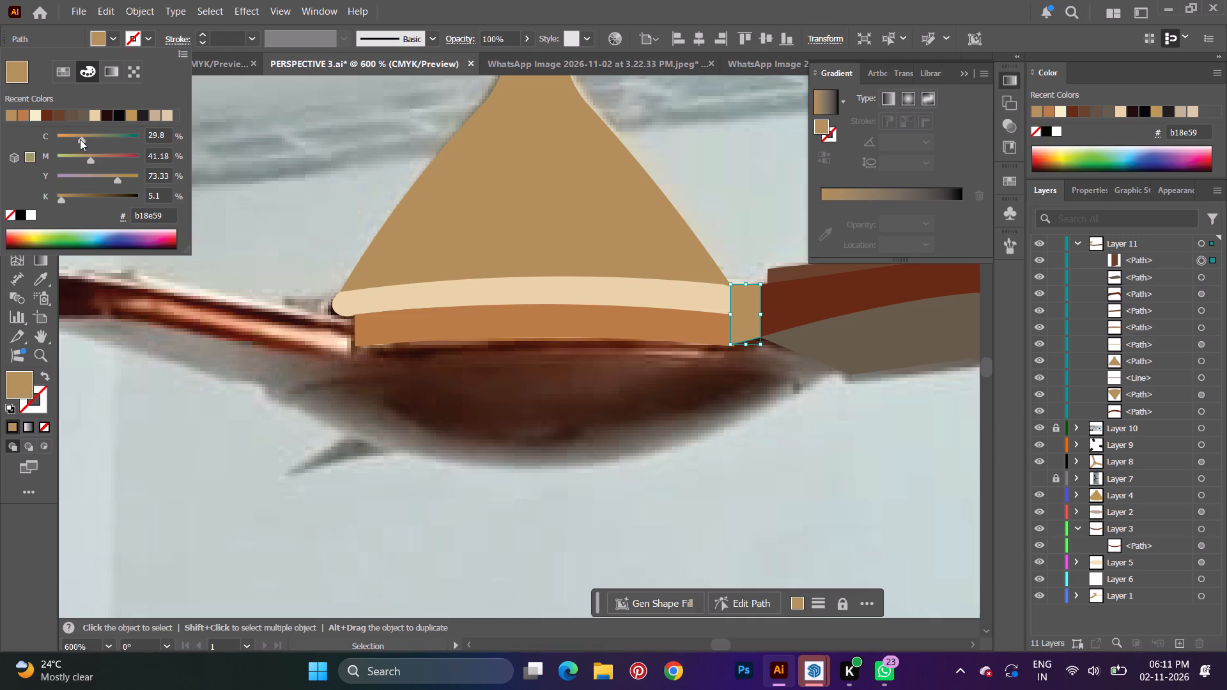
left_click_drag(80, 139, 86, 141)
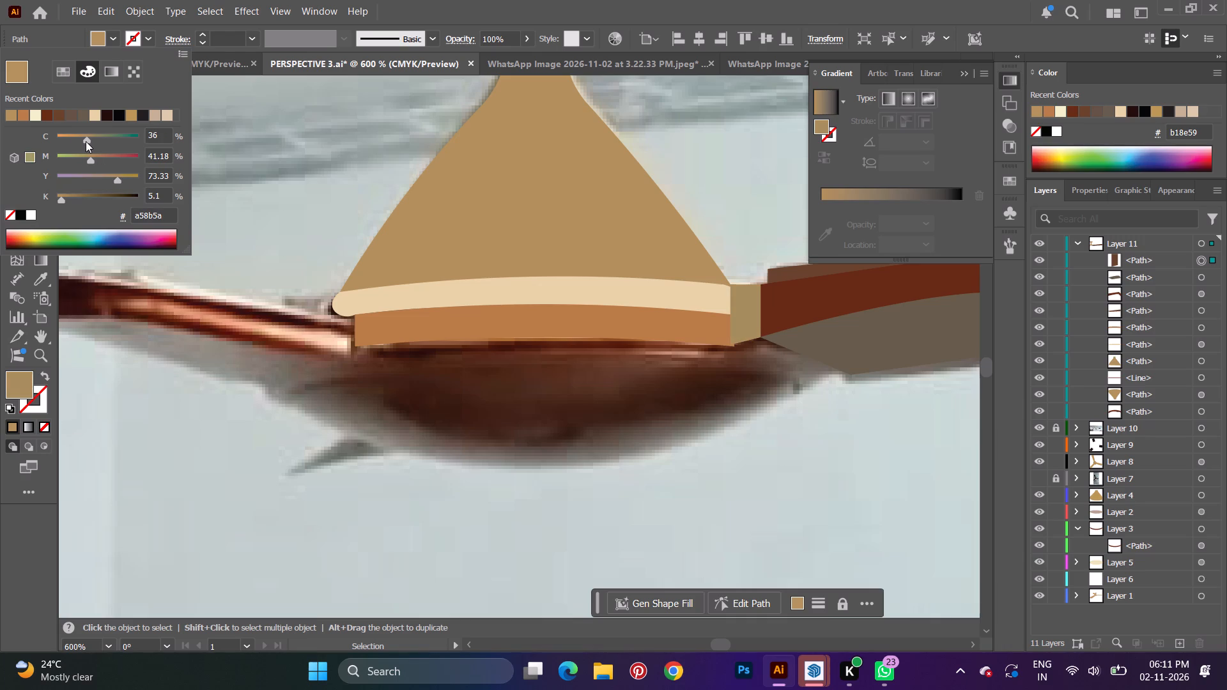
left_click_drag(86, 141, 88, 142)
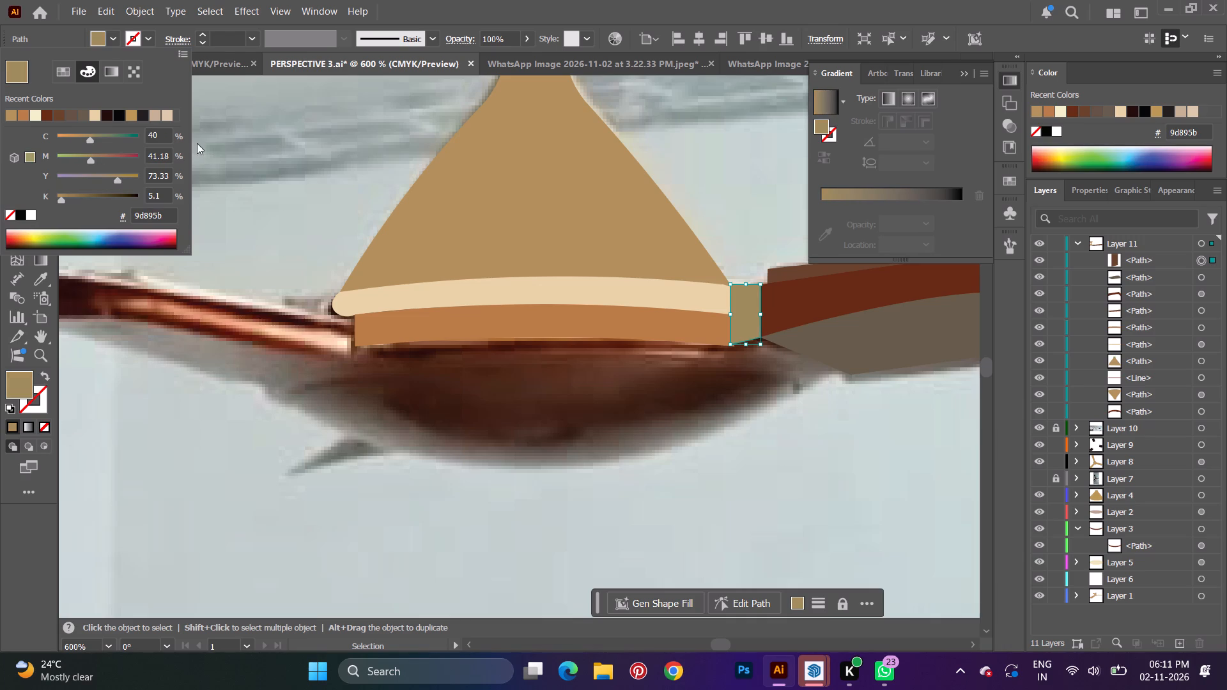
left_click(155, 112)
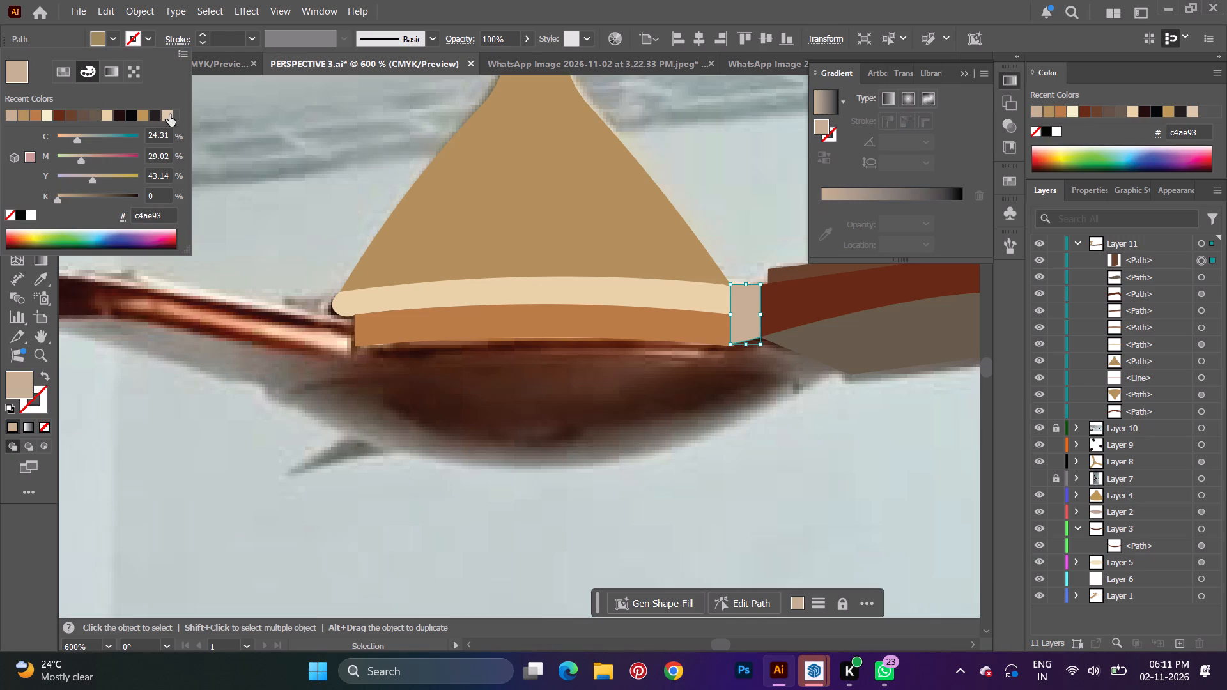
left_click(169, 114)
key("v")
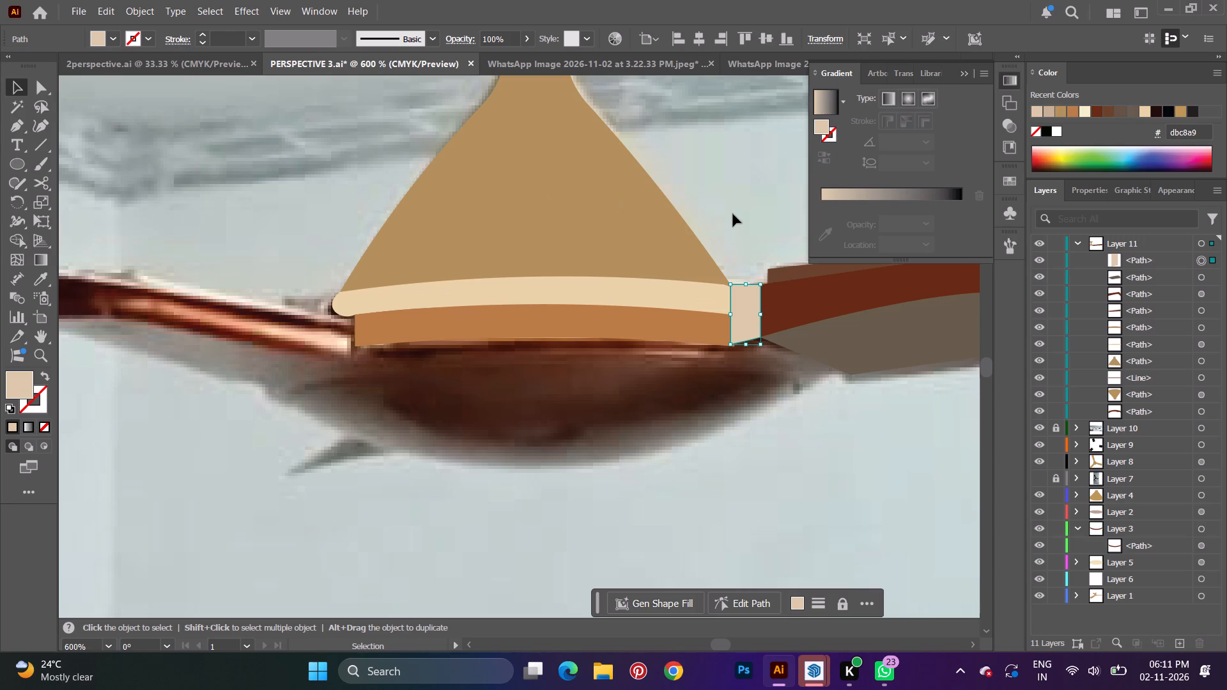
left_click(733, 214)
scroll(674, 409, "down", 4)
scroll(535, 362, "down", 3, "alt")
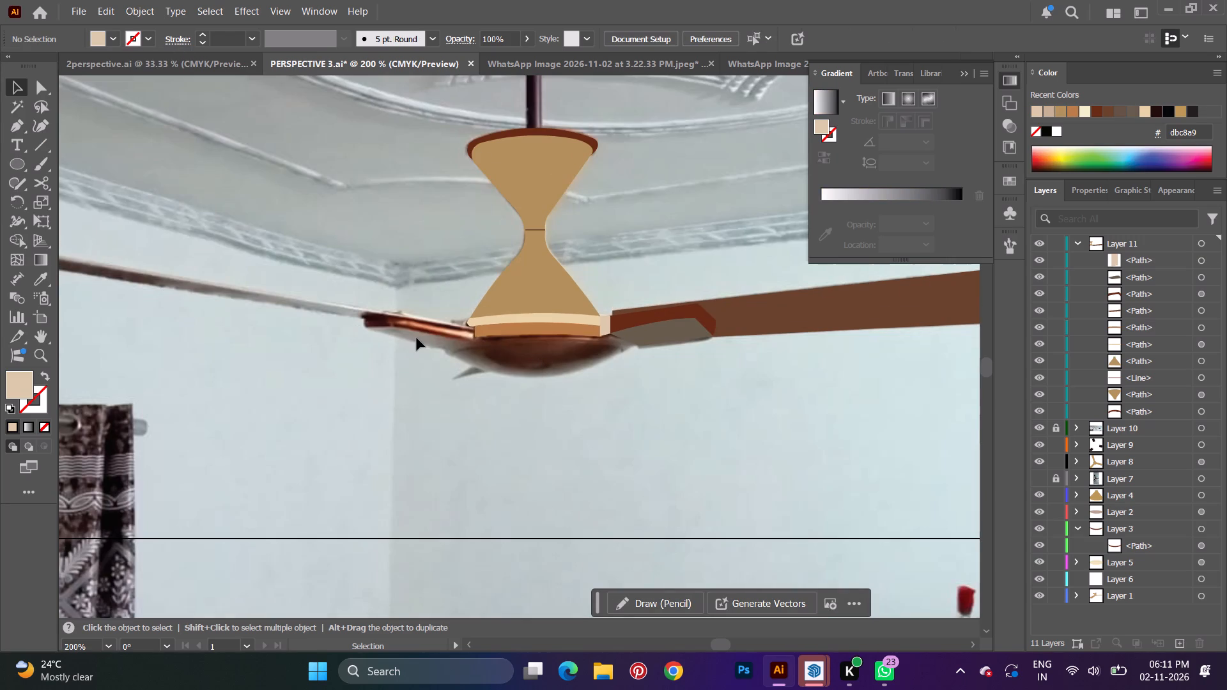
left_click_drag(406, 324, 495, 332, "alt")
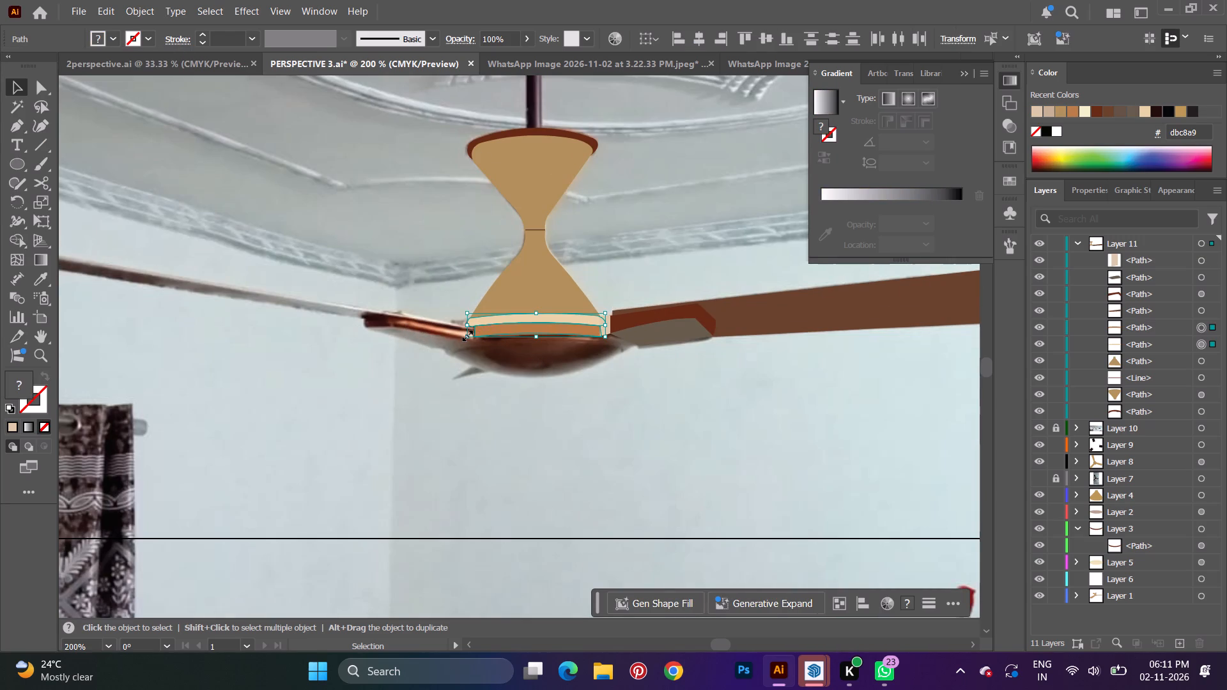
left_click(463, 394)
Draw the left fan blade as a closed Pen shape from the copper band's upper corner to near the blade tip and back along its lower edge.
scroll(526, 356, "down", 1)
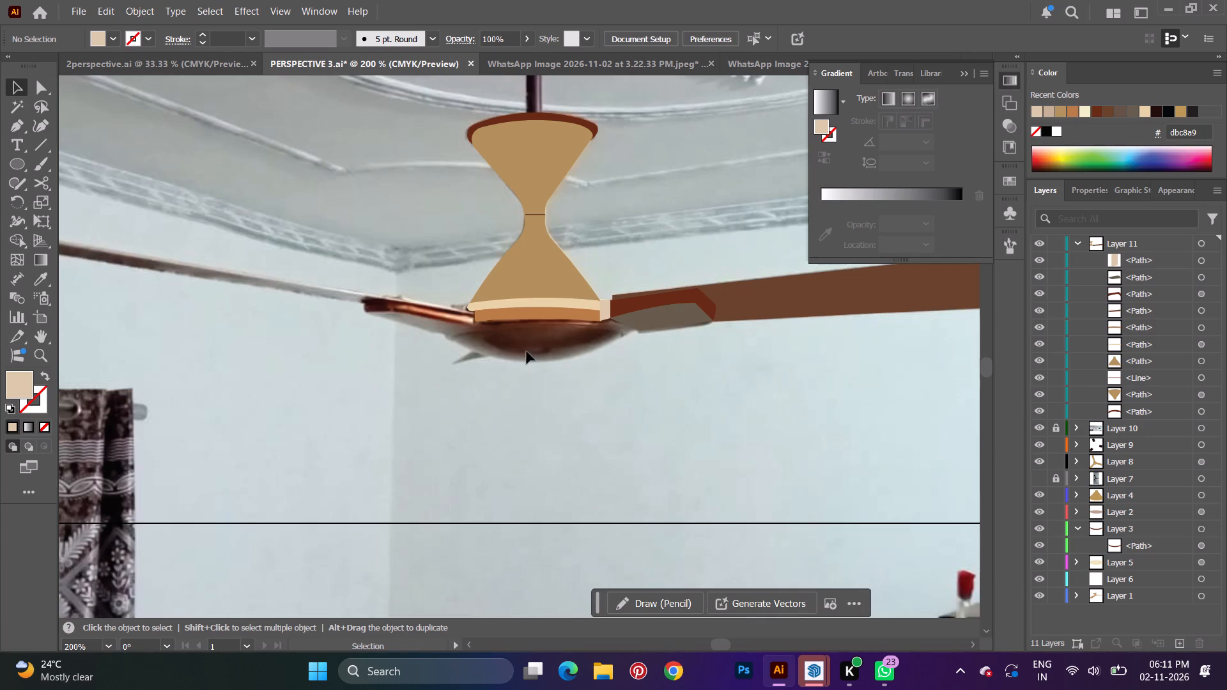
key("space")
key("space")
key("space")
key("space")
key("space")
key("space")
key("space")
key("space")
key("space")
key("space")
key("space")
key("space")
key("space")
key("space")
left_click_drag(444, 318, 587, 392)
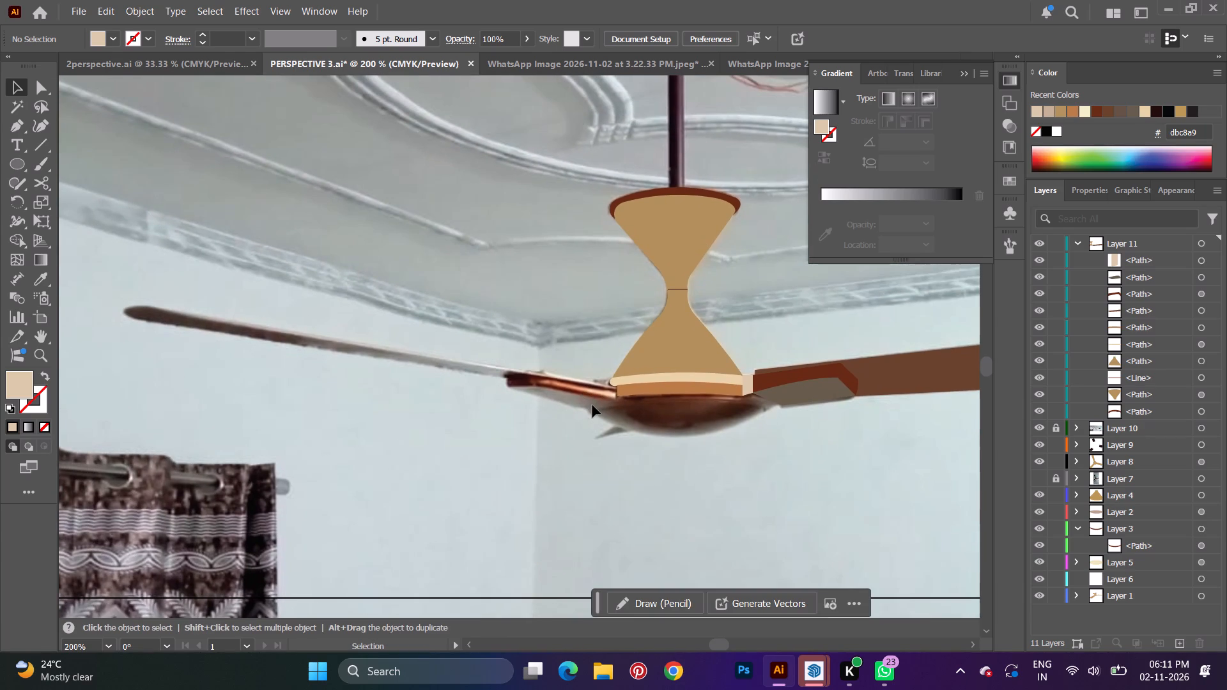
scroll(592, 405, "up", 2, "alt")
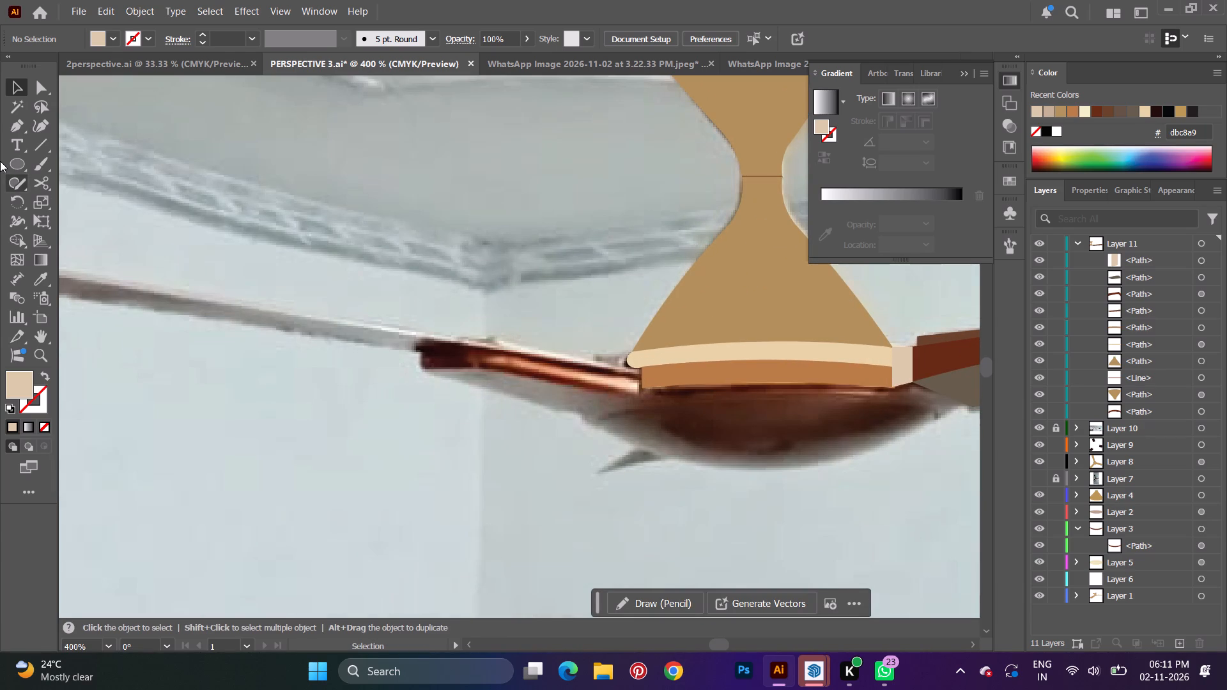
left_click(17, 130)
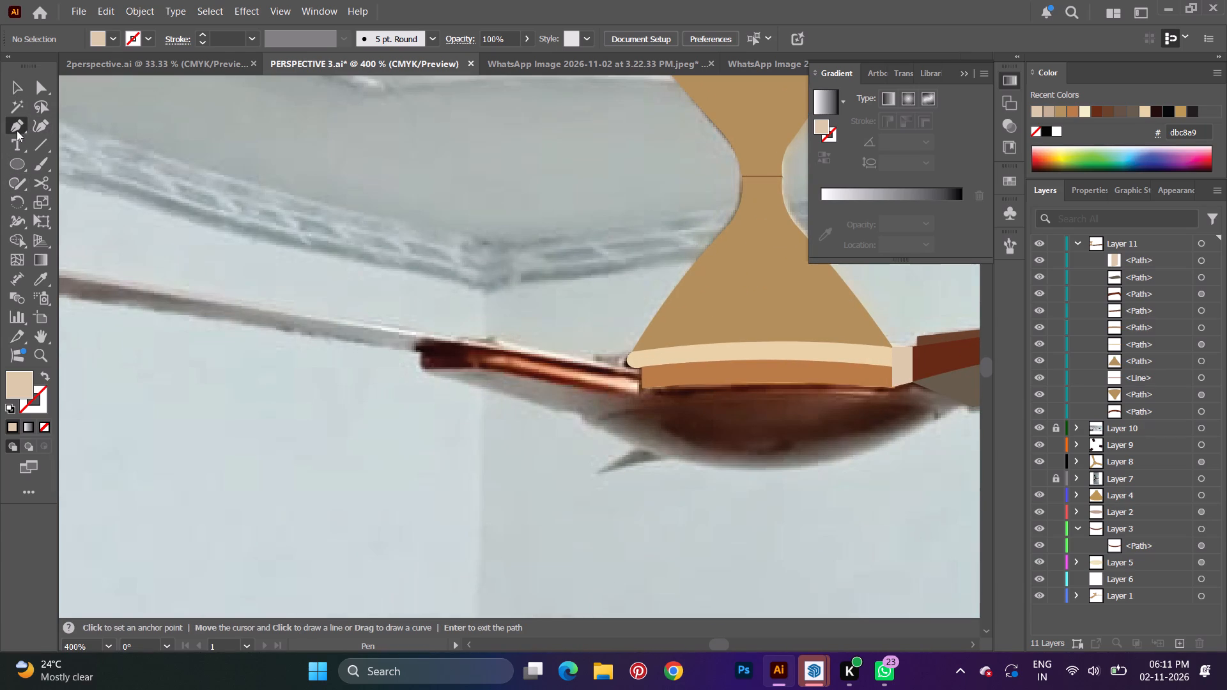
left_click(641, 365)
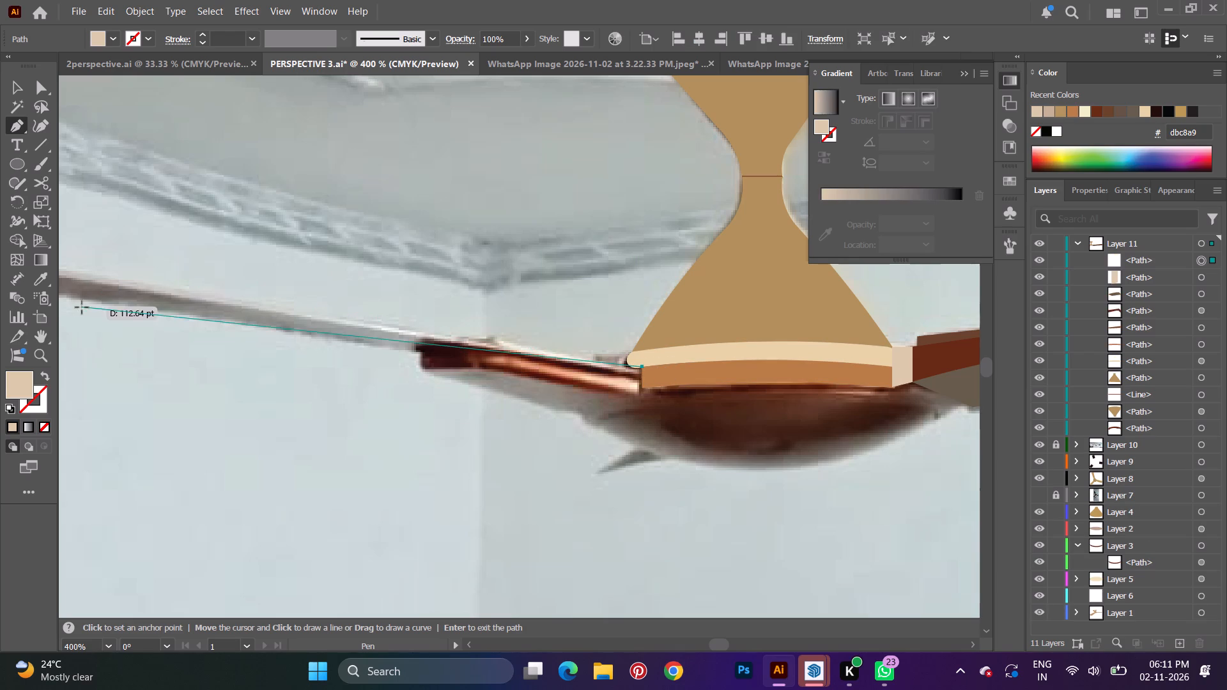
key("space")
key("space")
key("space")
key("space")
left_click_drag(110, 289, 381, 312)
key("space")
left_click_drag(188, 268, 514, 284)
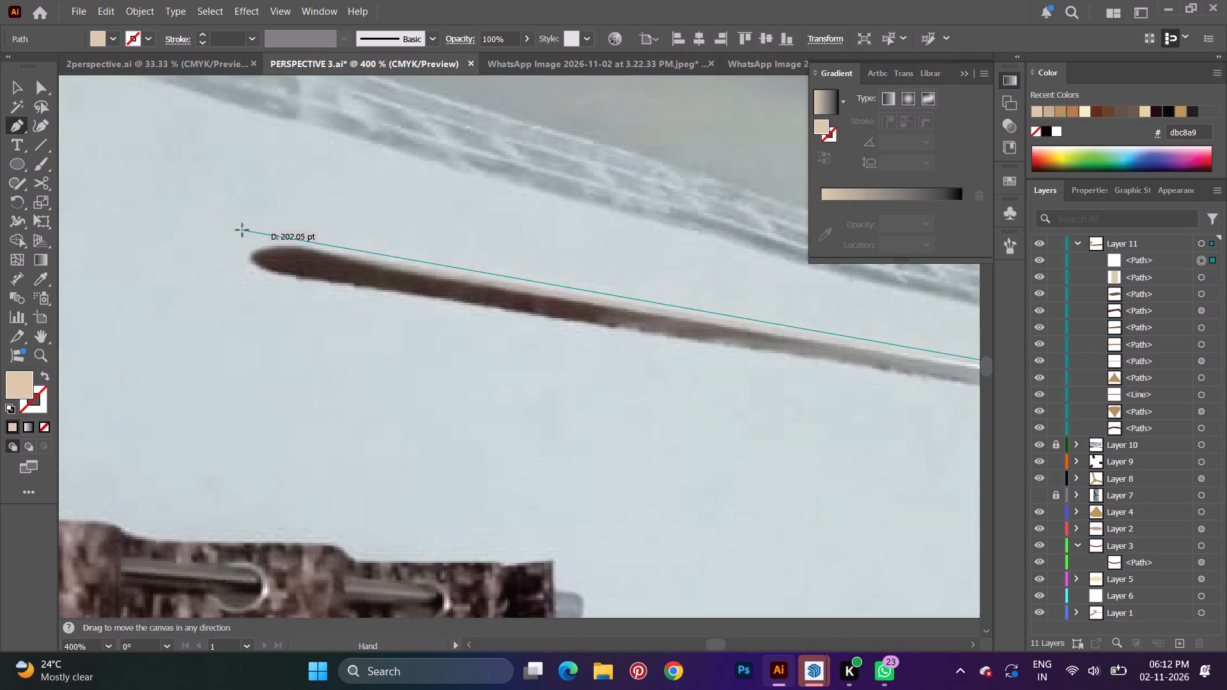
left_click(306, 249)
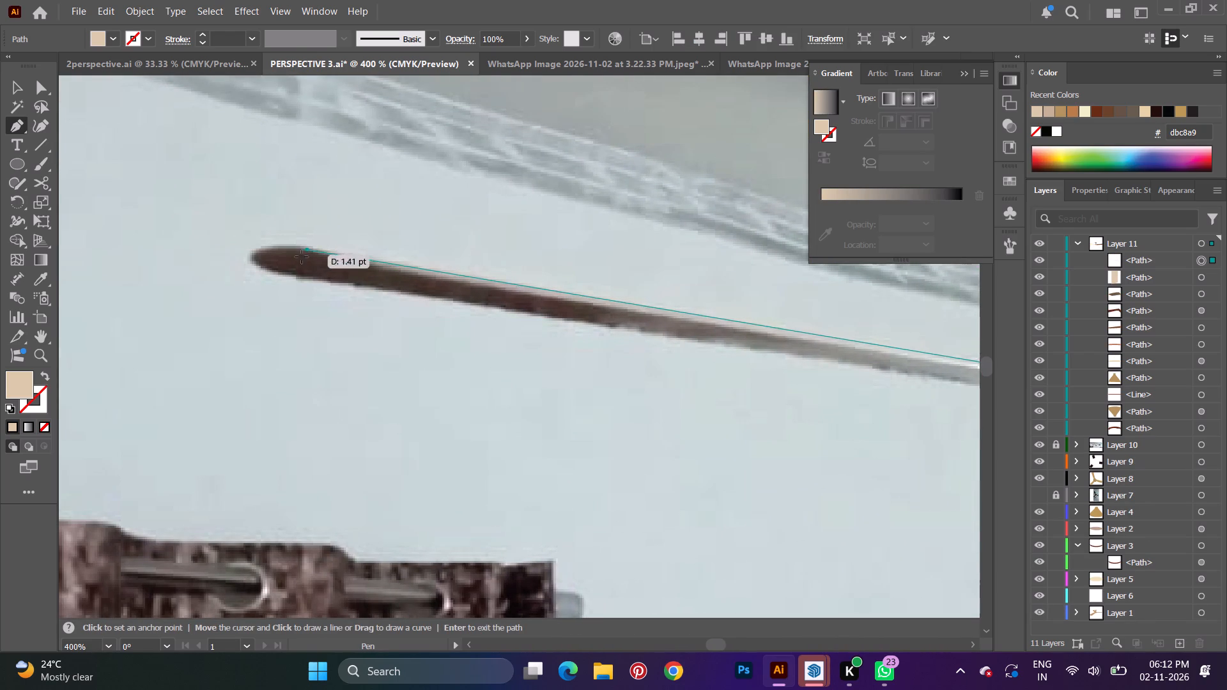
left_click(295, 277)
scroll(687, 367, "down", 3, "alt")
key("space")
left_click_drag(713, 367, 220, 356)
scroll(337, 371, "up", 2, "alt")
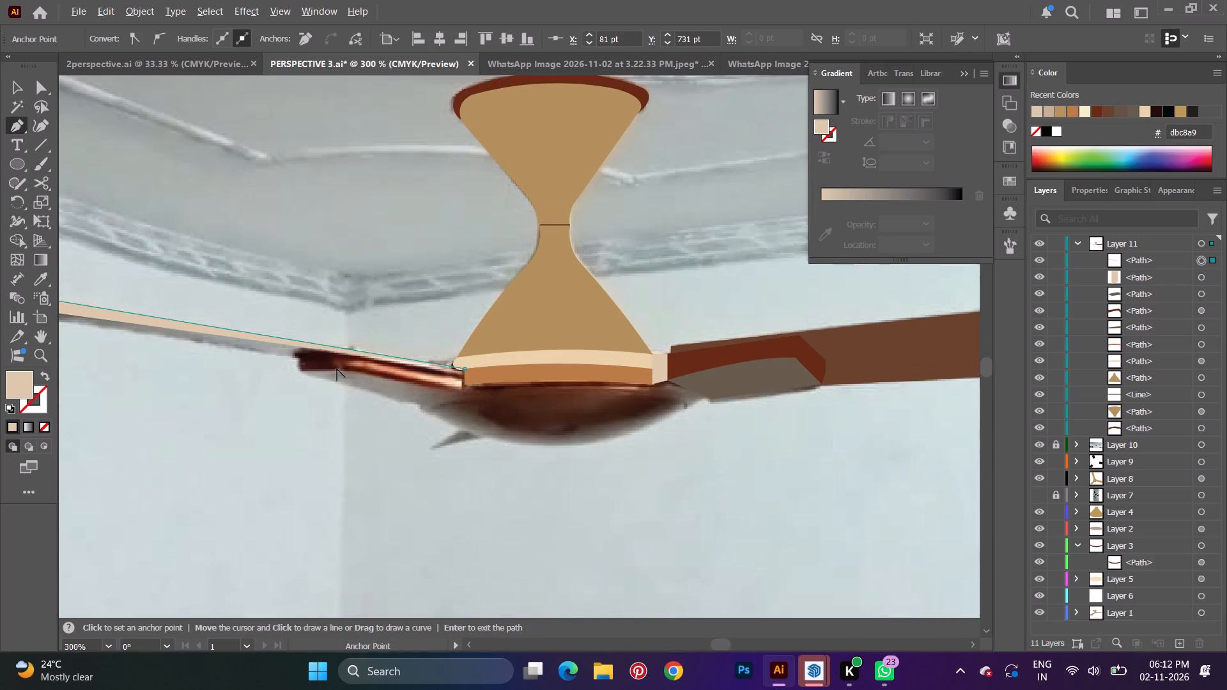
scroll(283, 362, "up", 4, "alt")
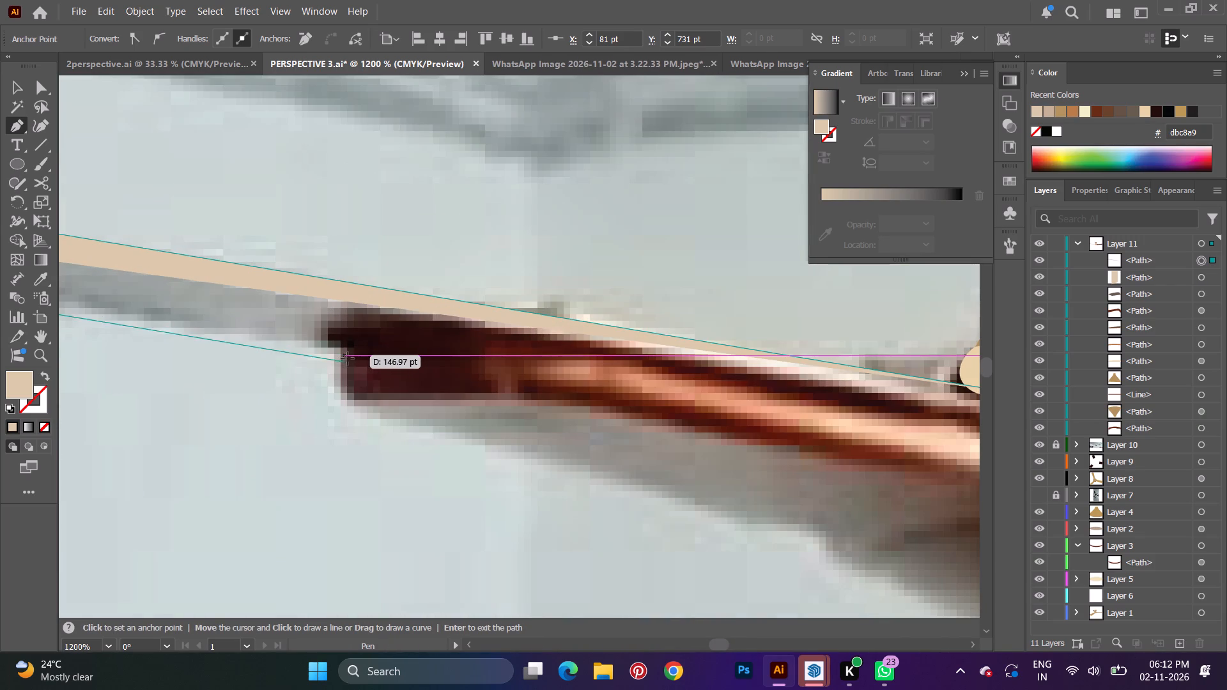
left_click(346, 353)
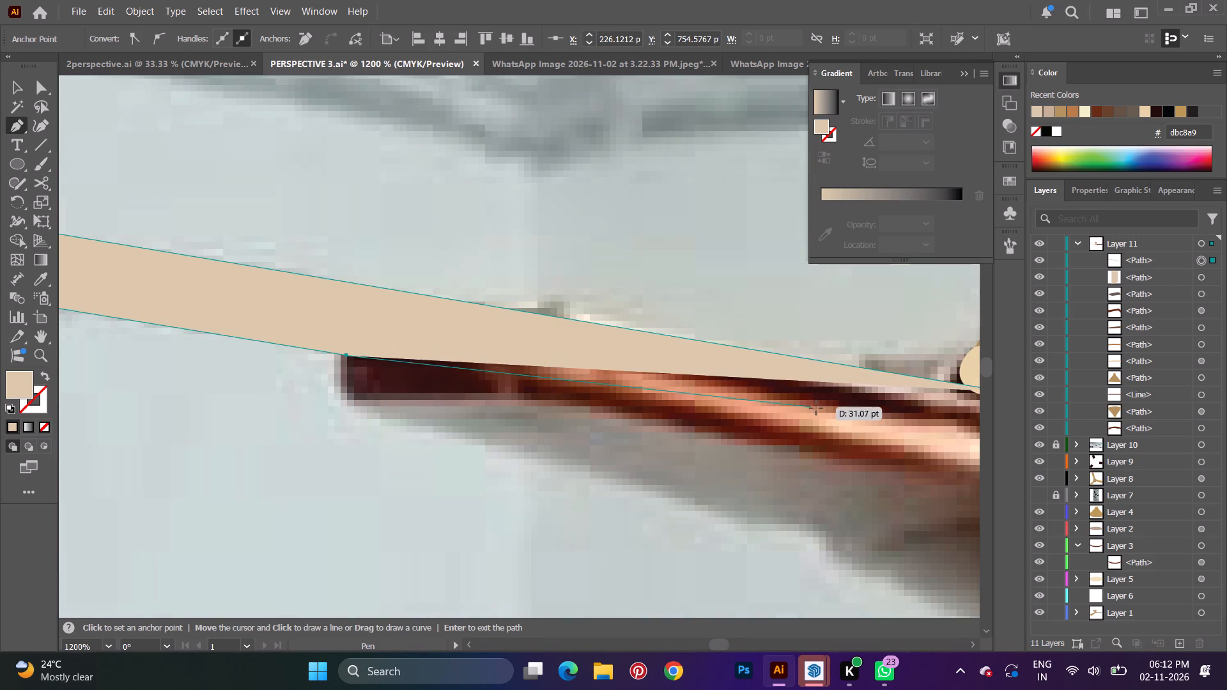
key("space")
key("space")
left_click_drag(815, 408, 459, 394)
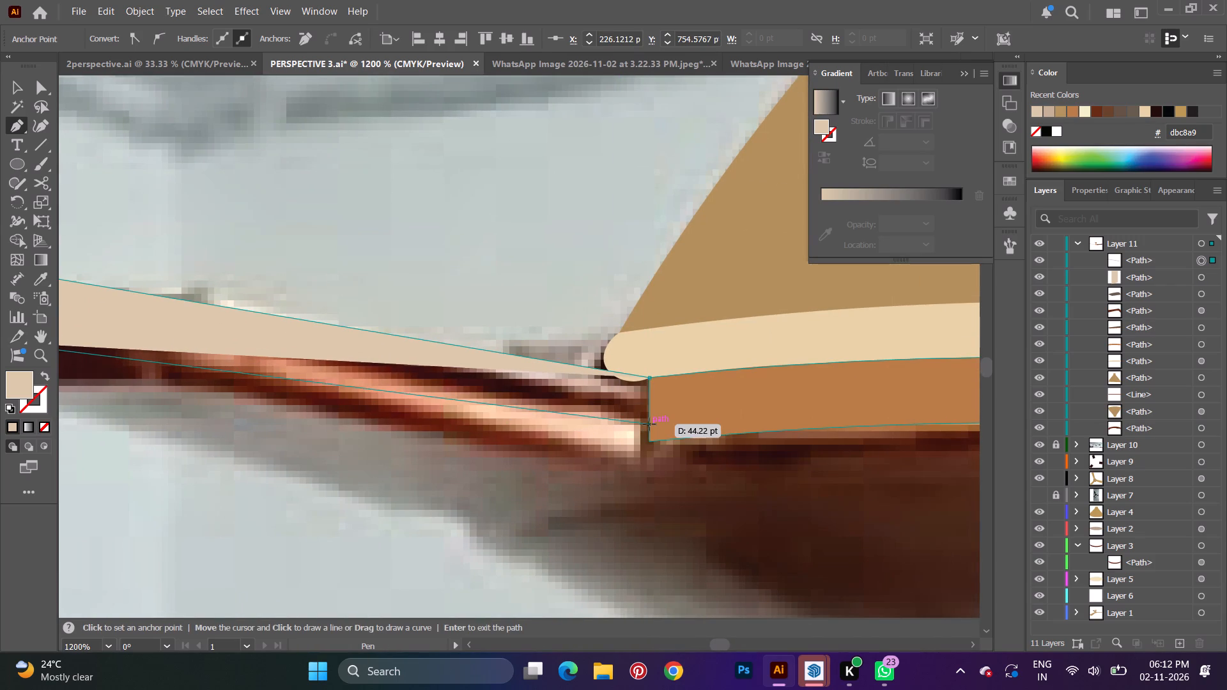
left_click(652, 427)
left_click(653, 377)
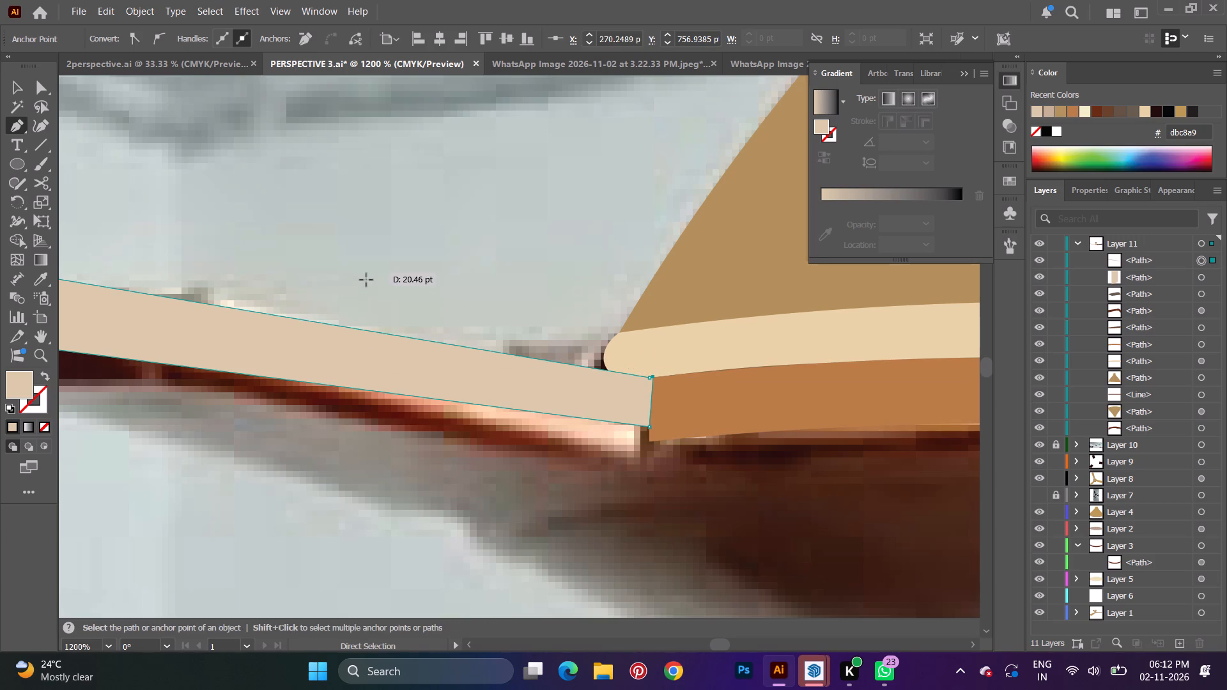
key("ctrl+z")
scroll(658, 395, "up", 4, "alt")
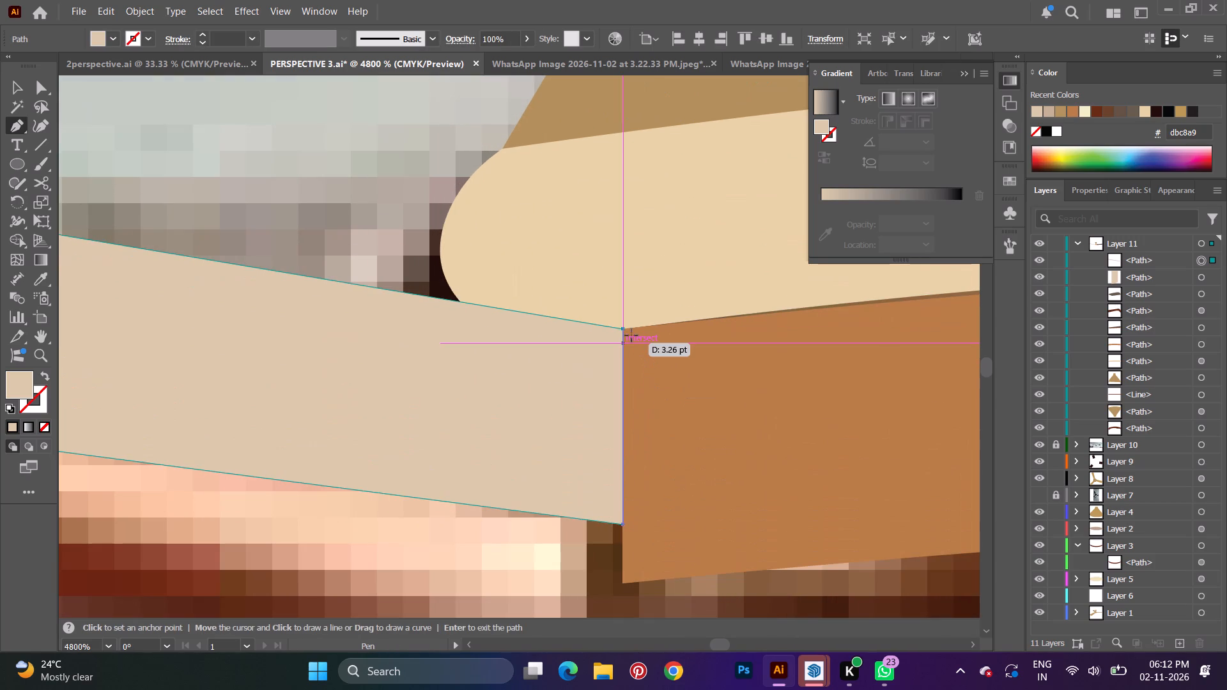
left_click(622, 327)
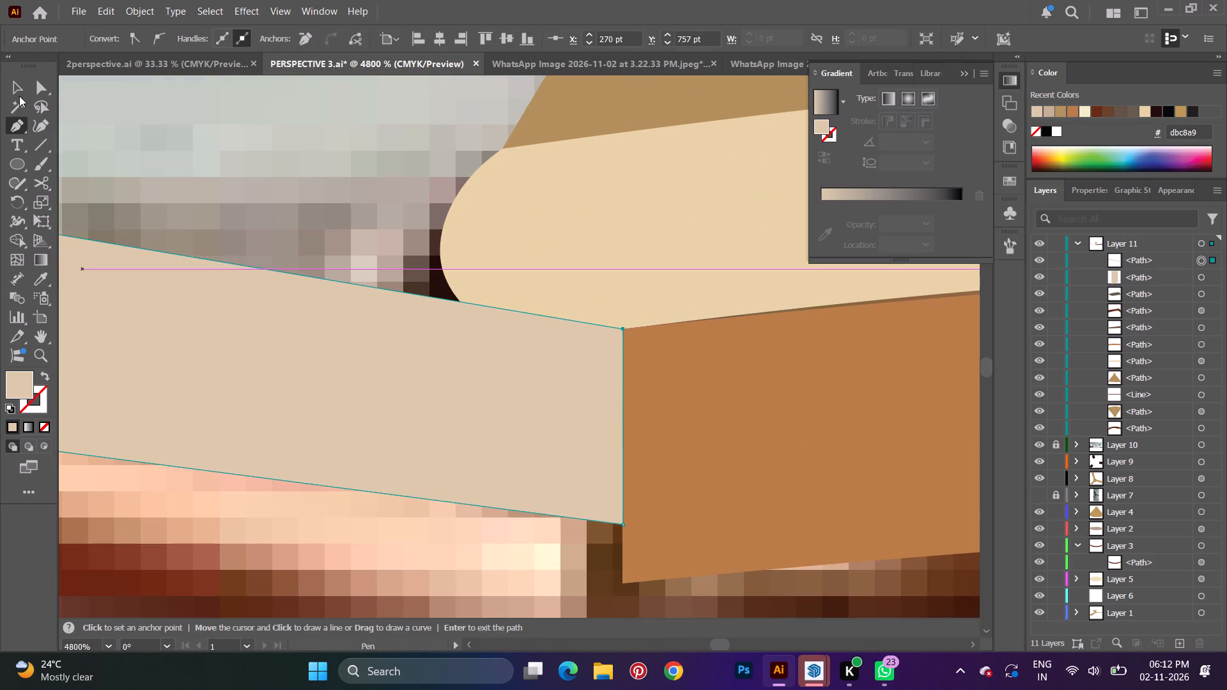
Activate the Curvature tool and save the document.
left_click(40, 123)
key("space")
left_click_drag(231, 197, 913, 377)
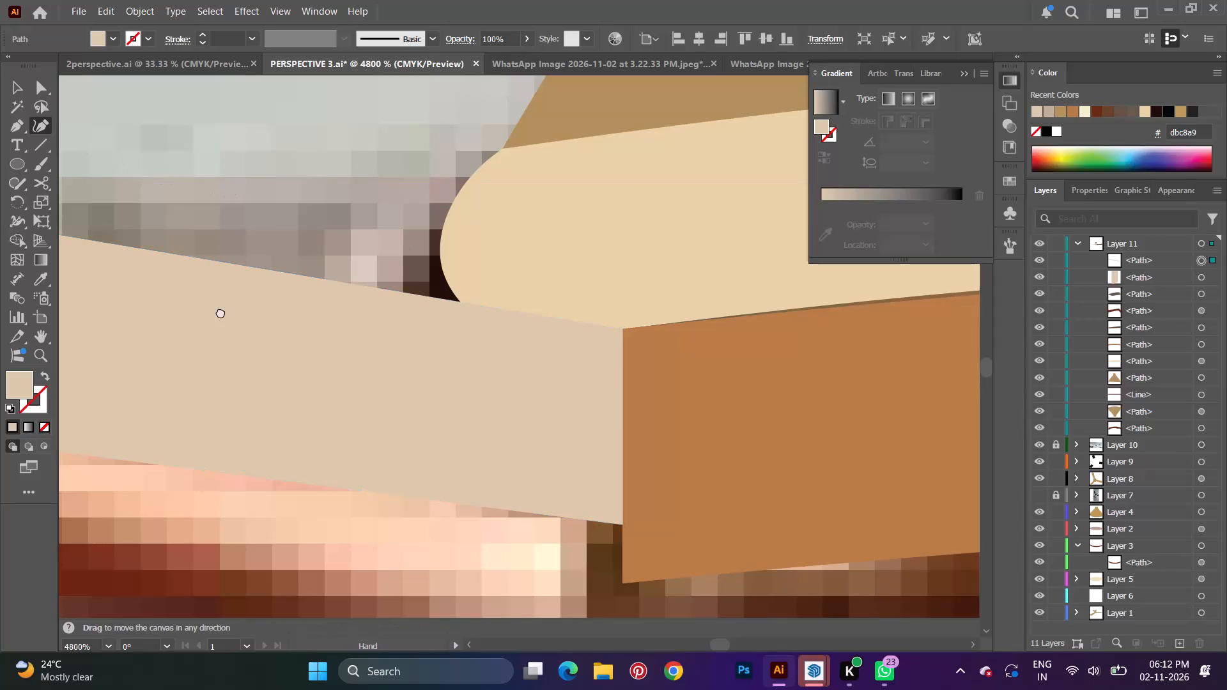
scroll(215, 313, "down", 4, "alt")
key("space")
key("space")
key("space")
key("space")
key("space")
key("space")
key("space")
key("space")
left_click_drag(196, 287, 759, 338)
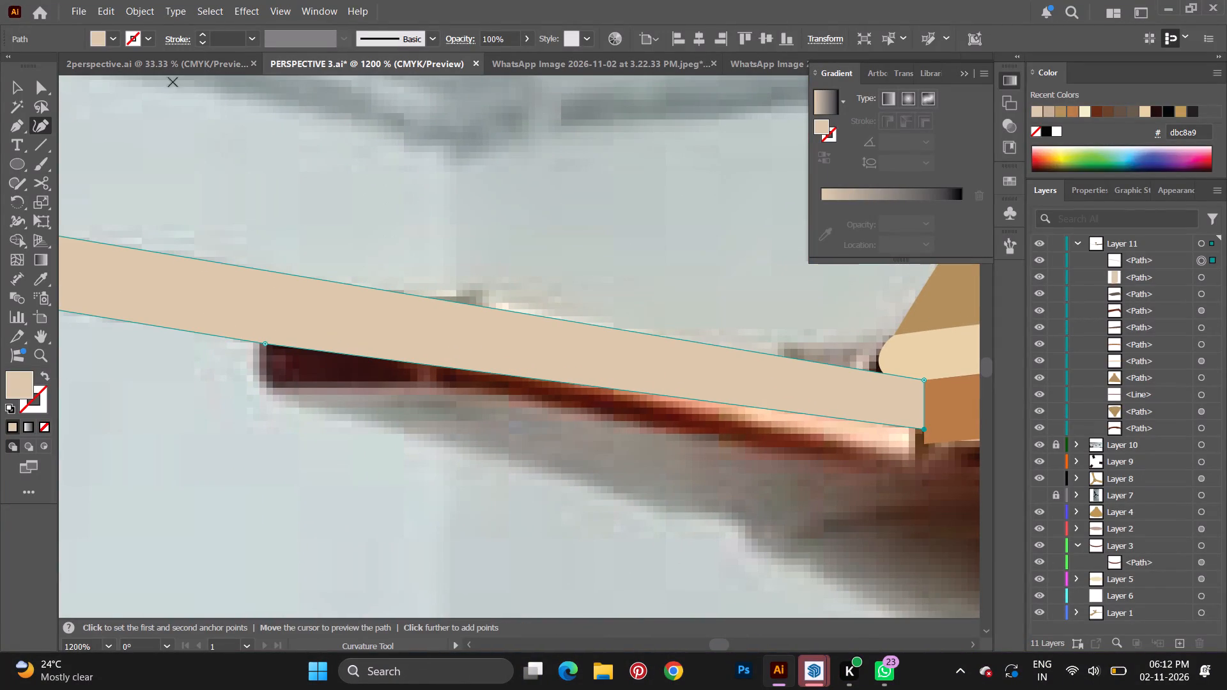
key("space")
key("space")
key("space")
key("space")
key("space")
key("space")
key("space")
key("space")
key("space")
key("space")
key("space")
key("space")
key("space")
key("space")
key("space")
key("space")
key("space")
left_click_drag(273, 236, 1120, 365)
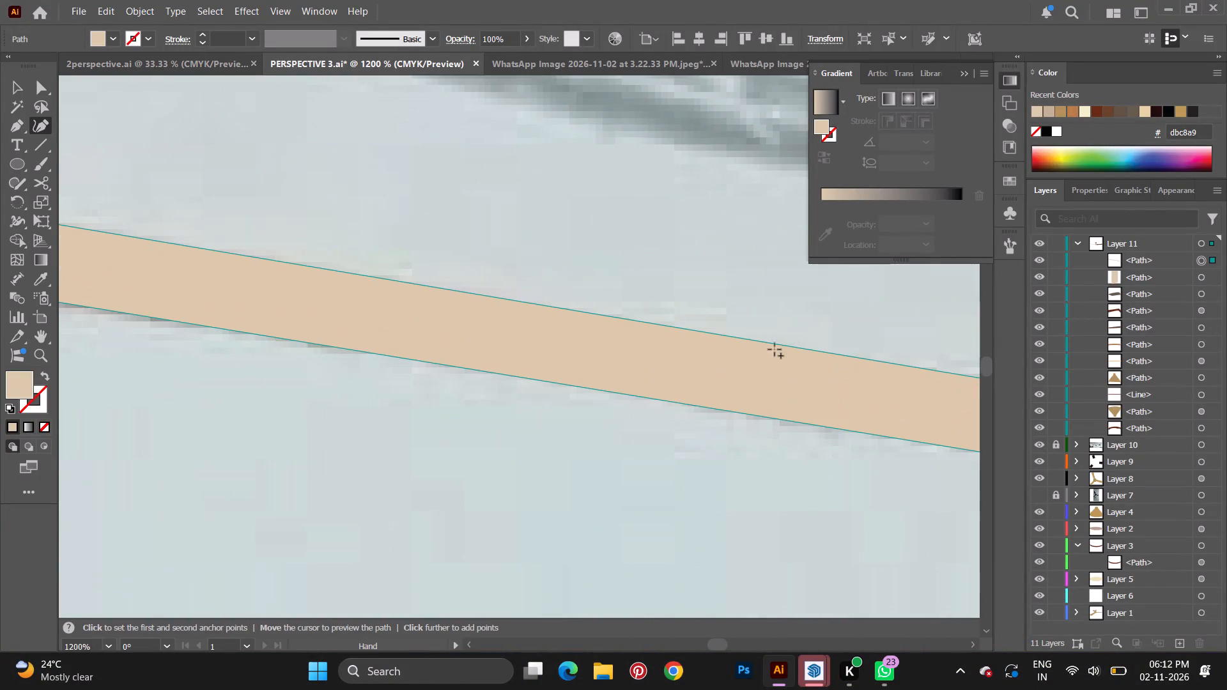
key("ctrl+s")
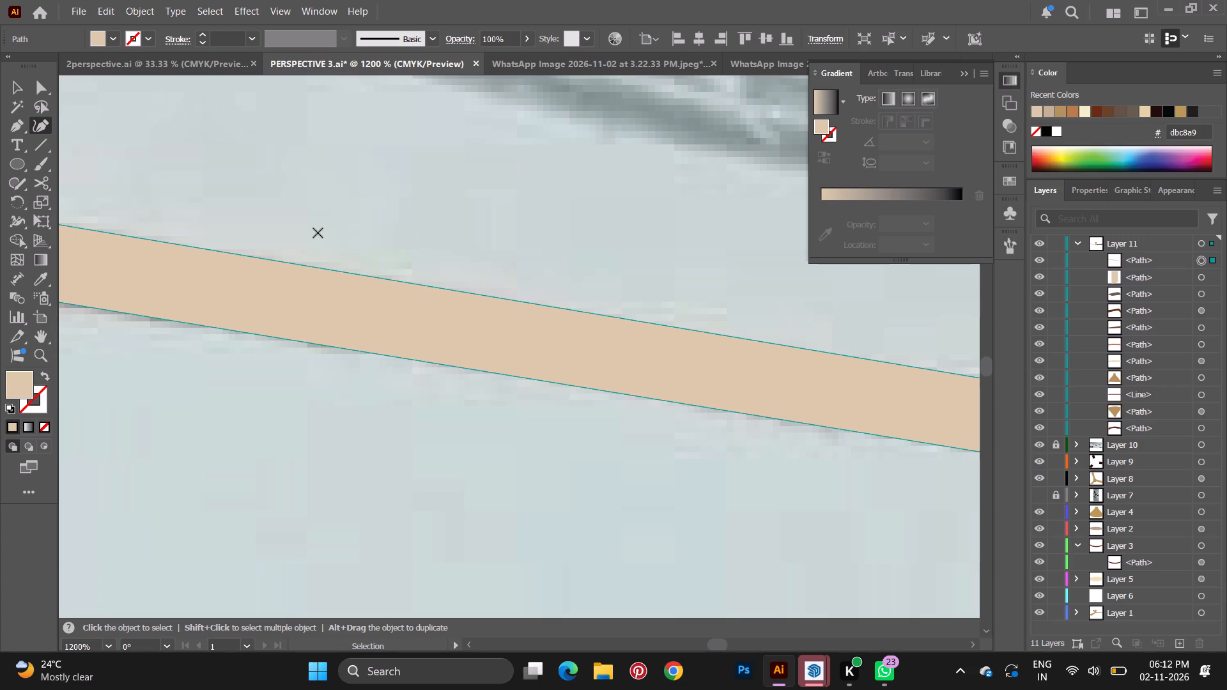
Pull the left blade's slanted outer edge out to the dark tip in the reference with the Curvature tool, rounding the end.
key("space")
key("space")
key("space")
key("space")
key("space")
key("space")
key("space")
key("space")
key("space")
key("space")
key("space")
key("space")
key("space")
key("space")
key("space")
key("space")
key("space")
key("space")
key("space")
key("space")
left_click_drag(318, 231, 1226, 408)
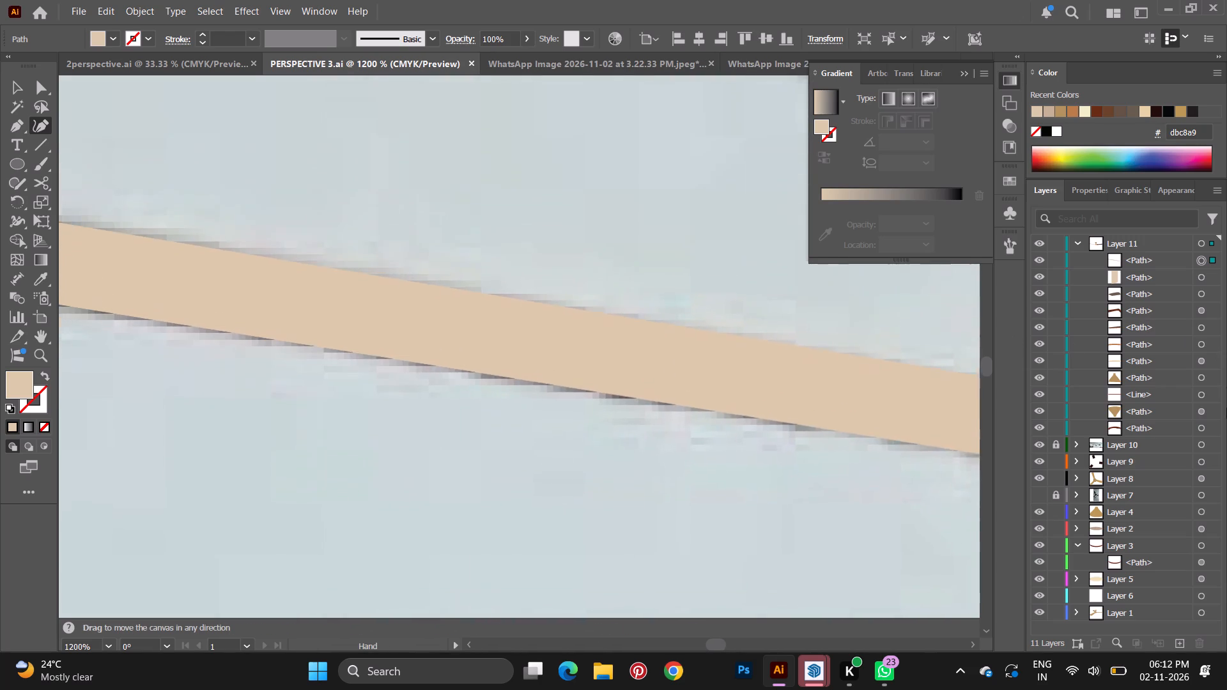
left_click_drag(1226, 408, 1226, 459)
key("space")
key("space")
key("space")
key("space")
key("space")
key("space")
key("space")
key("space")
key("space")
key("space")
key("space")
key("space")
key("space")
key("space")
left_click_drag(215, 296, 729, 315)
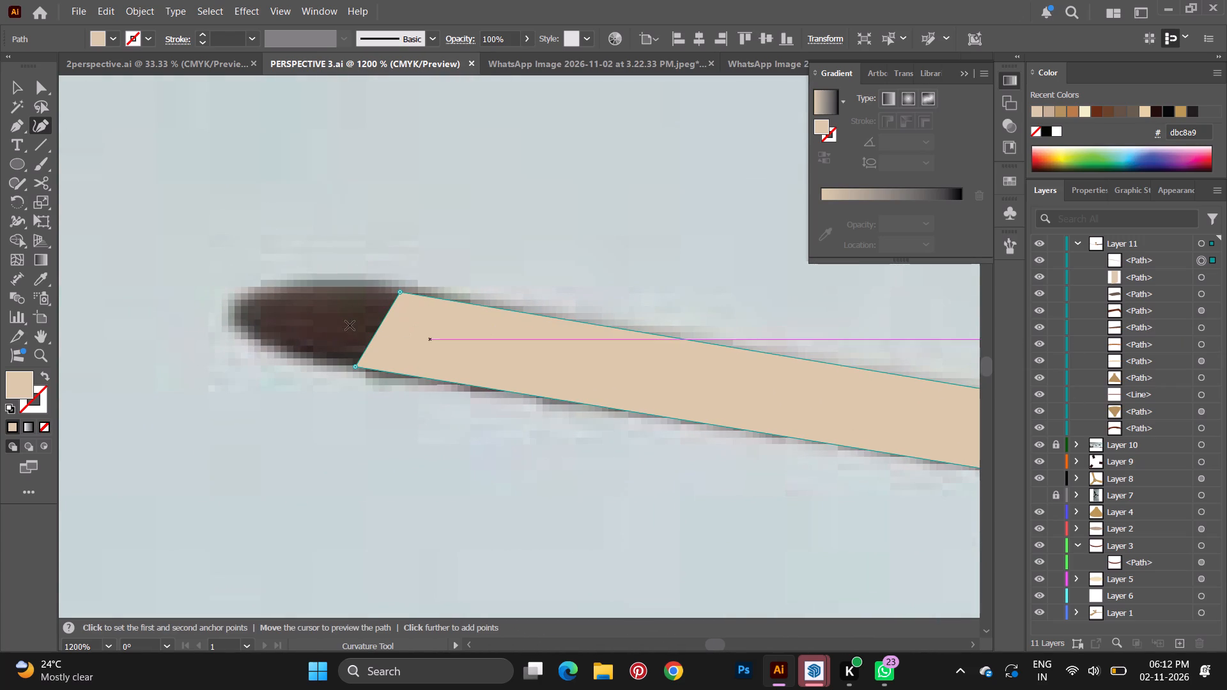
left_click_drag(382, 325, 251, 309)
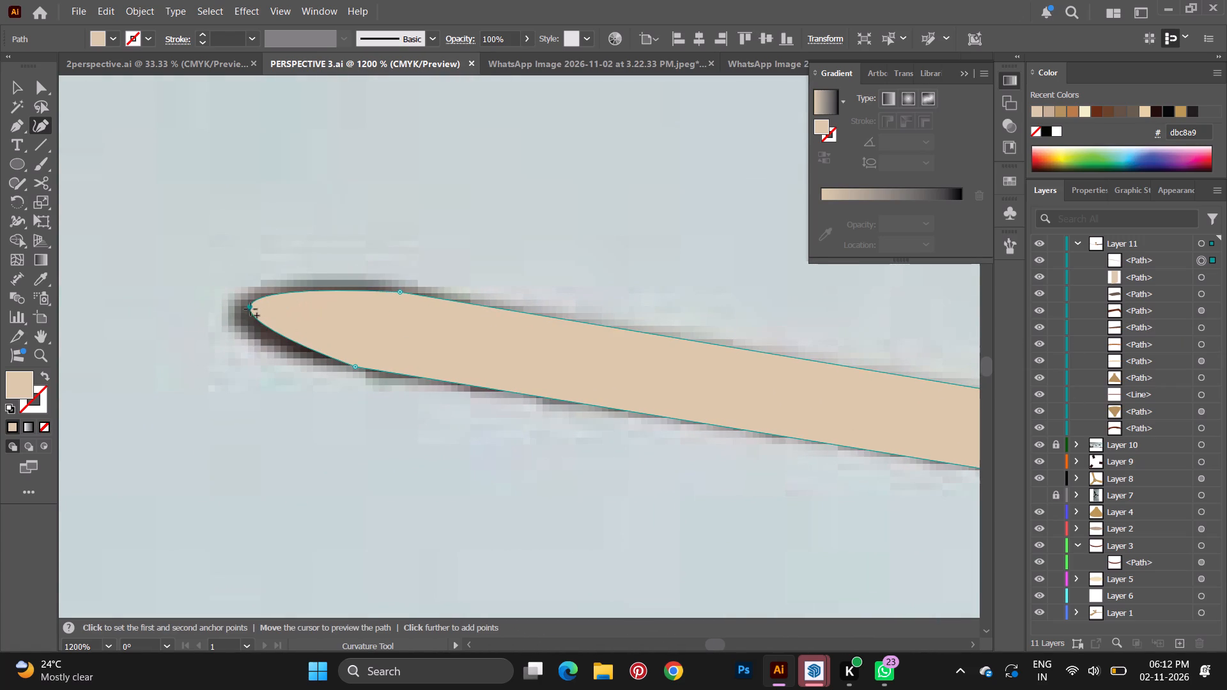
left_click_drag(251, 309, 245, 308)
Add a curve point on the underside of the blade tip and shift the lower corner outward to follow the reference.
left_click_drag(350, 365, 324, 363)
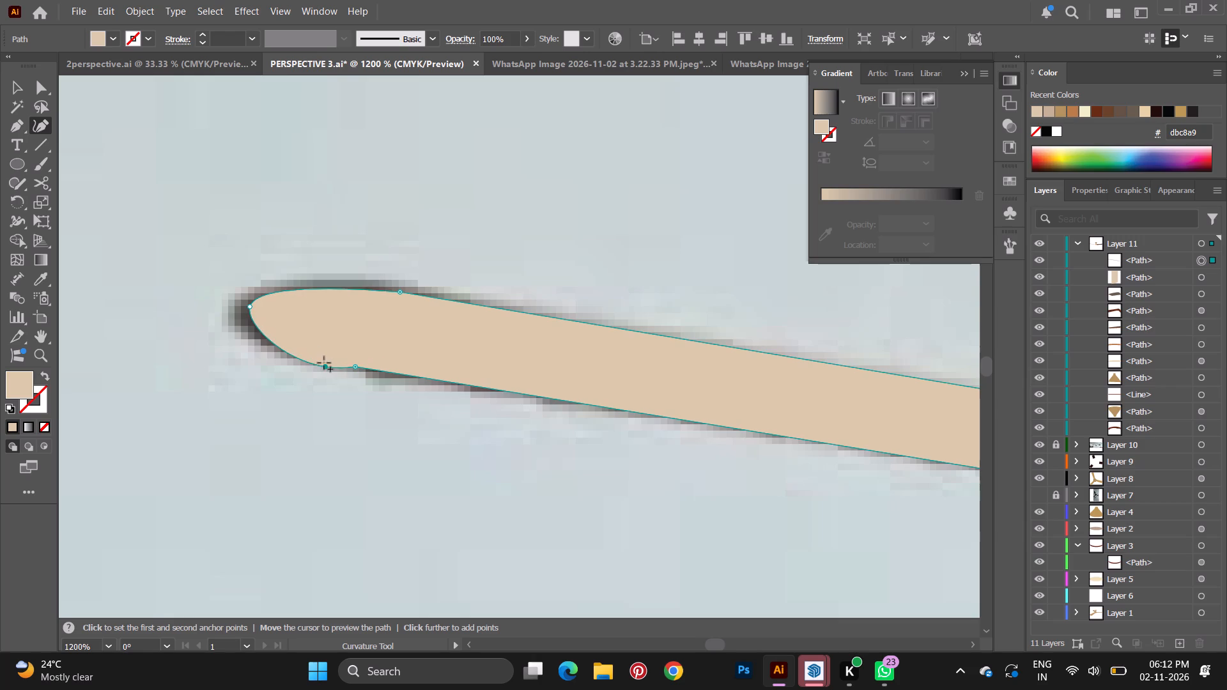
left_click_drag(324, 363, 301, 353)
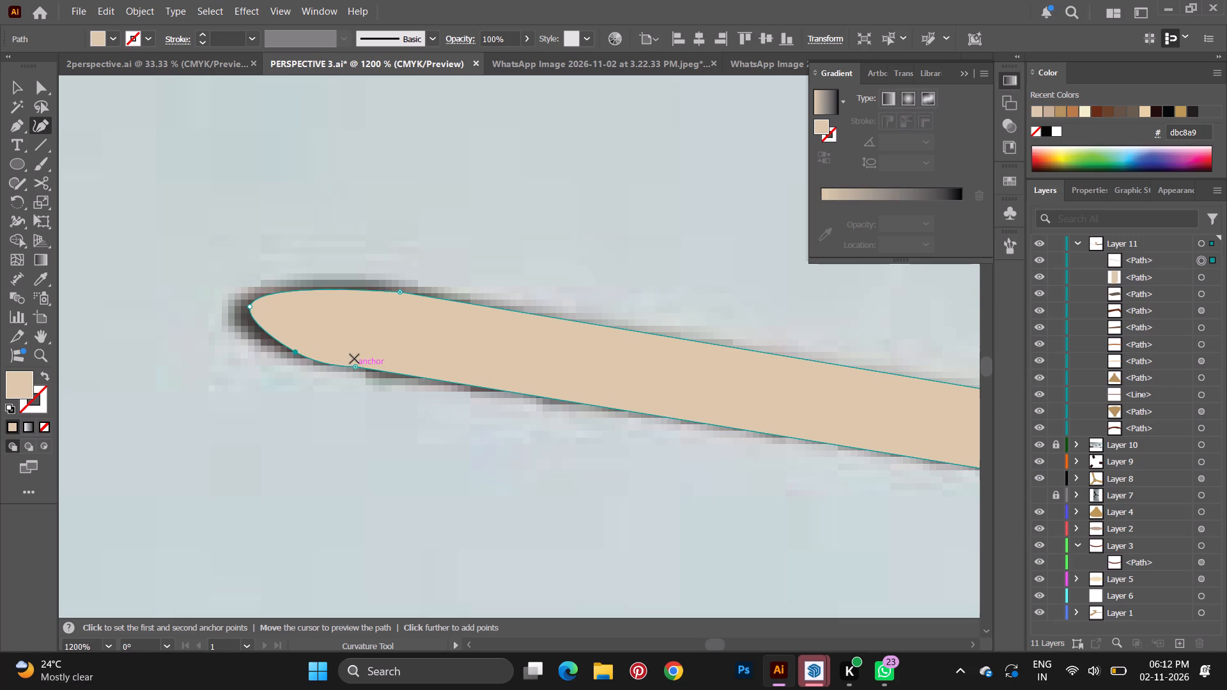
left_click_drag(355, 367, 337, 370)
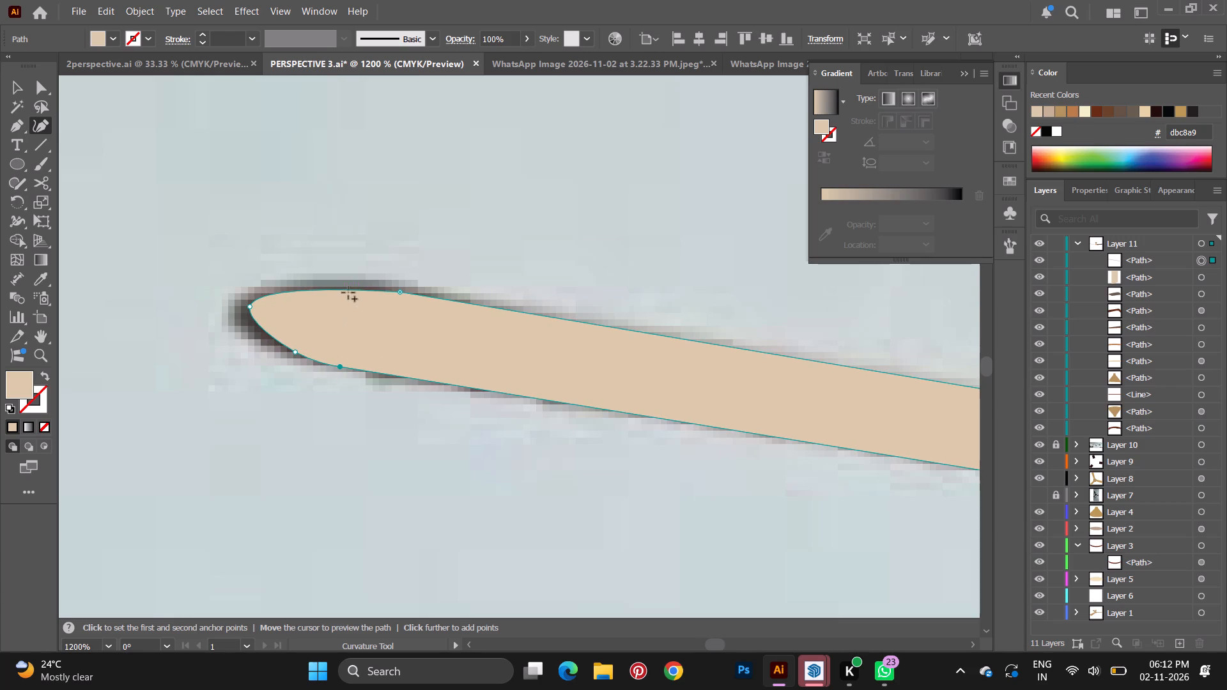
Add a curve point on the upper side of the blade tip, adjust it and the upper corner to the reference outline, and deselect the blade.
left_click_drag(320, 291, 313, 282)
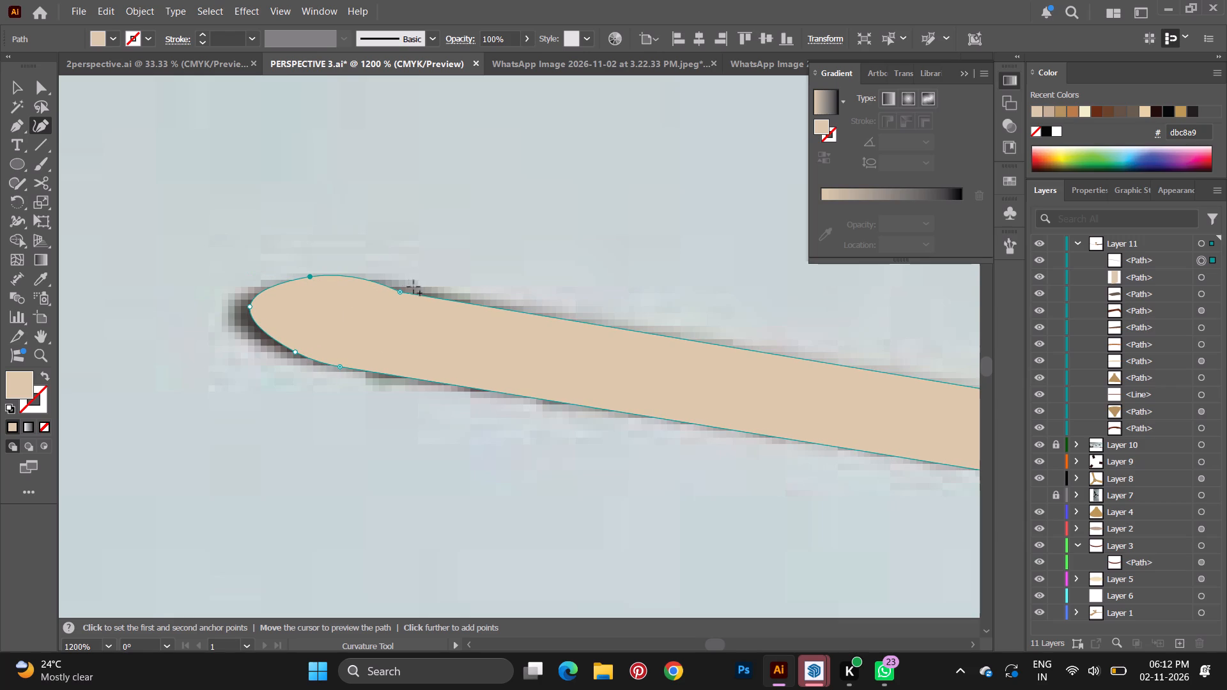
left_click_drag(401, 291, 487, 310)
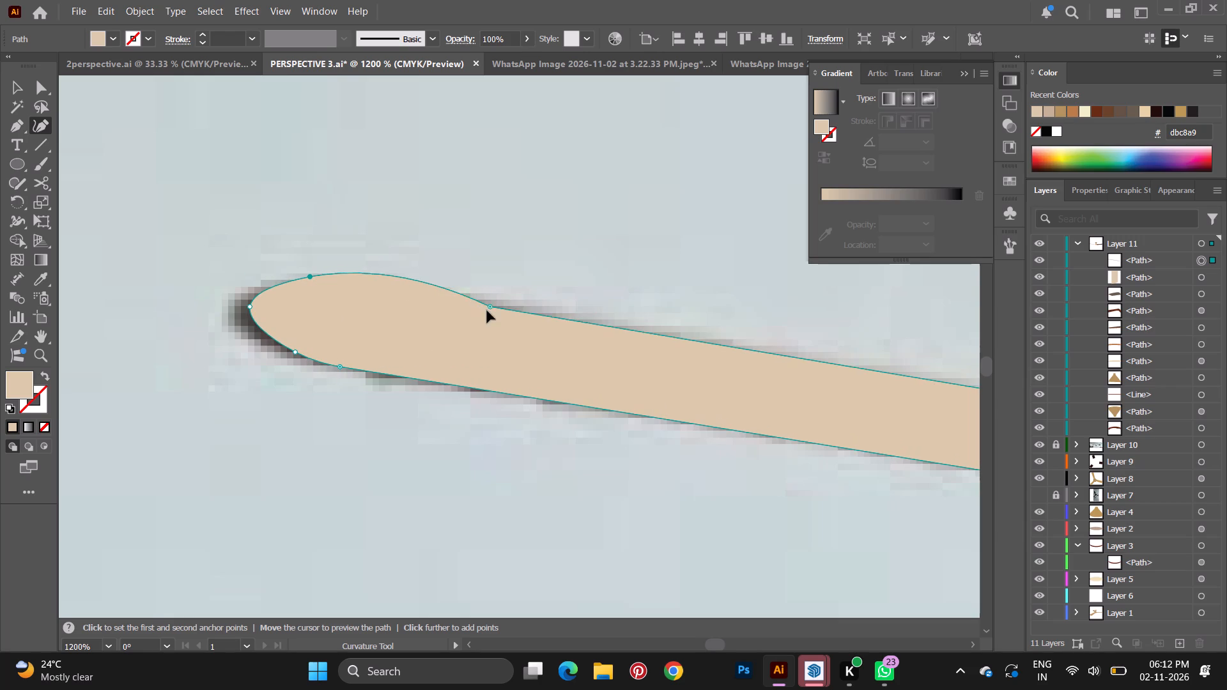
left_click_drag(487, 310, 415, 293)
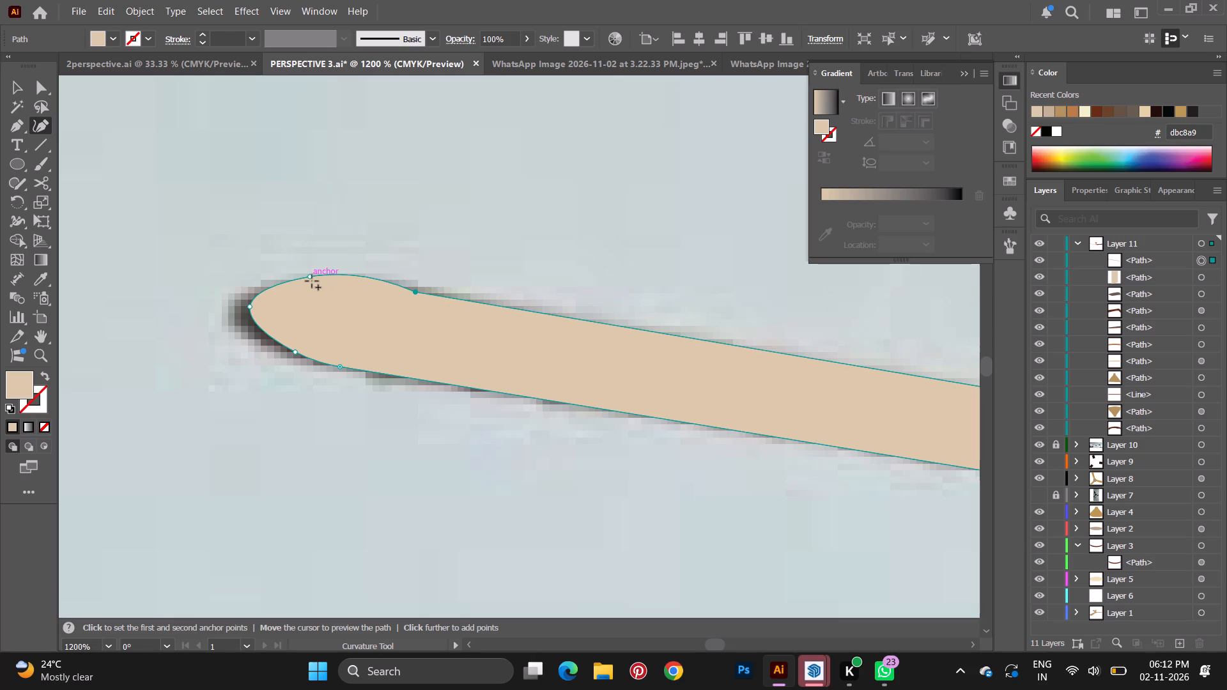
left_click_drag(311, 277, 294, 287)
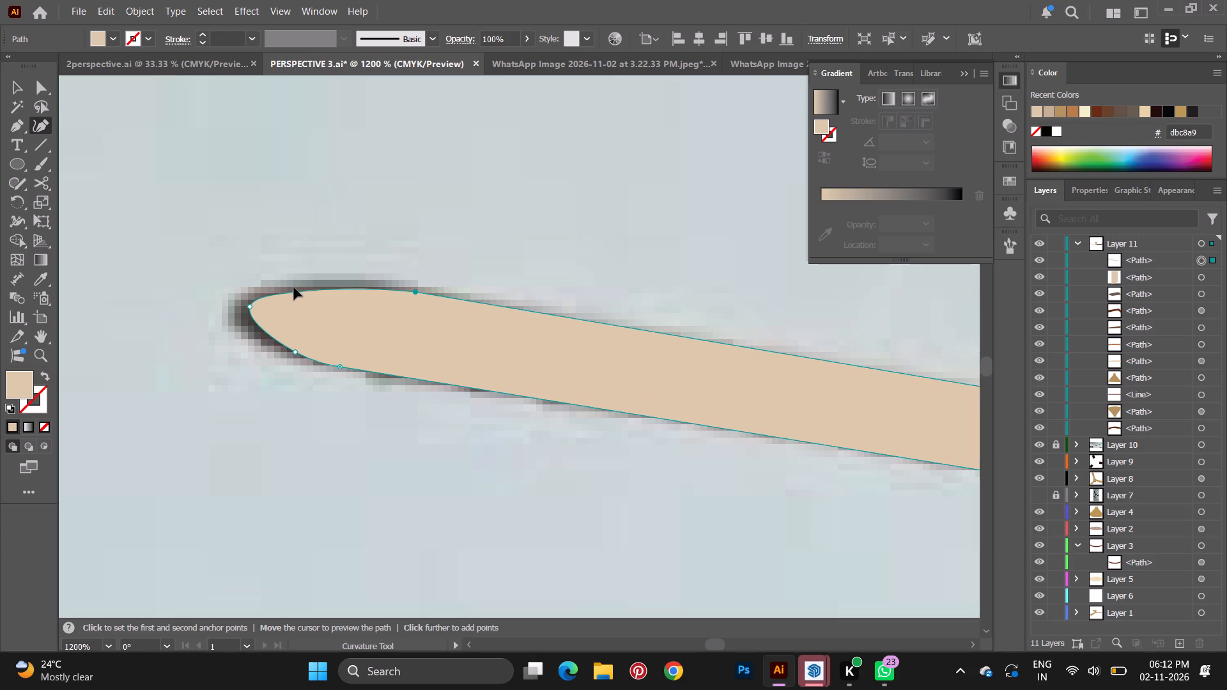
left_click_drag(294, 287, 287, 286)
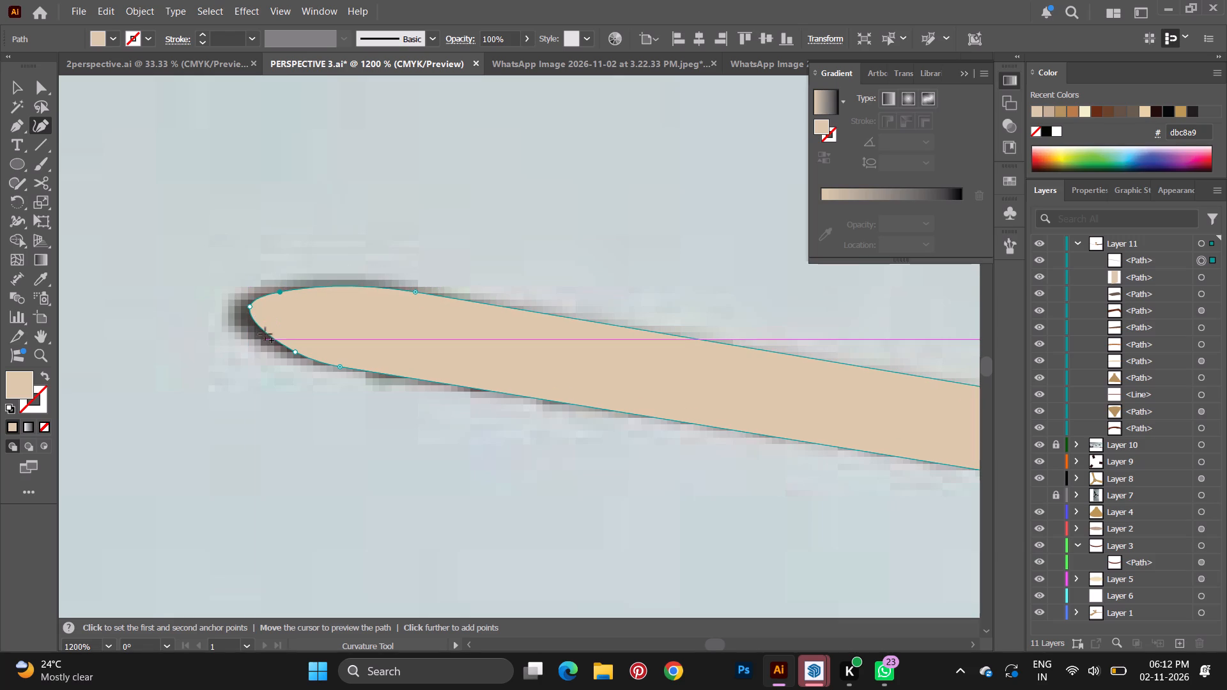
key("v")
left_click(480, 235)
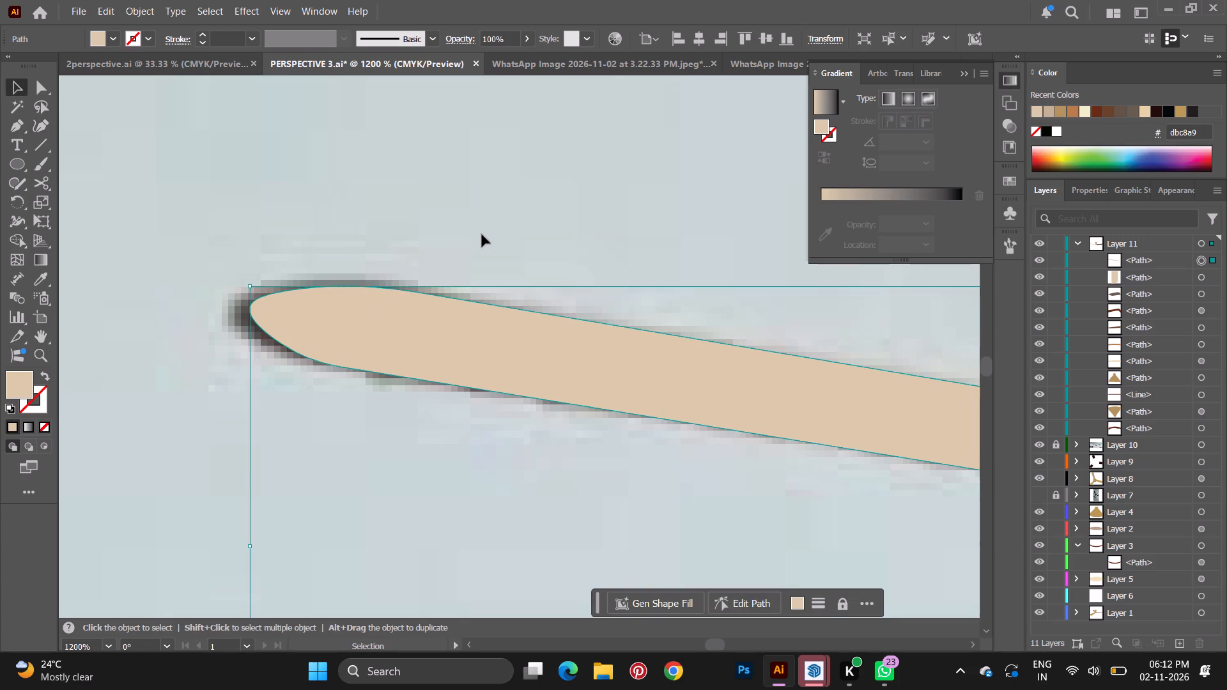
Recolour the left blade with the golden tan fill bb9553 from the recent colours and deselect it.
scroll(475, 276, "down", 5)
scroll(471, 289, "down", 7, "alt")
key("space")
key("space")
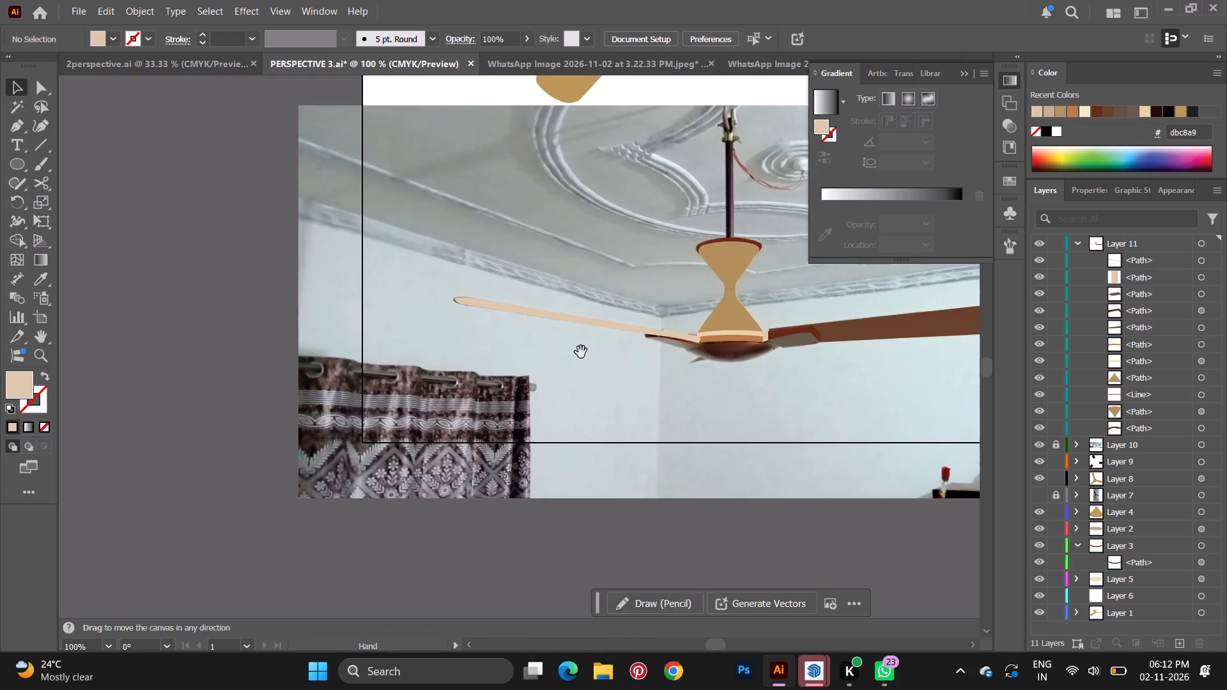
left_click_drag(581, 352, 454, 372)
scroll(534, 371, "up", 3, "alt")
left_click(395, 292)
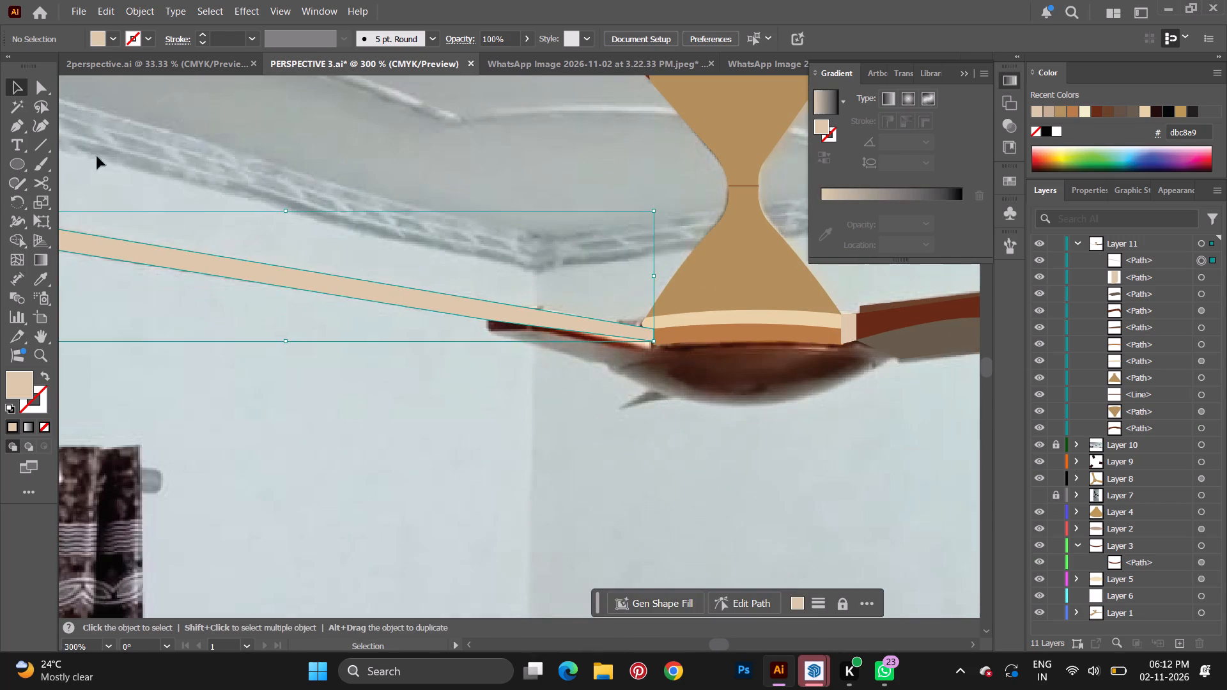
left_click(115, 36)
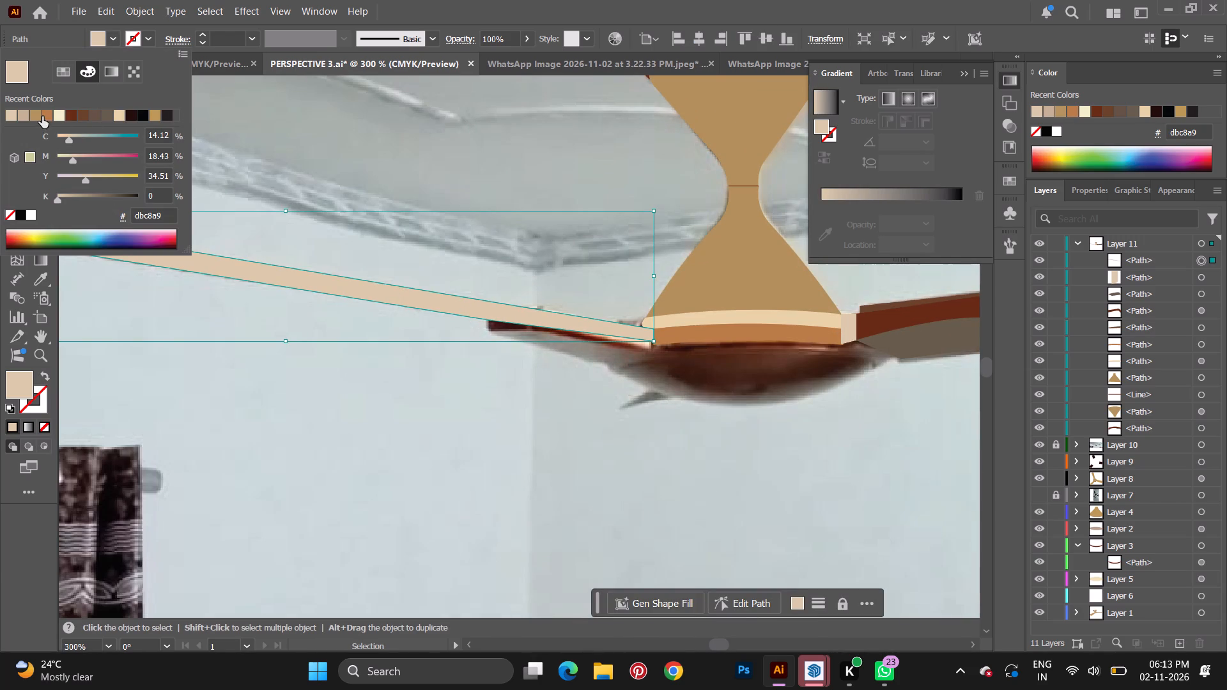
left_click(45, 116)
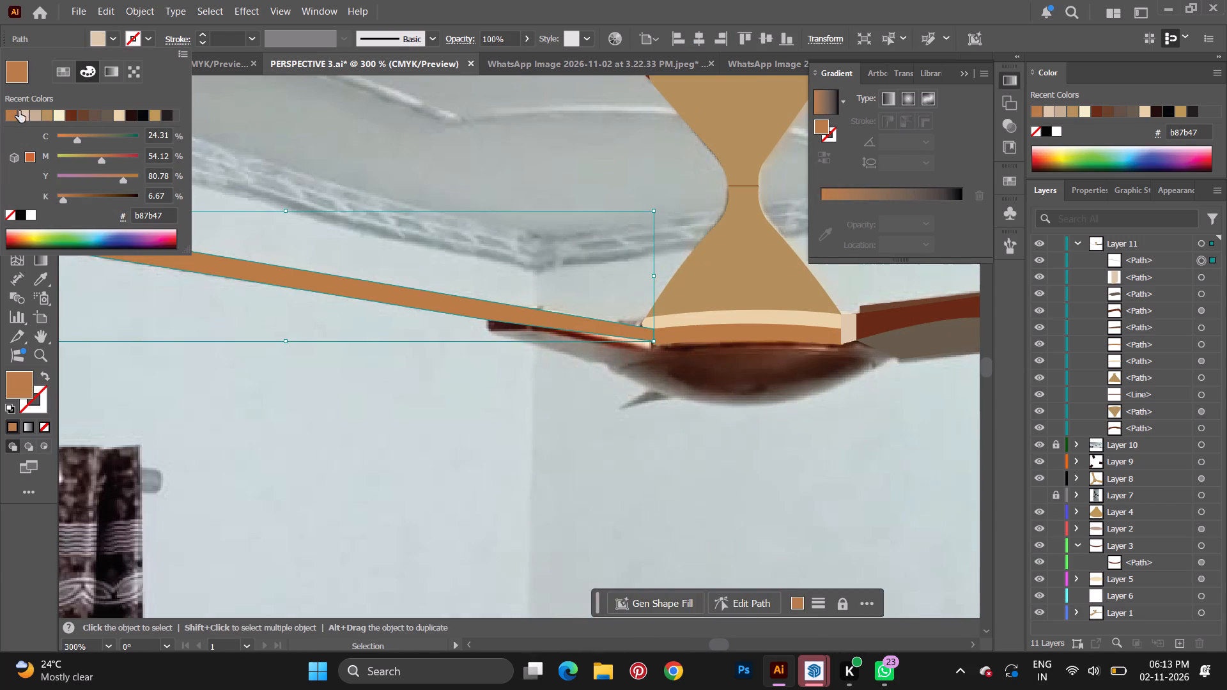
left_click(19, 111)
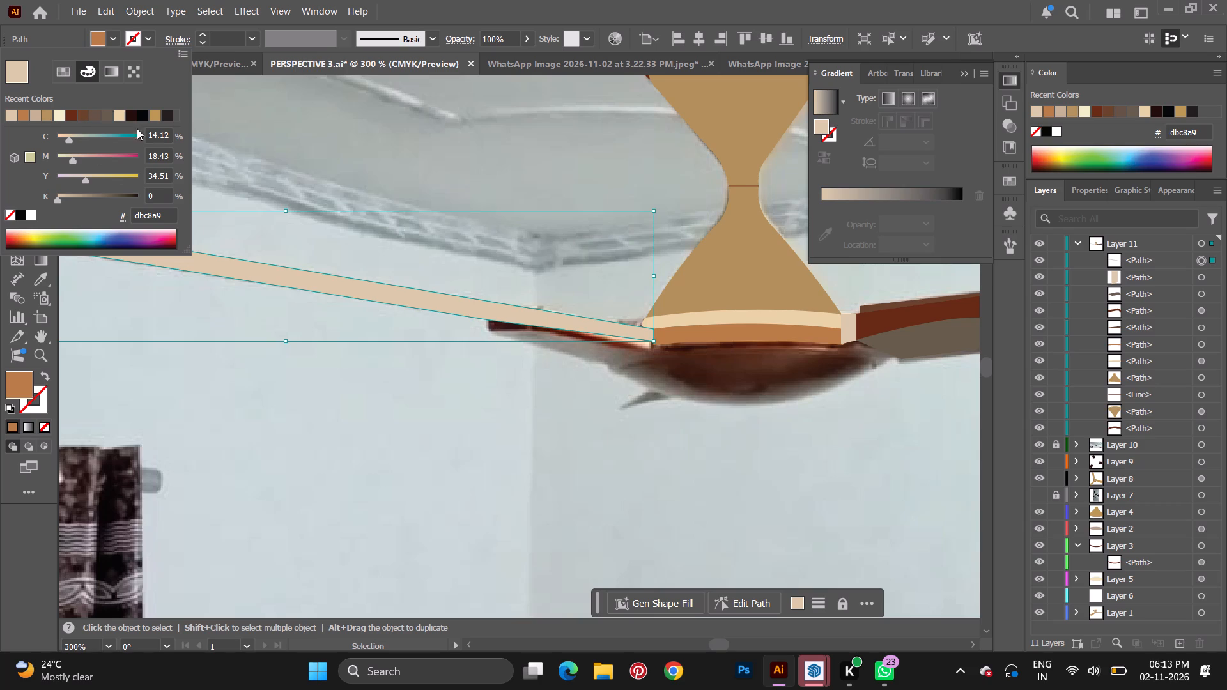
left_click(152, 118)
left_click(383, 203)
left_click(472, 537)
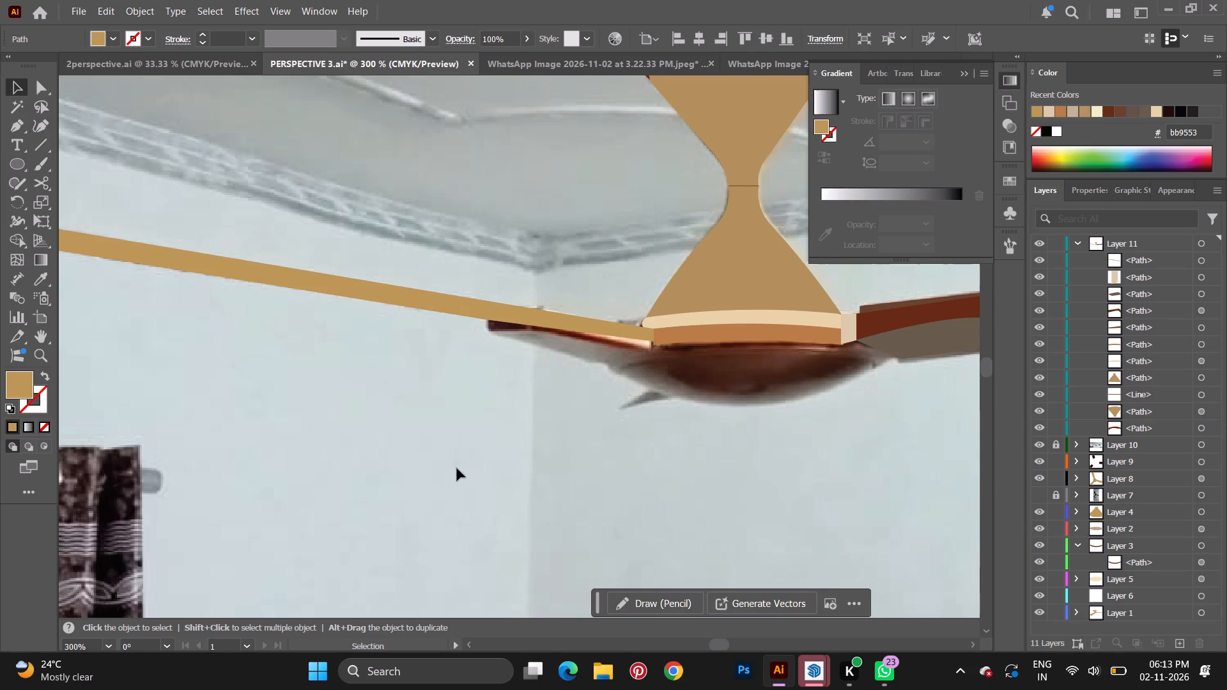
Recolour the right blade with the same golden tan fill bb9553 and deselect it.
scroll(459, 441, "down", 5)
scroll(460, 422, "down", 4, "alt")
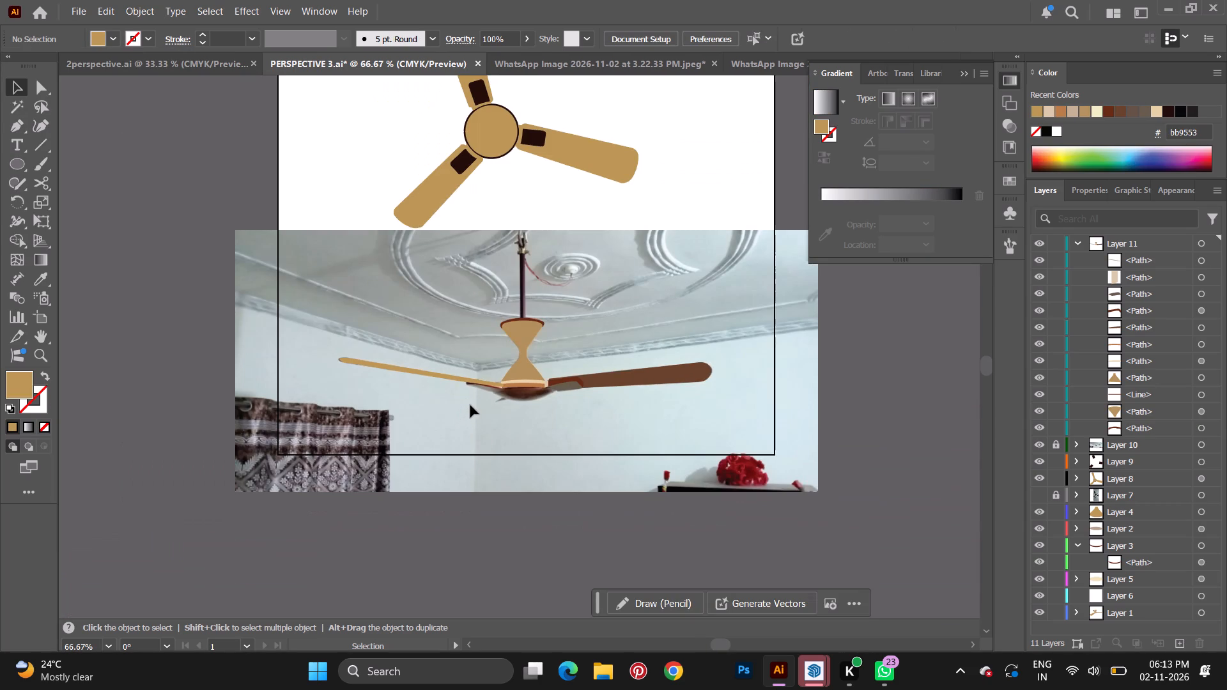
left_click(638, 372)
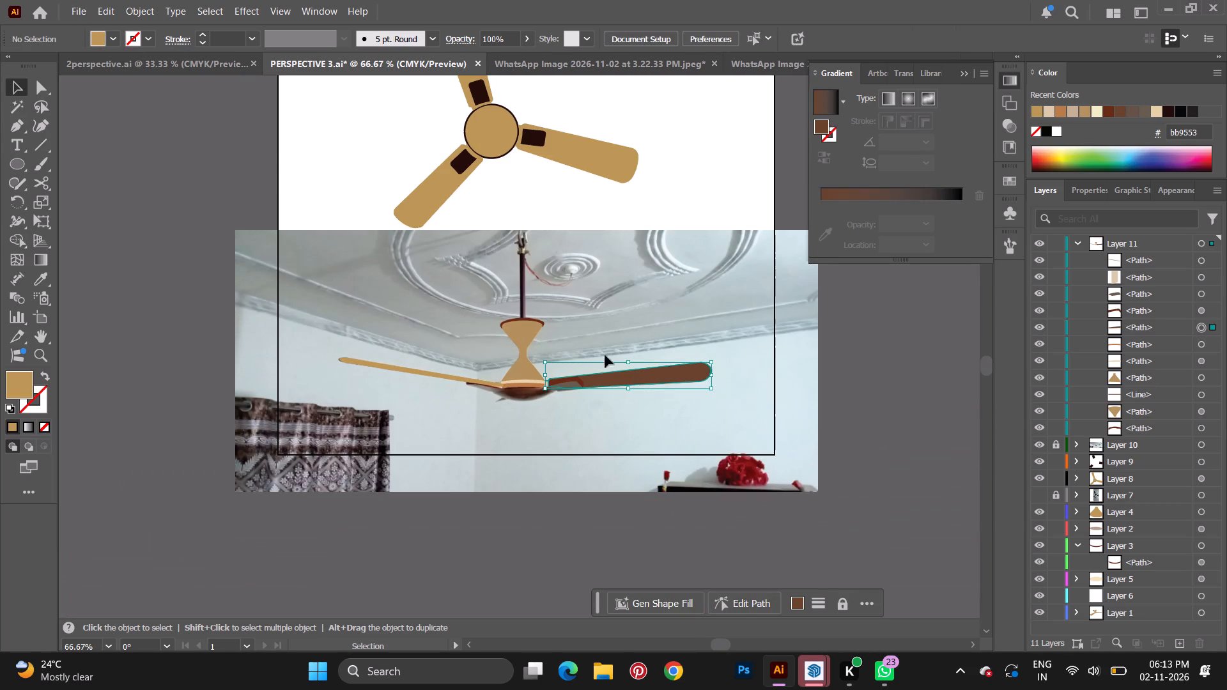
left_click(114, 35)
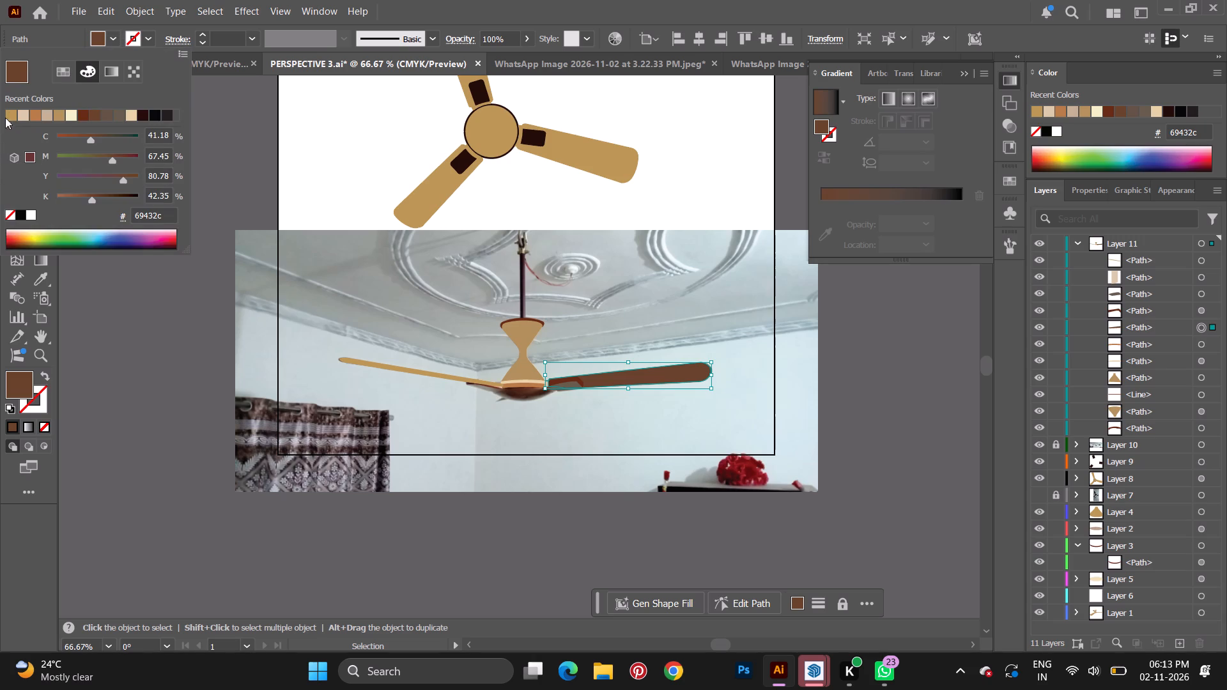
left_click(6, 114)
left_click(506, 411)
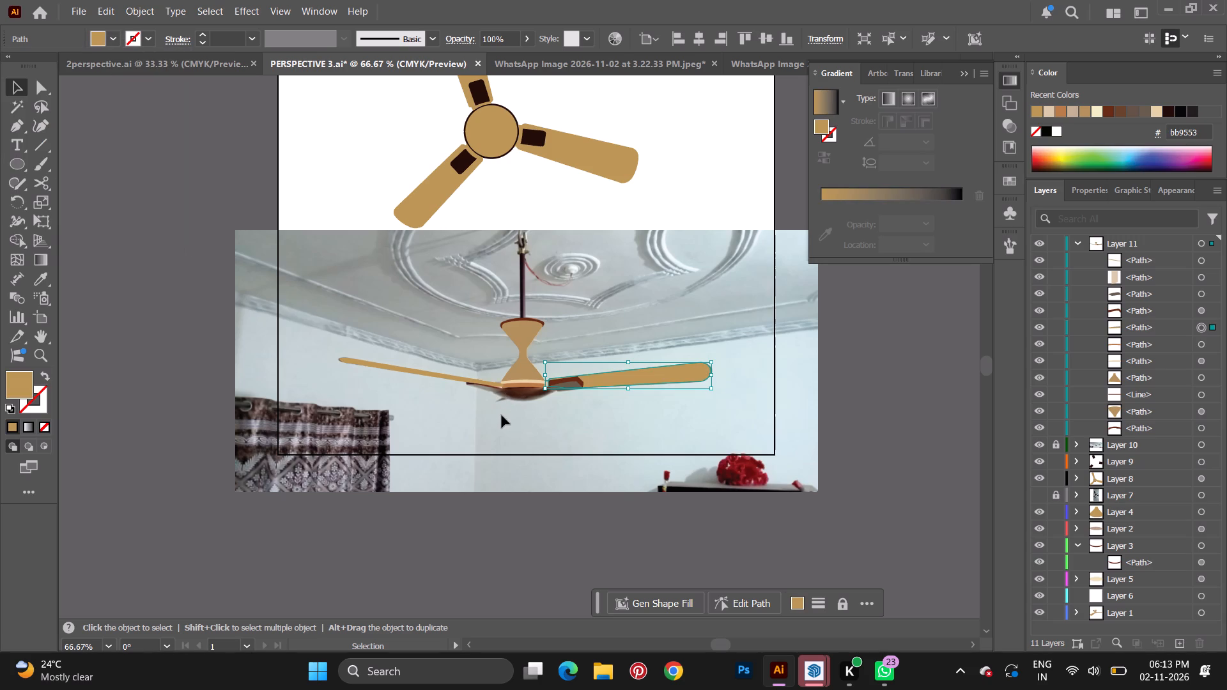
key("v")
left_click(486, 420)
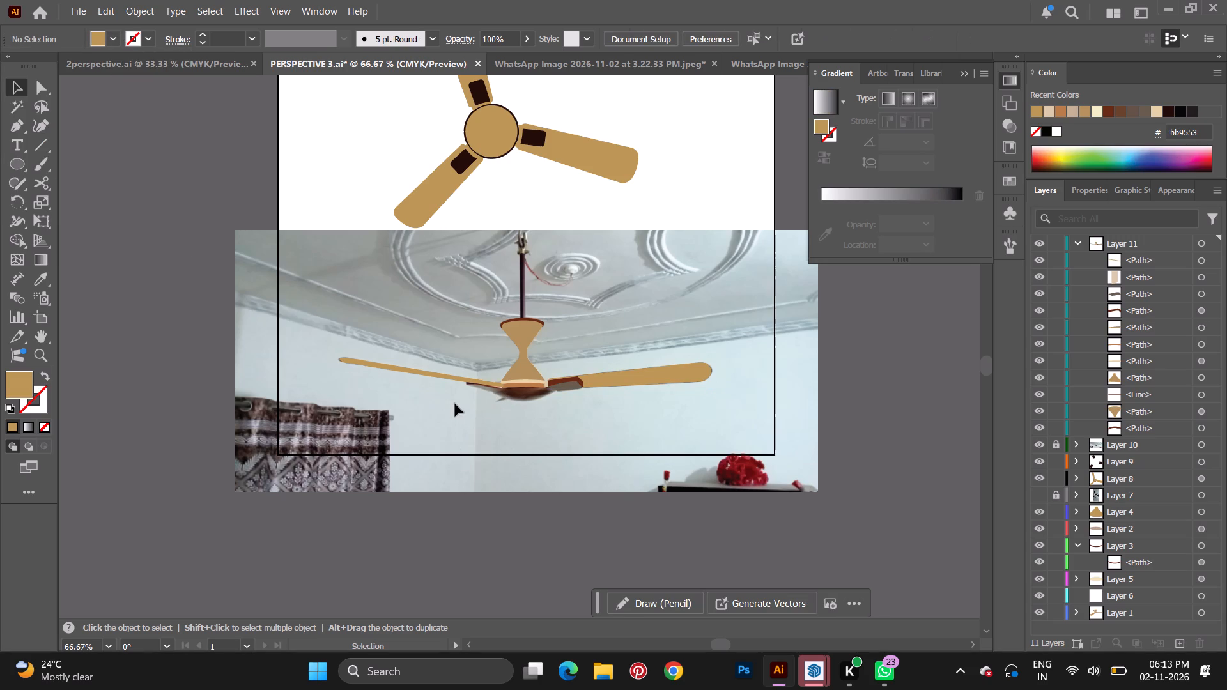
Set the left blade's fill to None to uncover the blade bracket in the reference image.
scroll(455, 400, "up", 3, "alt")
scroll(567, 365, "up", 3, "alt")
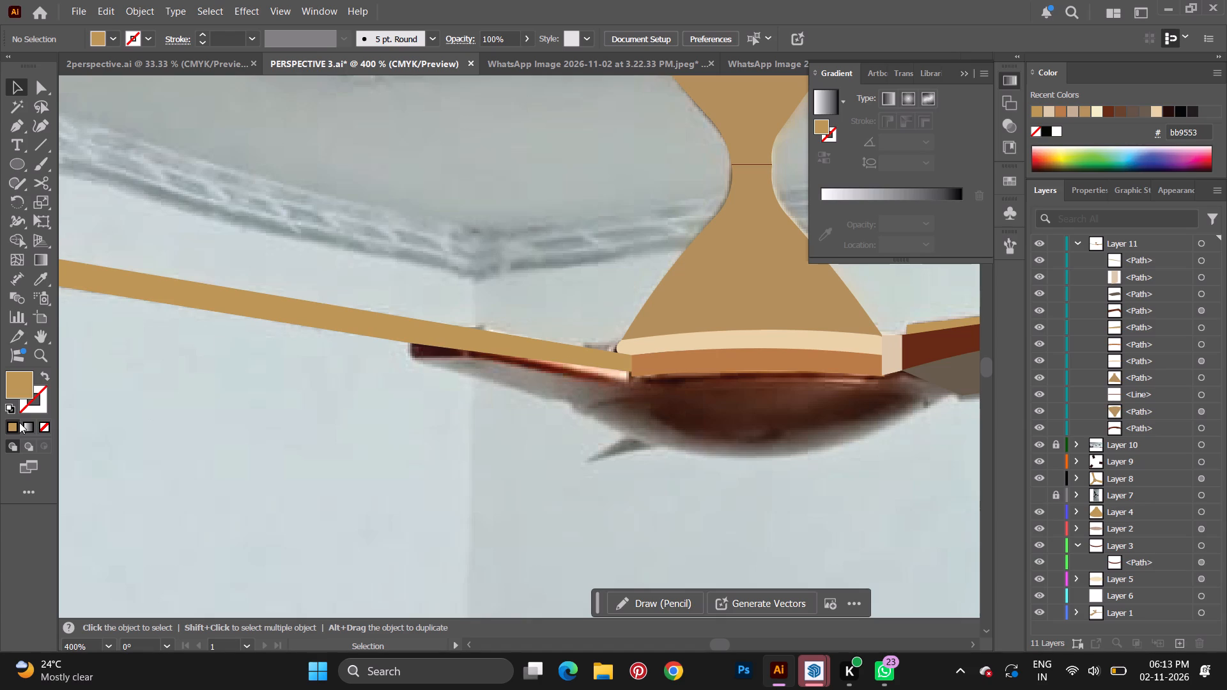
left_click(40, 428)
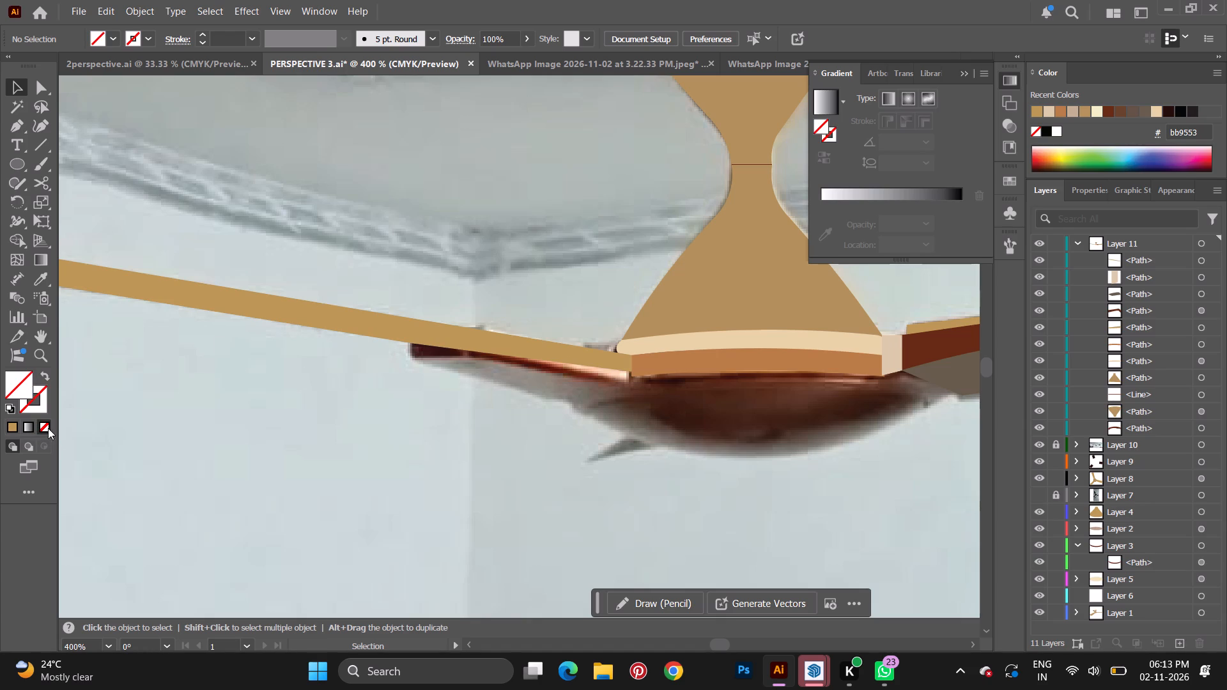
left_click(194, 304)
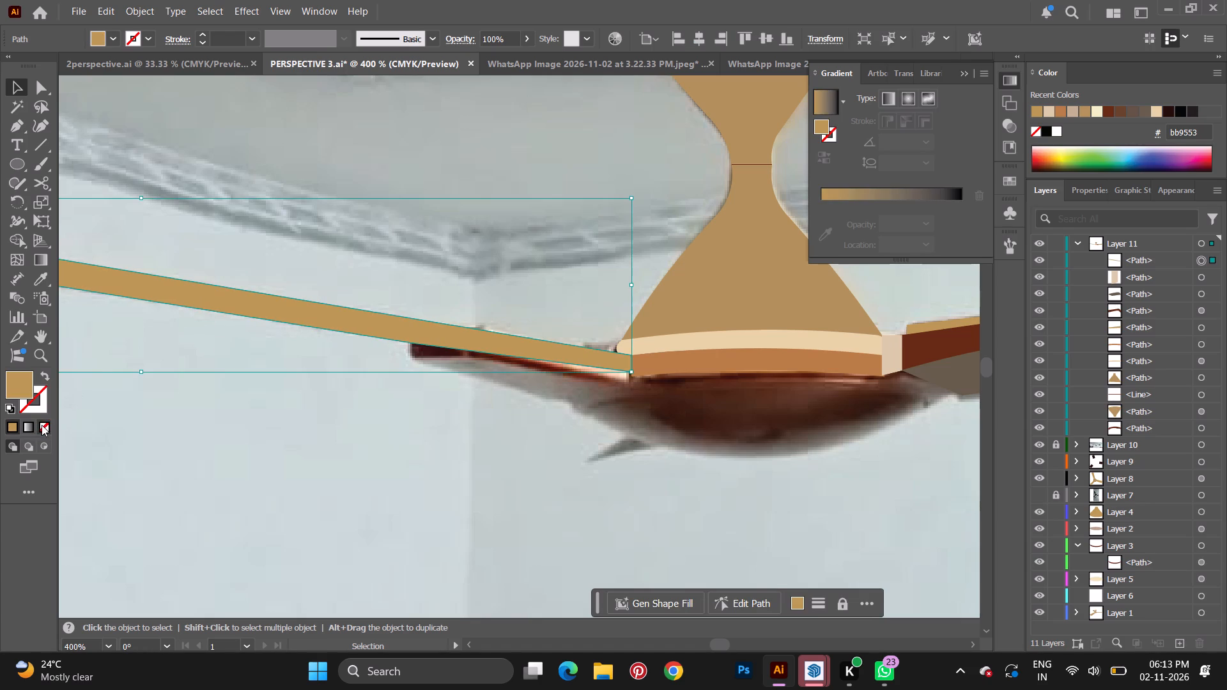
left_click(42, 425)
left_click(237, 418)
Trace the left blade bracket's front strip with the Pen tool, from its dark outer end to the orange motor band, as a closed path.
left_click(13, 117)
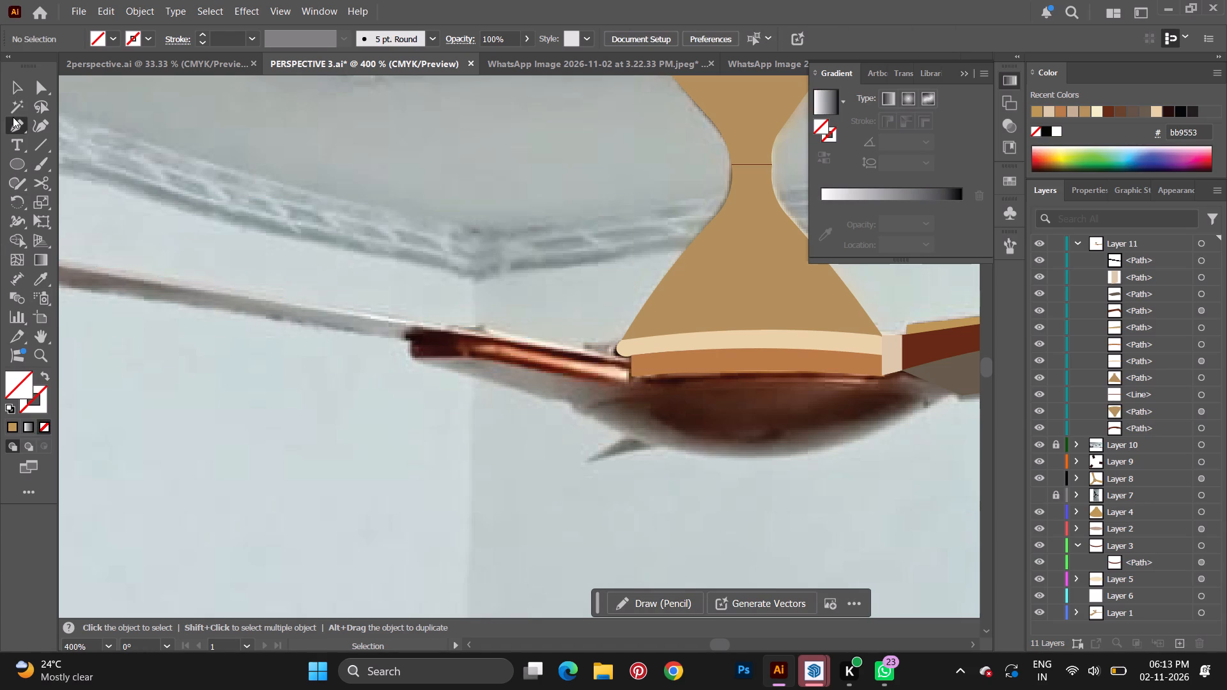
scroll(399, 318, "up", 4, "alt")
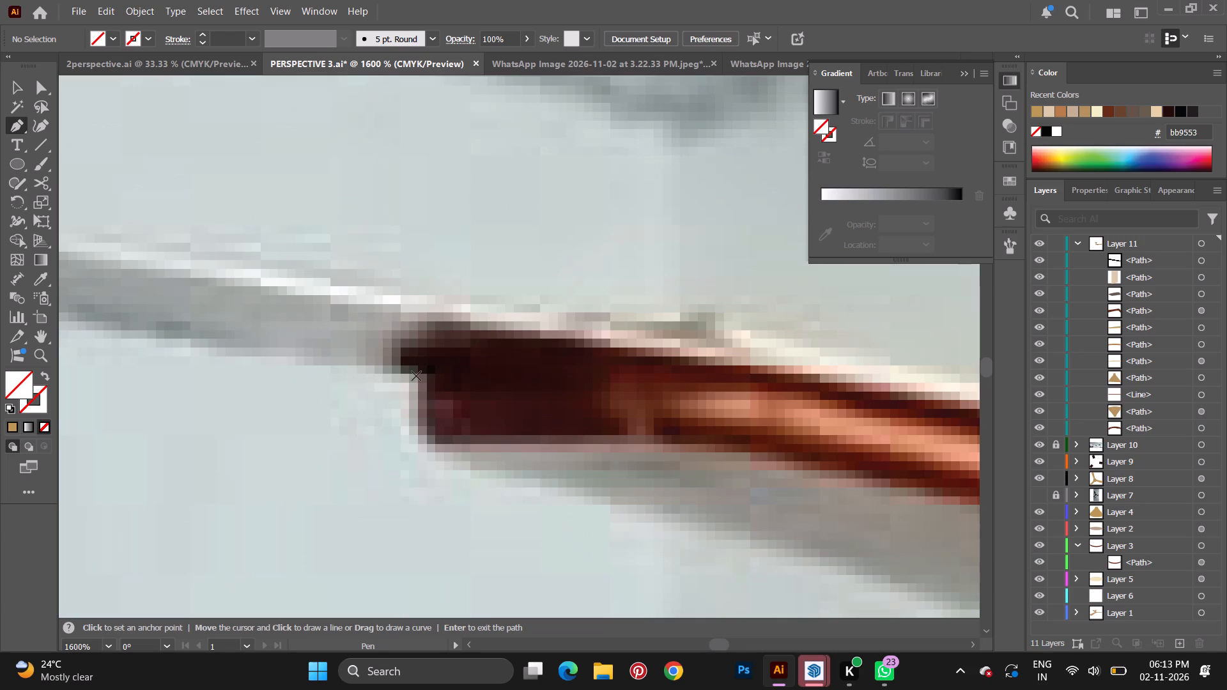
left_click(412, 376)
key("space")
key("space")
key("space")
key("space")
left_click_drag(590, 369, 301, 362)
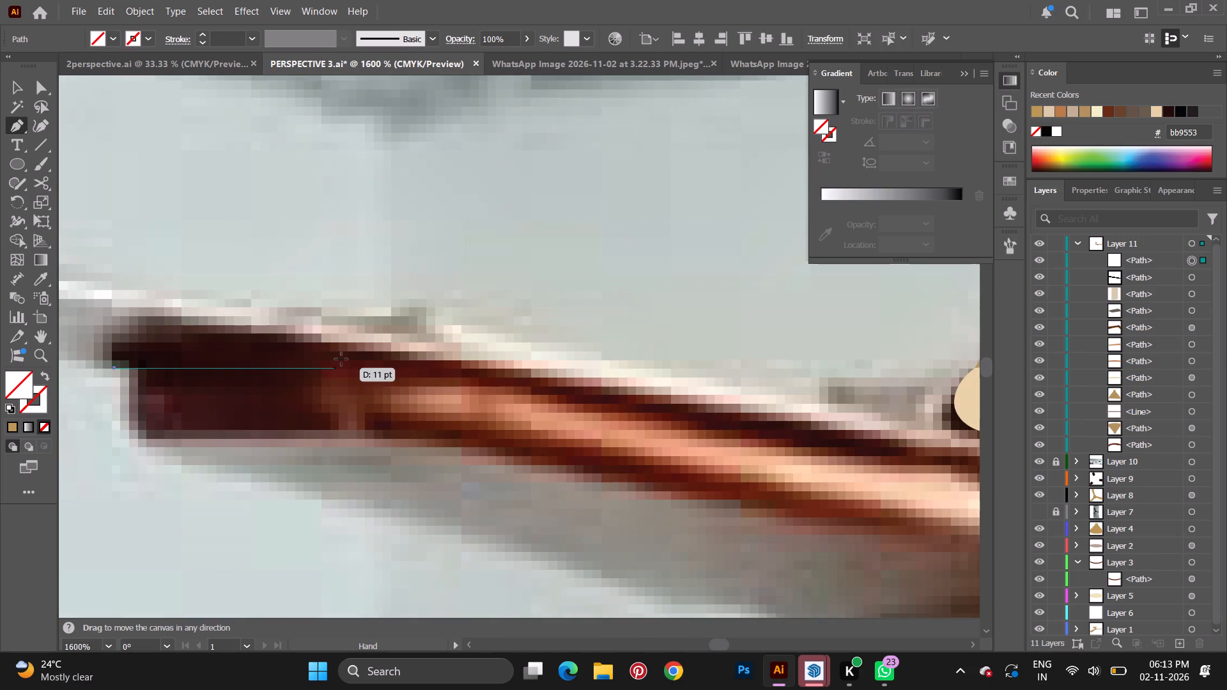
left_click(374, 361)
key("space")
key("space")
left_click_drag(812, 462, 312, 325)
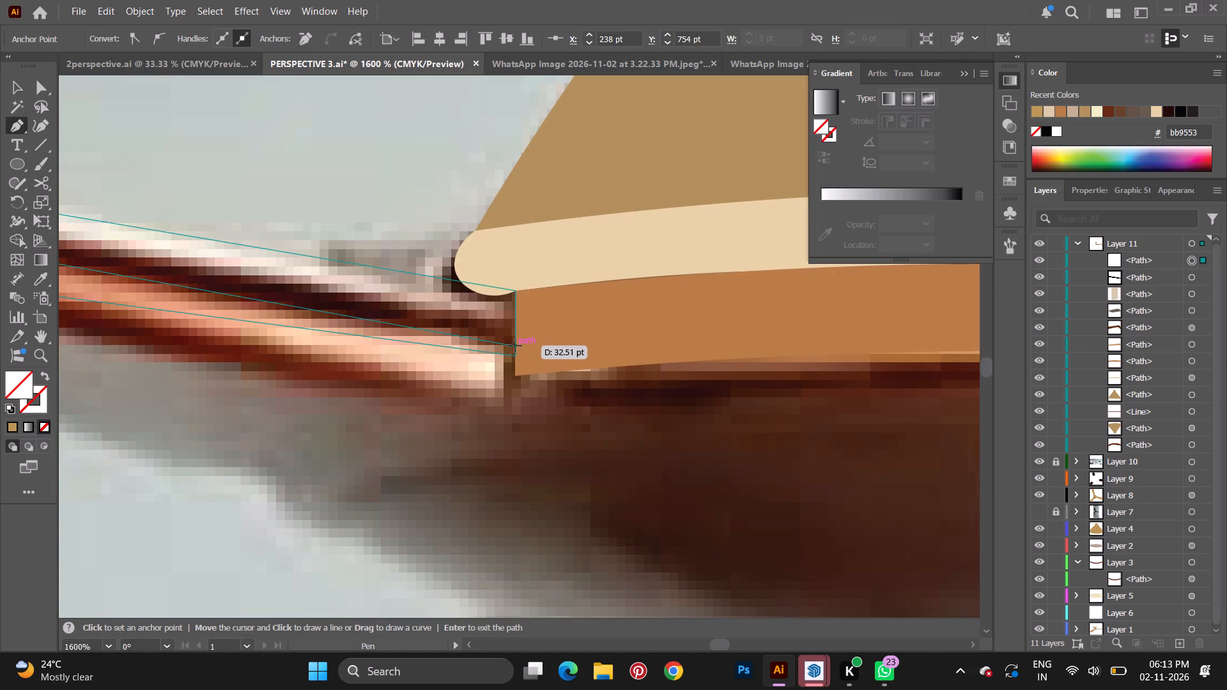
left_click(514, 349)
left_click(513, 417)
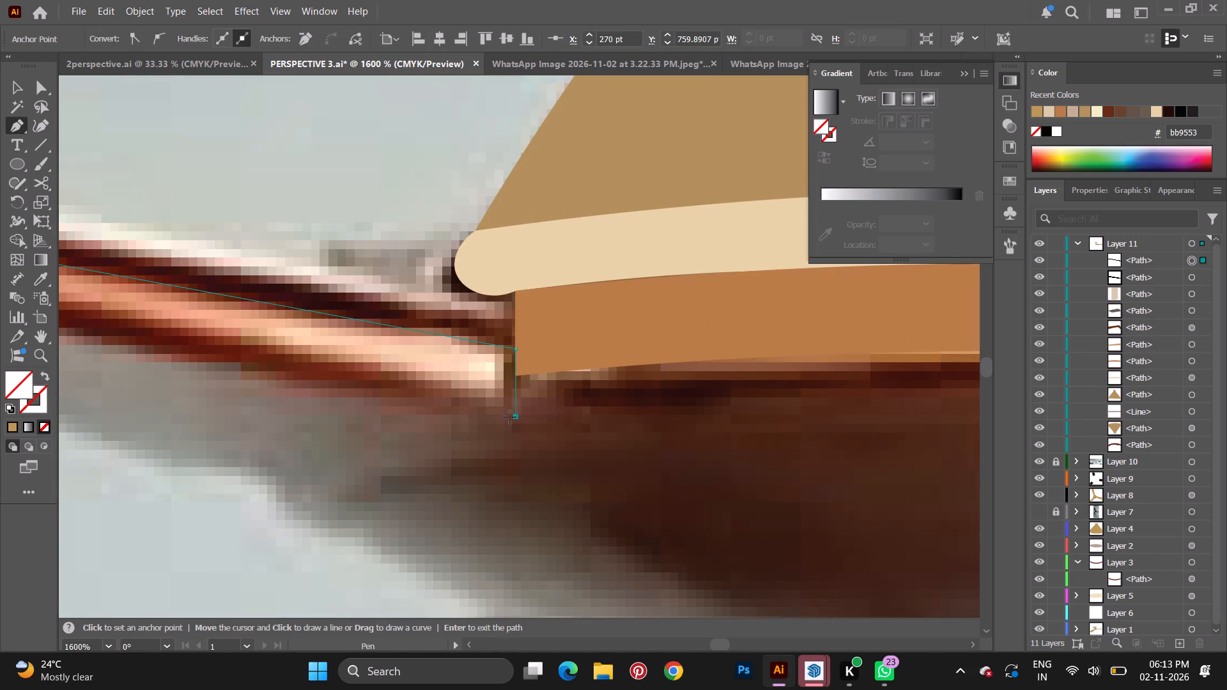
key("space")
key("space")
left_click_drag(344, 418, 884, 456)
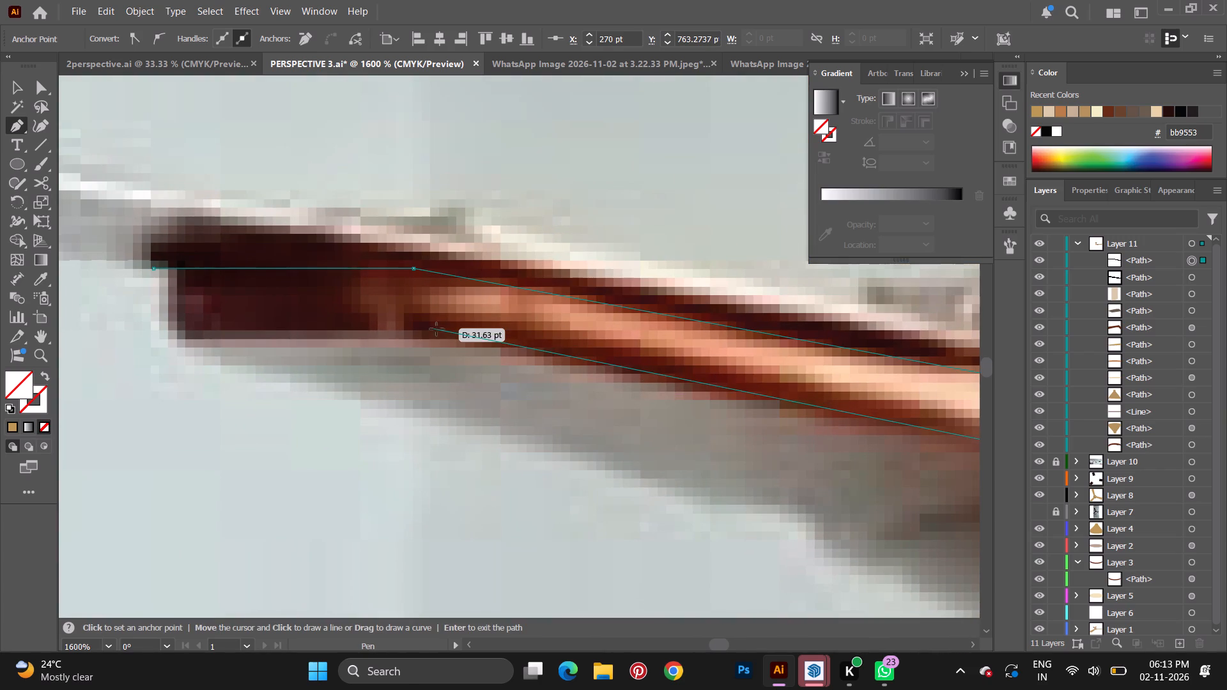
left_click(426, 337)
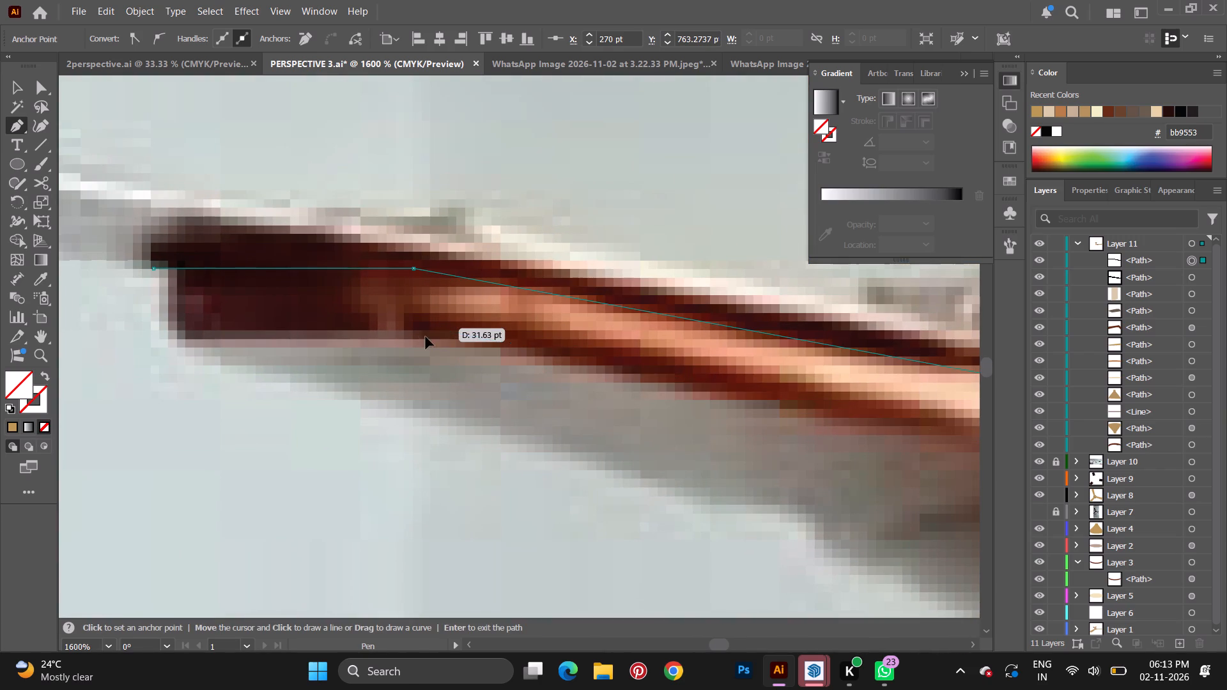
left_click(171, 335)
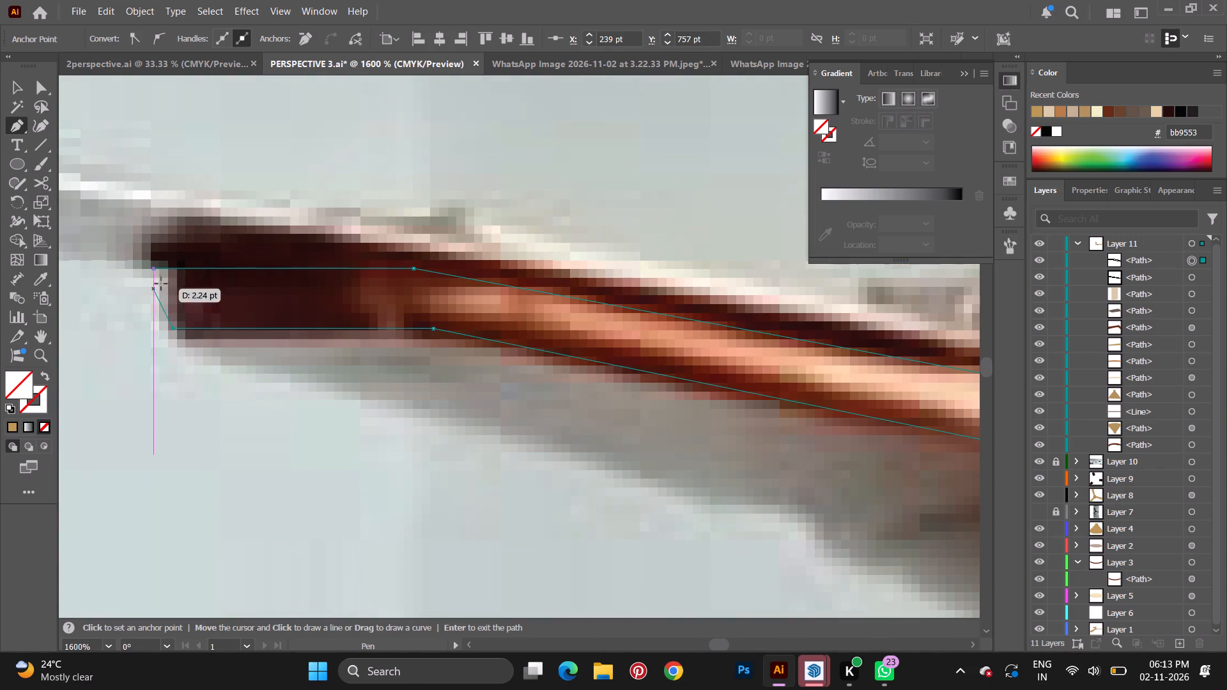
left_click(153, 267)
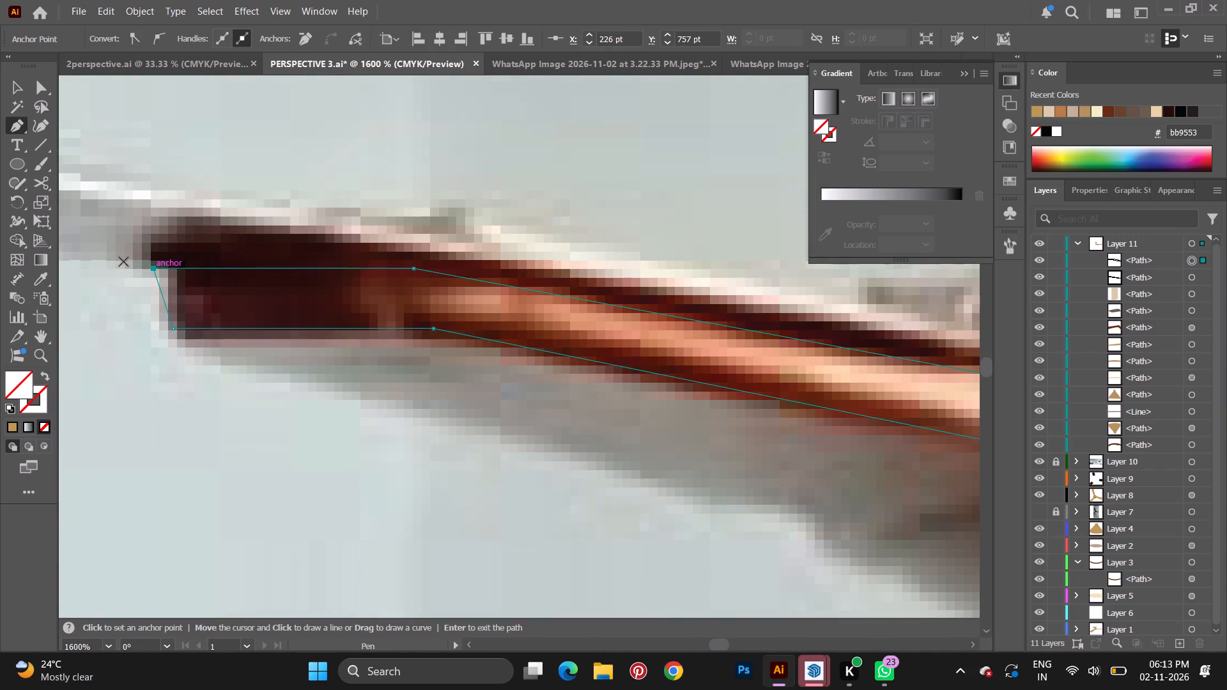
Move the bracket strip's lower outer corner outward with the Curvature tool so the end edge is vertical.
left_click(31, 127)
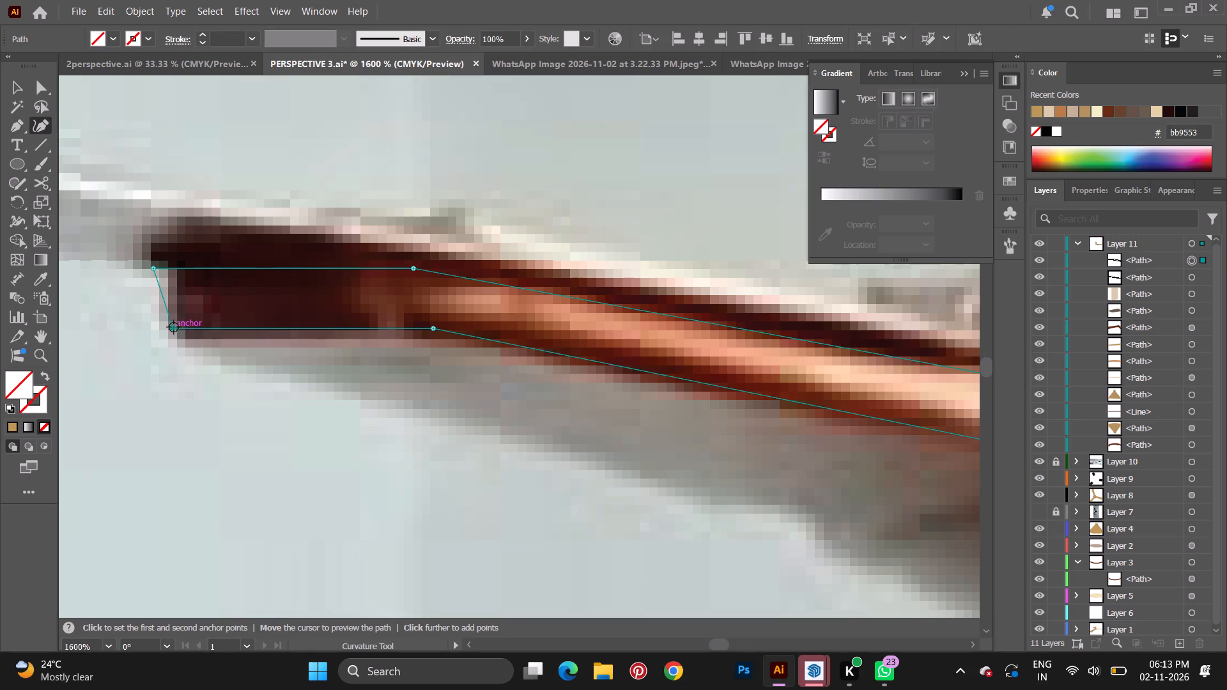
left_click_drag(176, 328, 161, 326)
Fill the bracket strip with dark reddish brown 672b14 and deselect it.
left_click(112, 38)
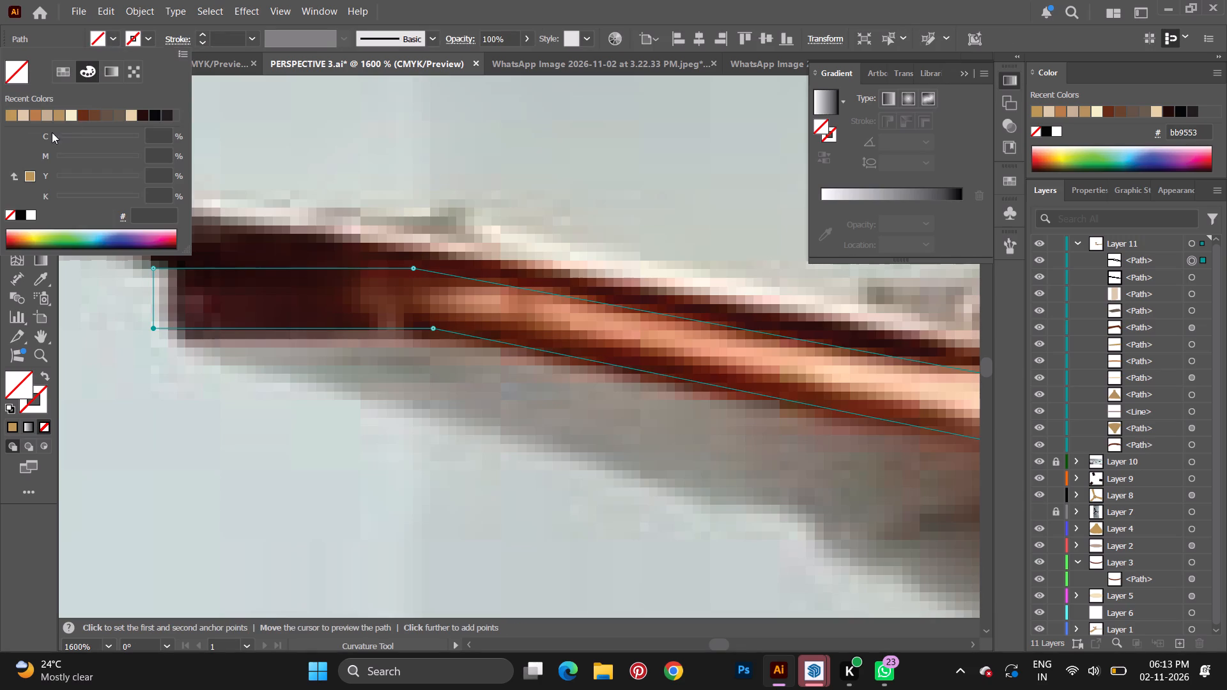
left_click(79, 116)
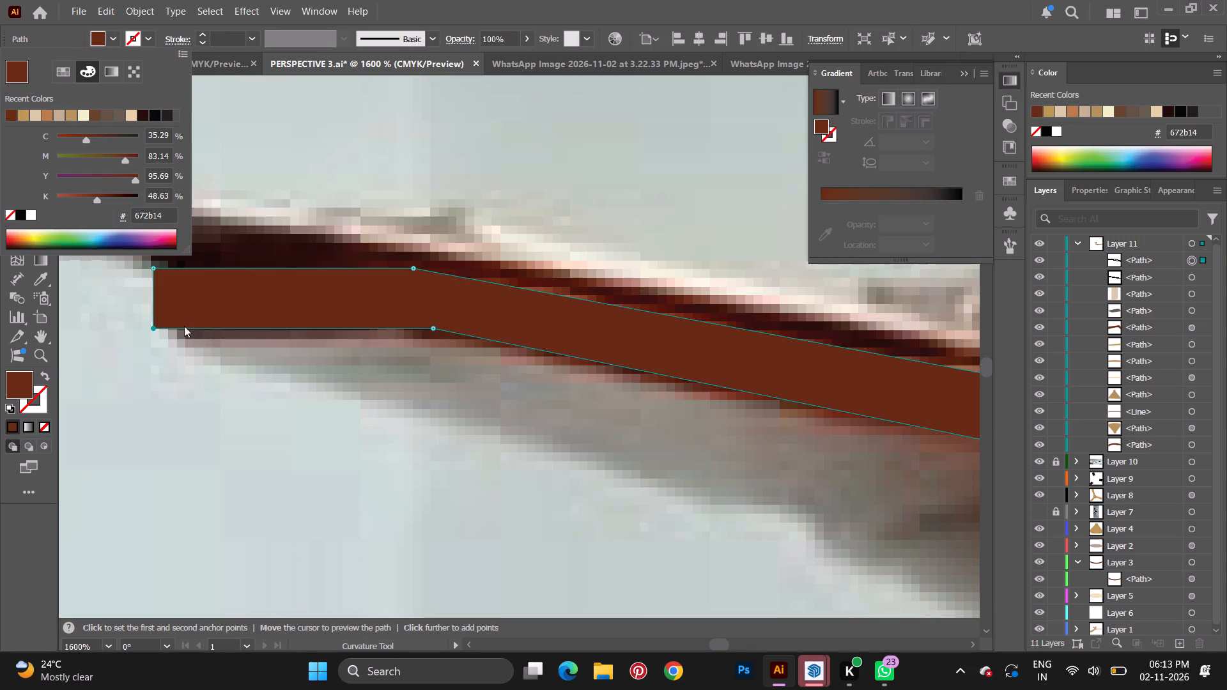
key("v")
left_click(427, 207)
Draw the bracket's grey underside with the Pen tool as a closed shape along the strip's lower edge, with its lower corner near the motor housing.
key("space")
key("space")
key("space")
key("space")
key("space")
key("space")
key("space")
key("space")
key("space")
key("space")
key("space")
key("space")
key("space")
key("space")
key("space")
left_click_drag(415, 381, 406, 362)
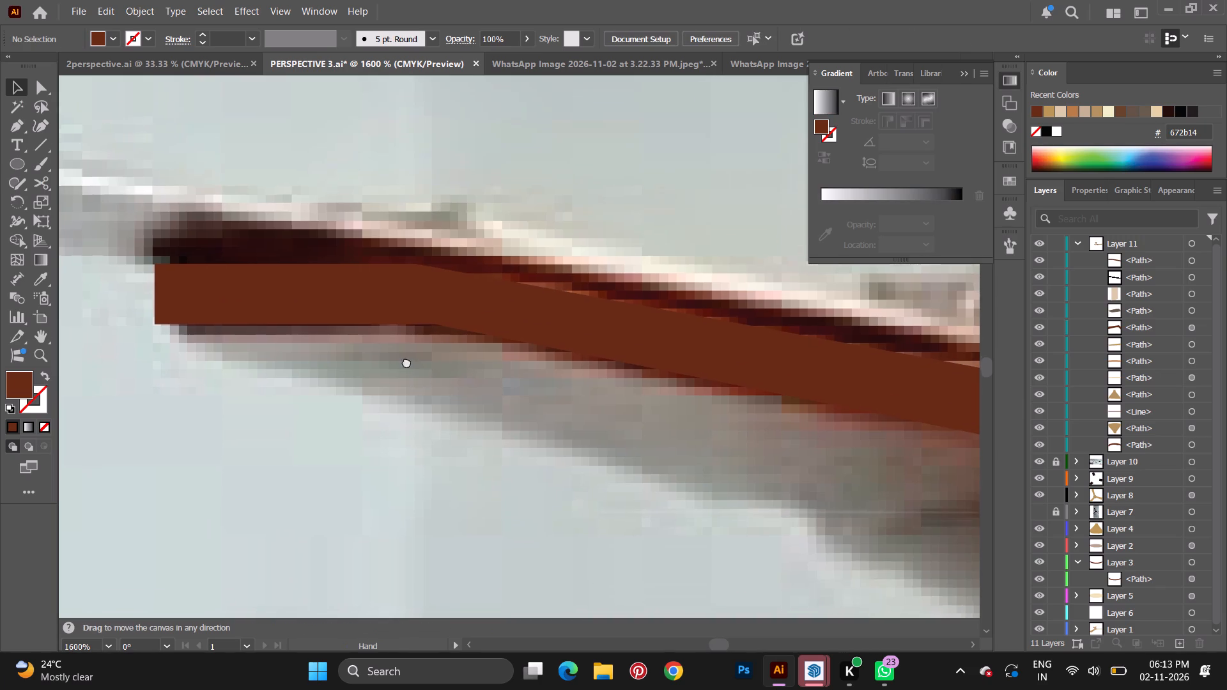
left_click_drag(406, 362, 374, 318)
left_click(13, 121)
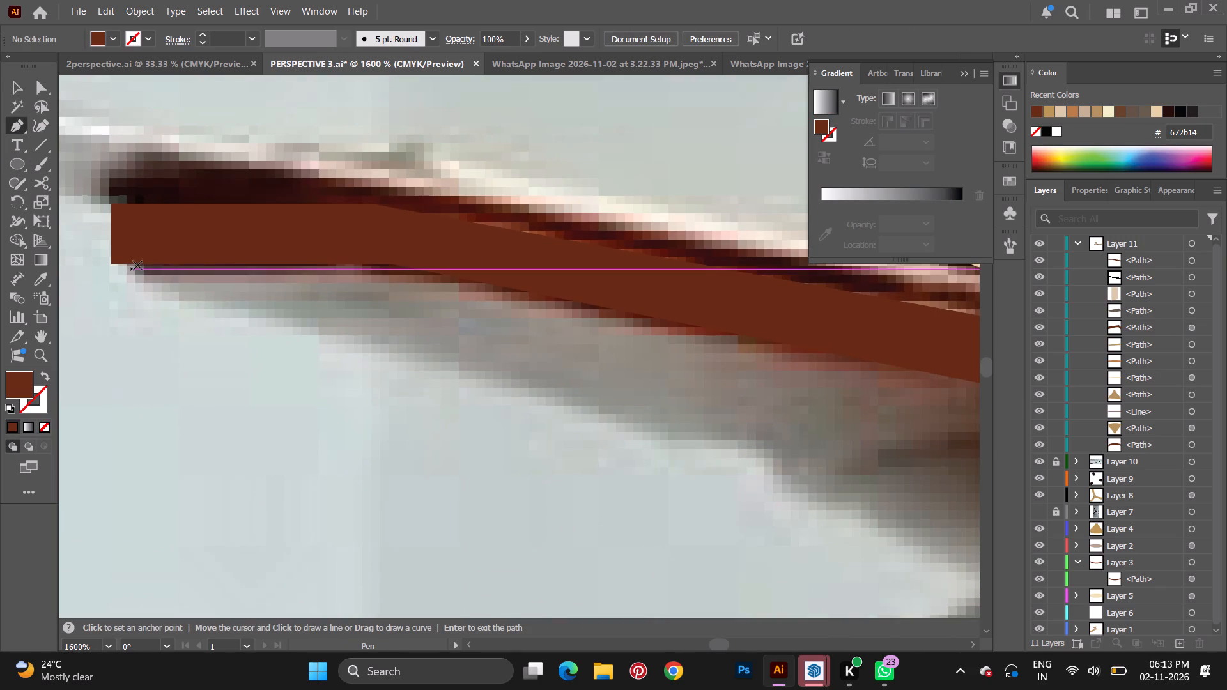
left_click(112, 265)
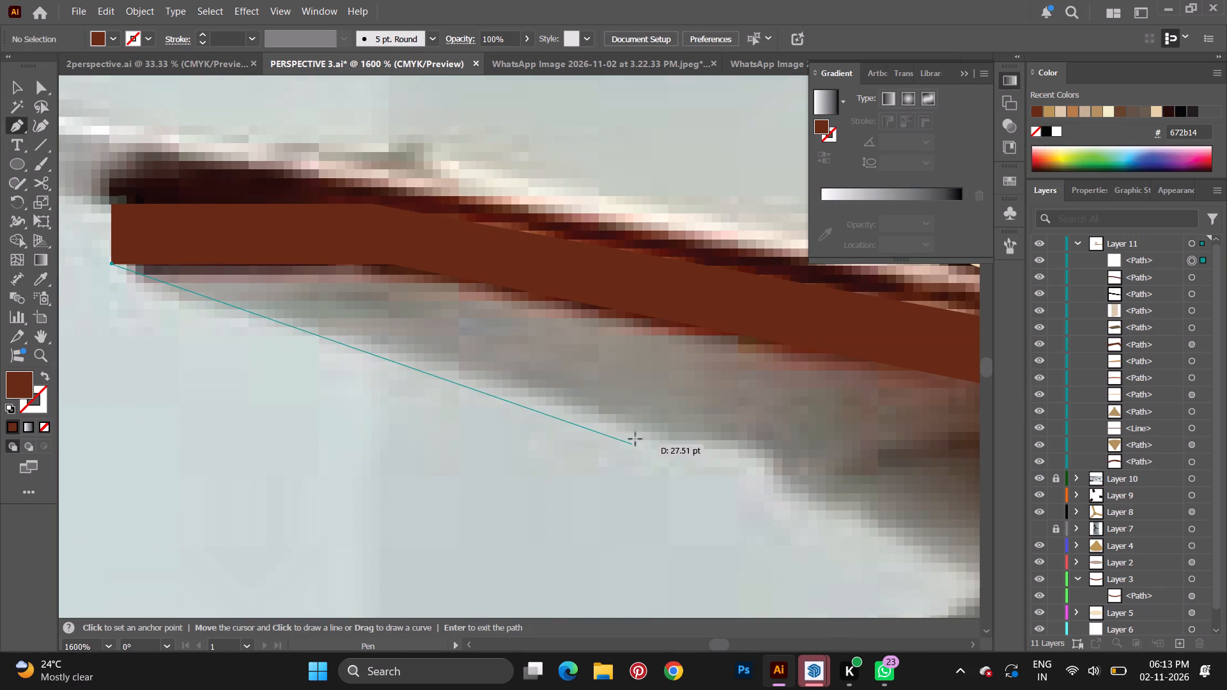
scroll(644, 440, "down", 2, "alt")
key("space")
left_click_drag(646, 438, 537, 401)
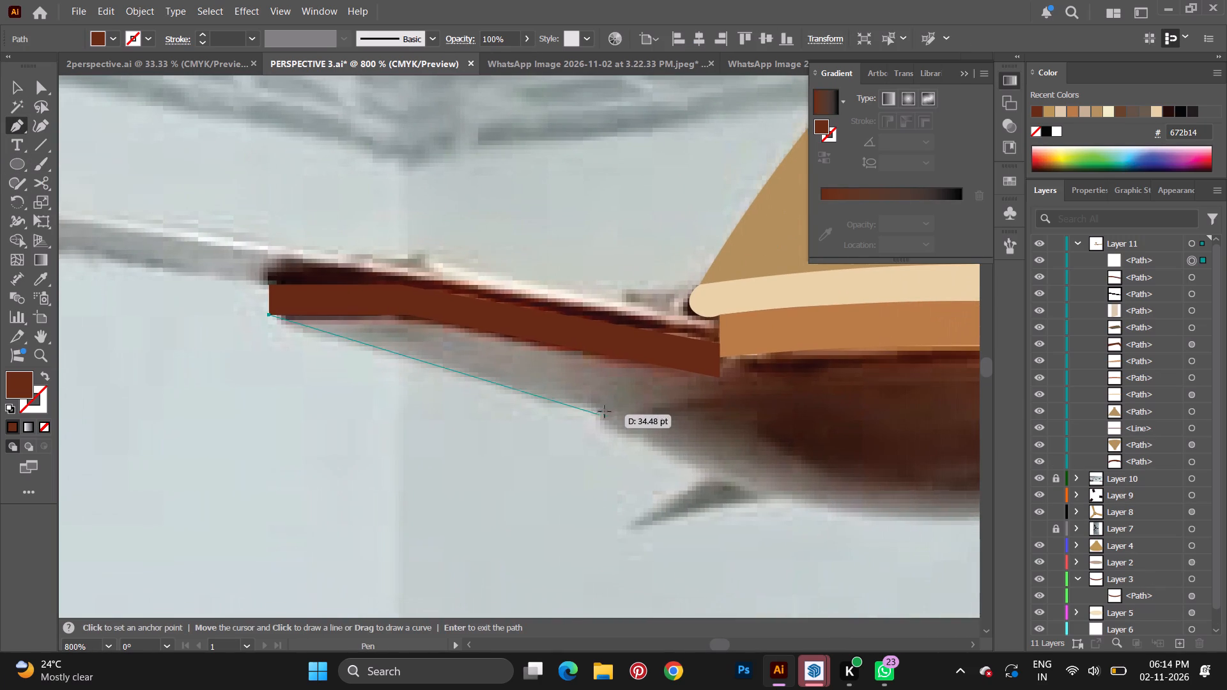
left_click(611, 413)
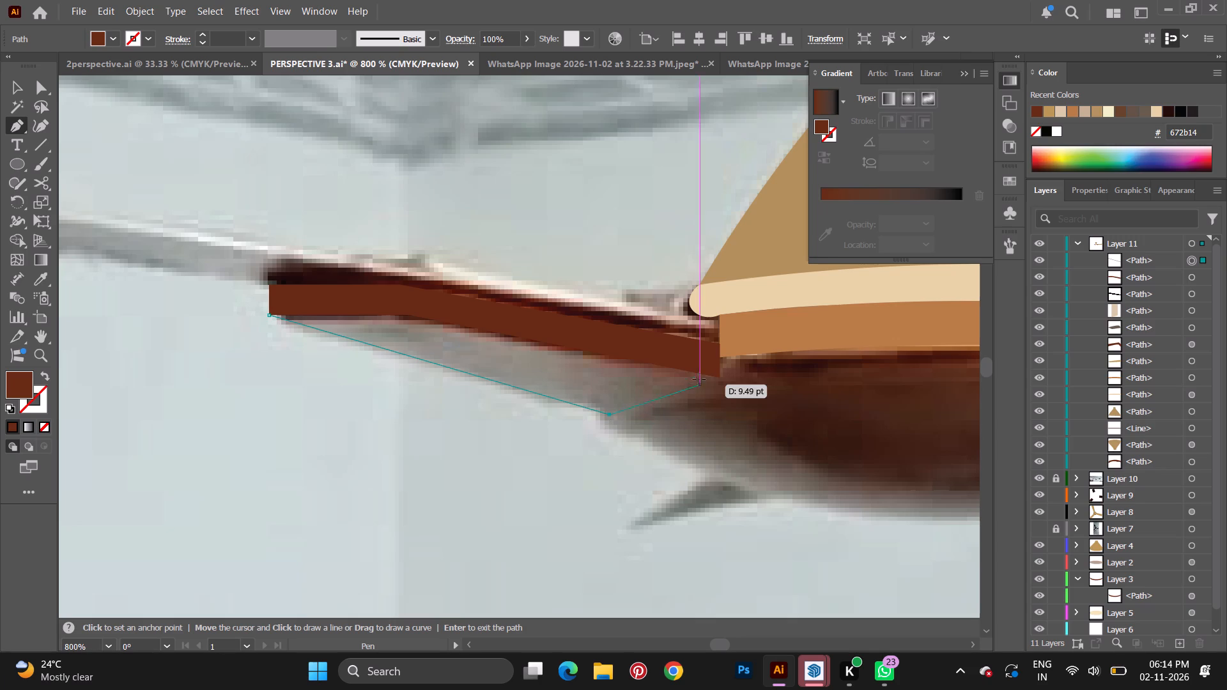
left_click(720, 377)
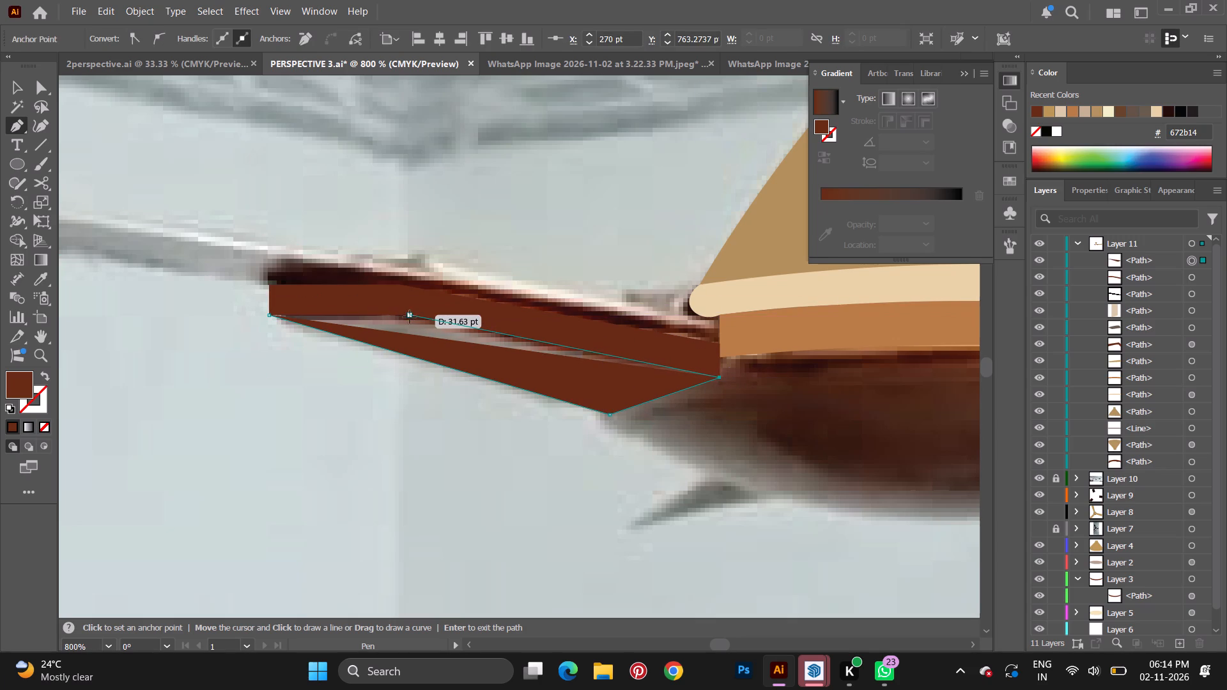
left_click(410, 317)
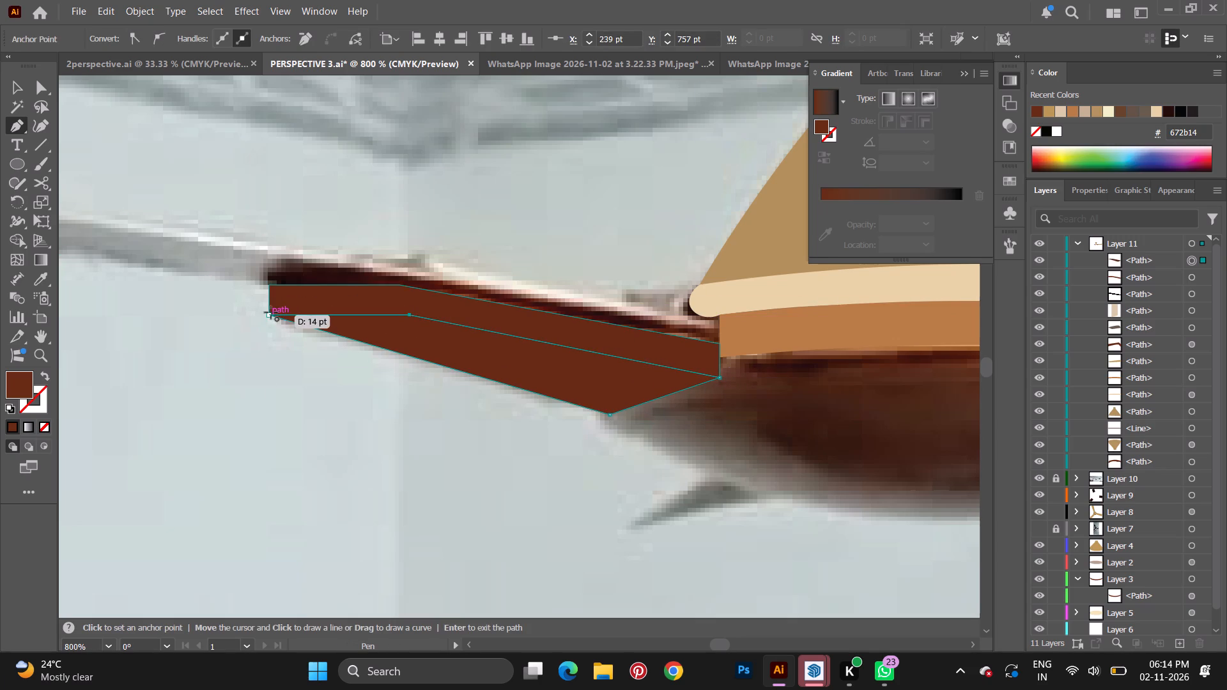
left_click(268, 314)
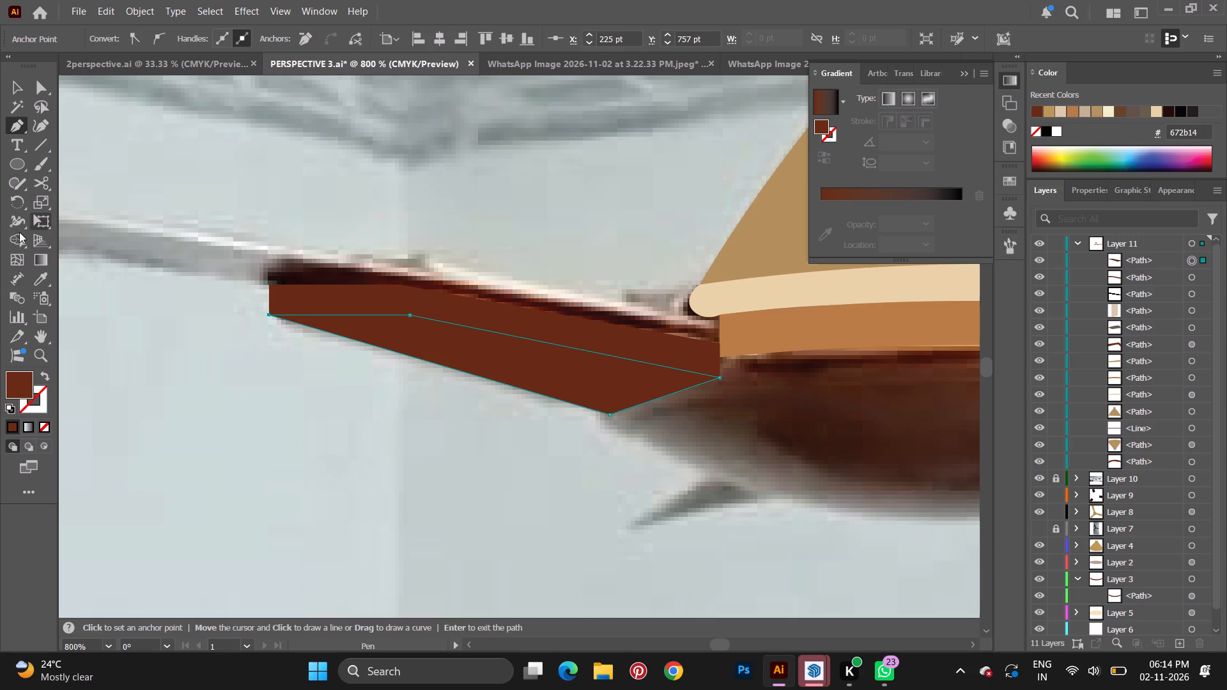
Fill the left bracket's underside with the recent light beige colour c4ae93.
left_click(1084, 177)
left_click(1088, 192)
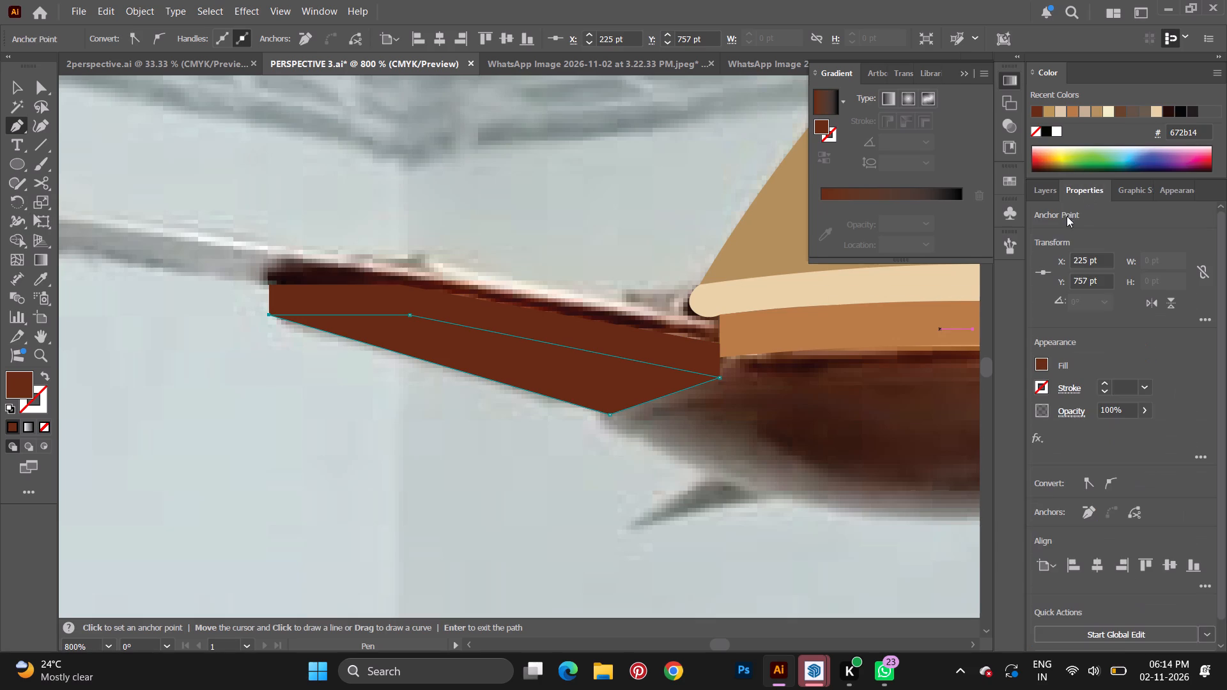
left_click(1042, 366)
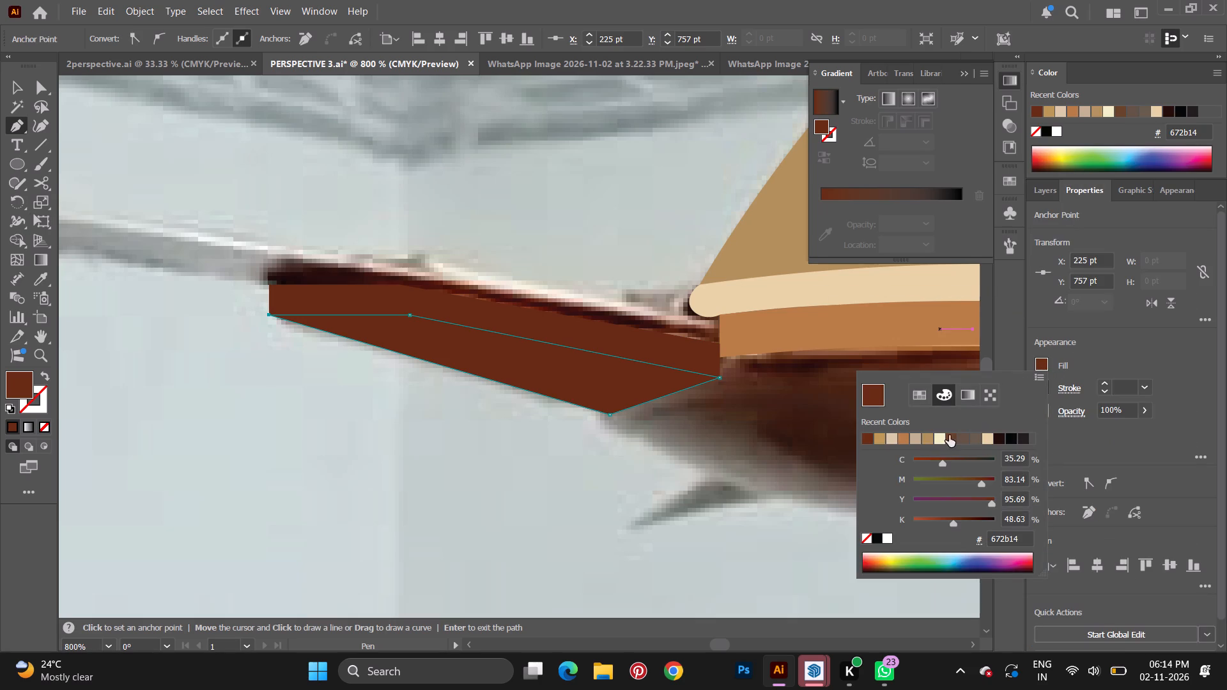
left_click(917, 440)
Fill the left bracket's underside with grey-brown 675b4b, sampled with the Eyedropper from the right blade bracket's underside.
scroll(831, 459, "down", 3, "alt")
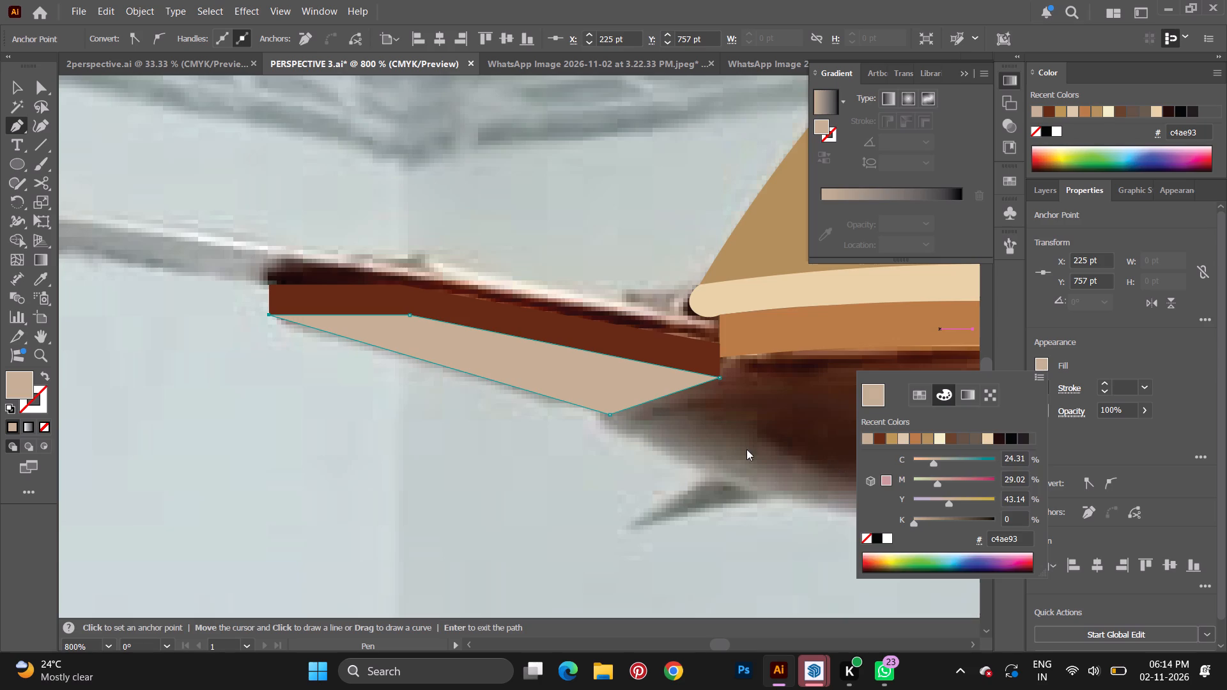
key("space")
key("space")
key("space")
key("space")
key("space")
key("space")
key("space")
key("space")
key("space")
key("space")
key("space")
key("space")
key("space")
key("space")
left_click_drag(736, 448, 125, 456)
key("i")
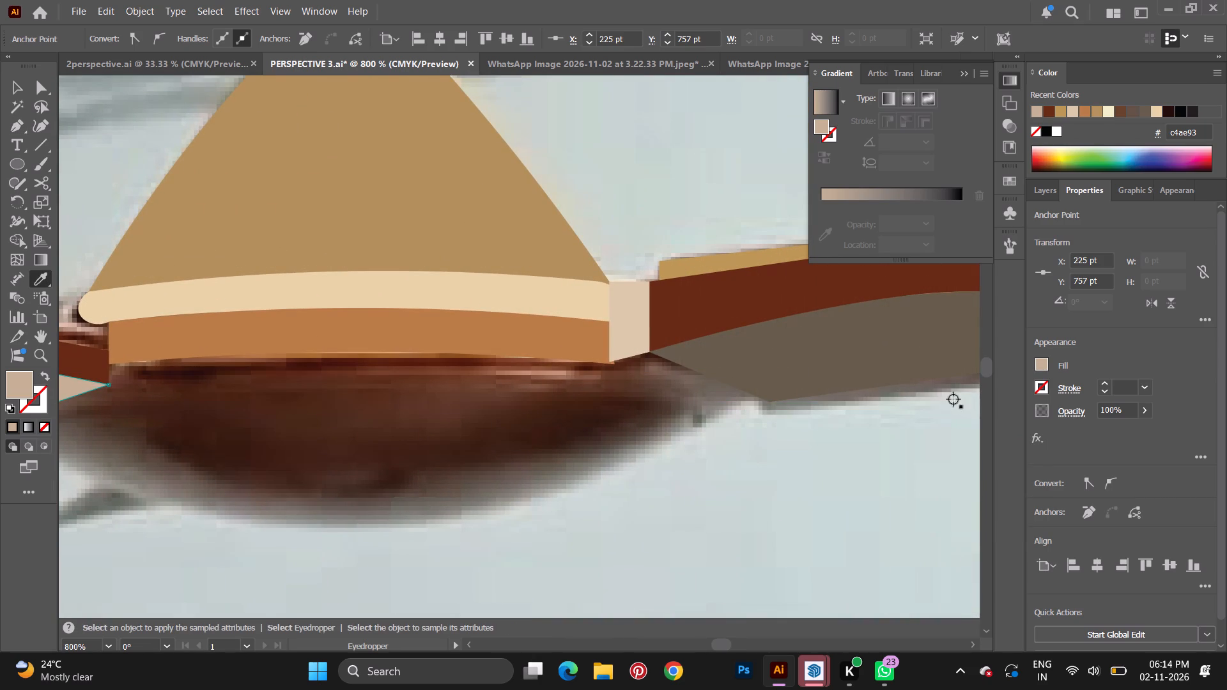
left_click(847, 351)
Select the left blade's unfilled path, give it the golden tan fill bb9553, and deselect it.
scroll(33, 433, "down", 3, "alt")
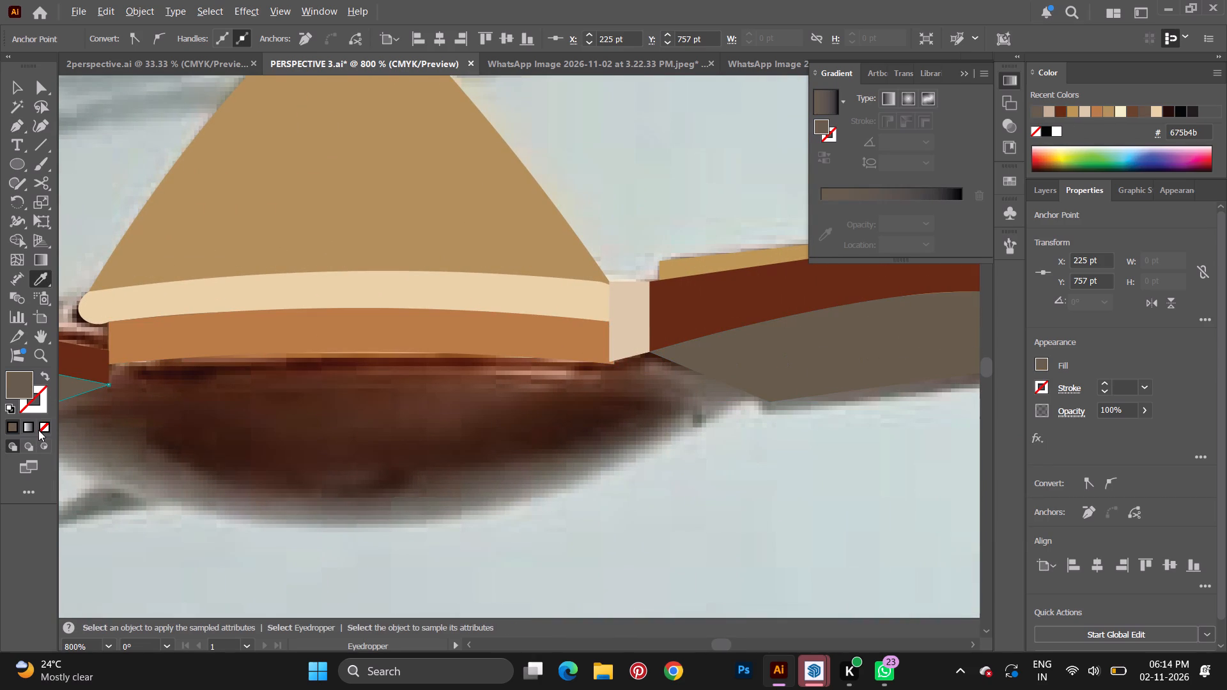
scroll(355, 378, "down", 3)
key("space")
key("space")
key("space")
key("space")
key("space")
key("space")
key("space")
key("space")
key("space")
key("space")
key("space")
key("space")
key("space")
key("space")
key("space")
key("space")
key("space")
key("space")
key("space")
key("space")
left_click_drag(434, 443, 821, 424)
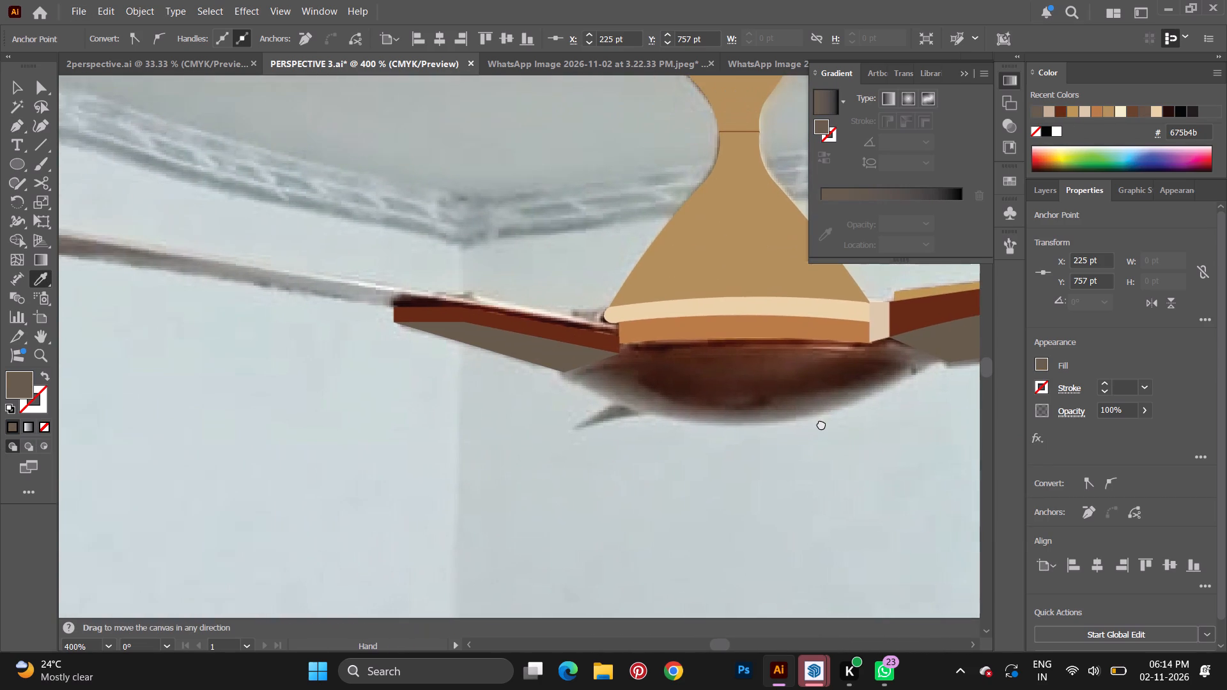
left_click_drag(821, 424, 902, 465)
left_click_drag(257, 270, 270, 322)
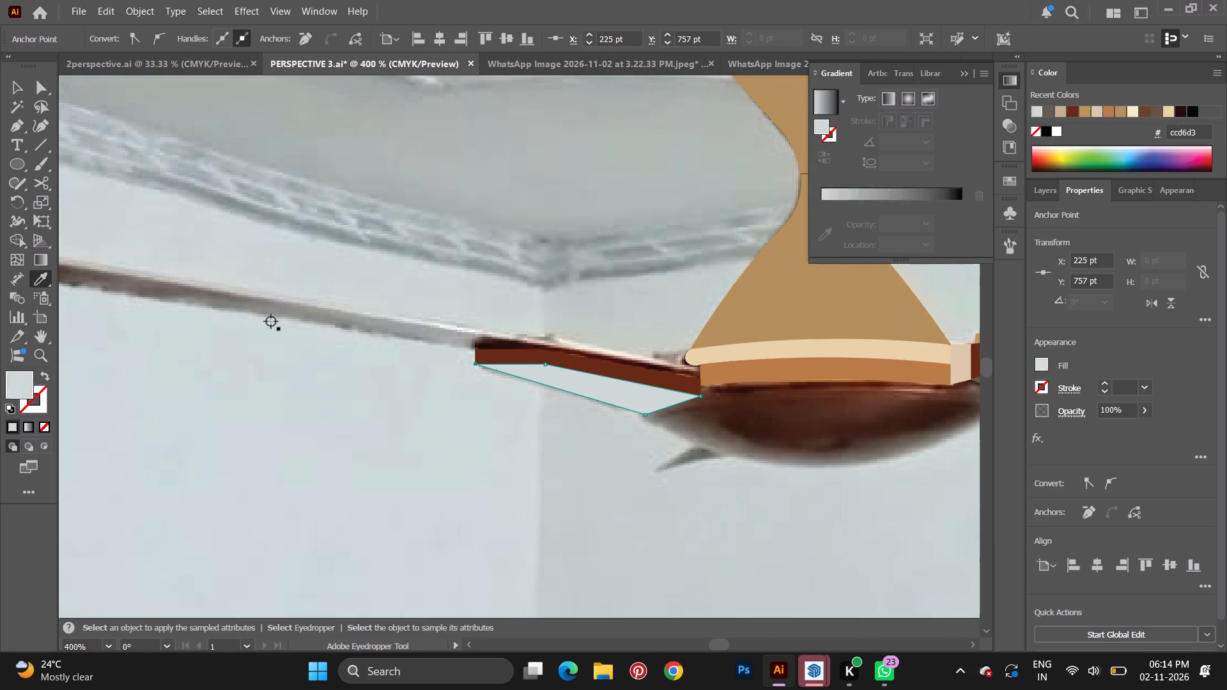
key("ctrl+z")
left_click(14, 75)
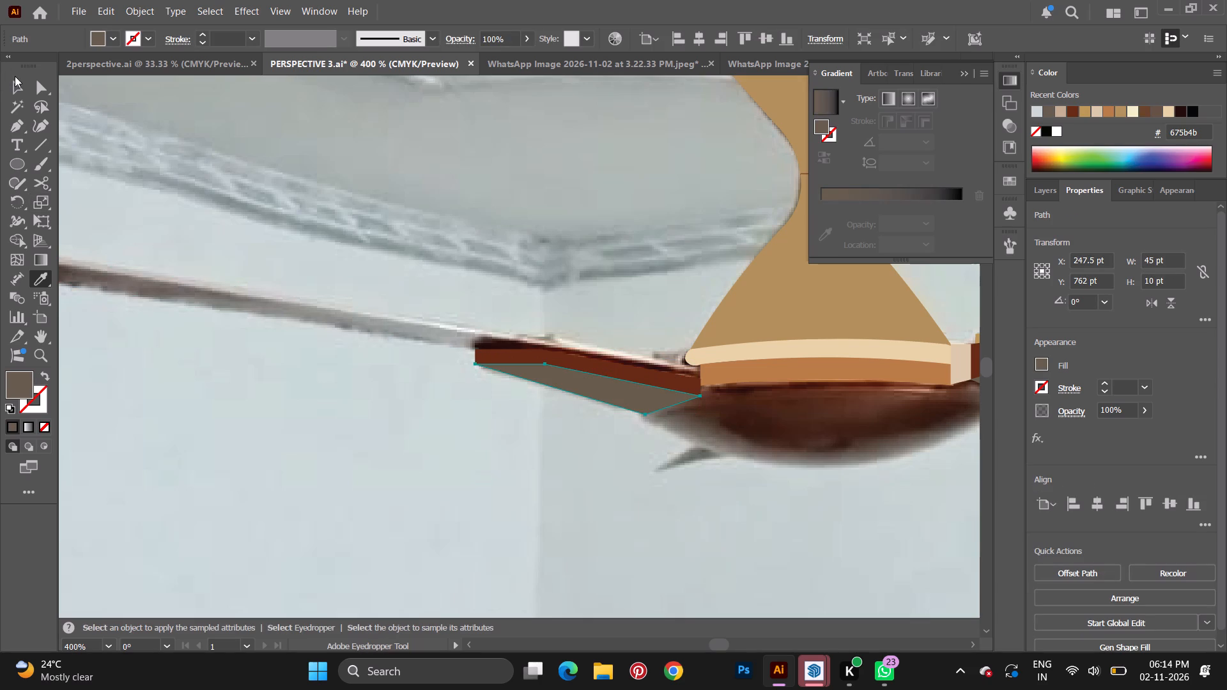
left_click(13, 82)
left_click_drag(188, 184, 204, 260)
left_click_drag(200, 214, 239, 402)
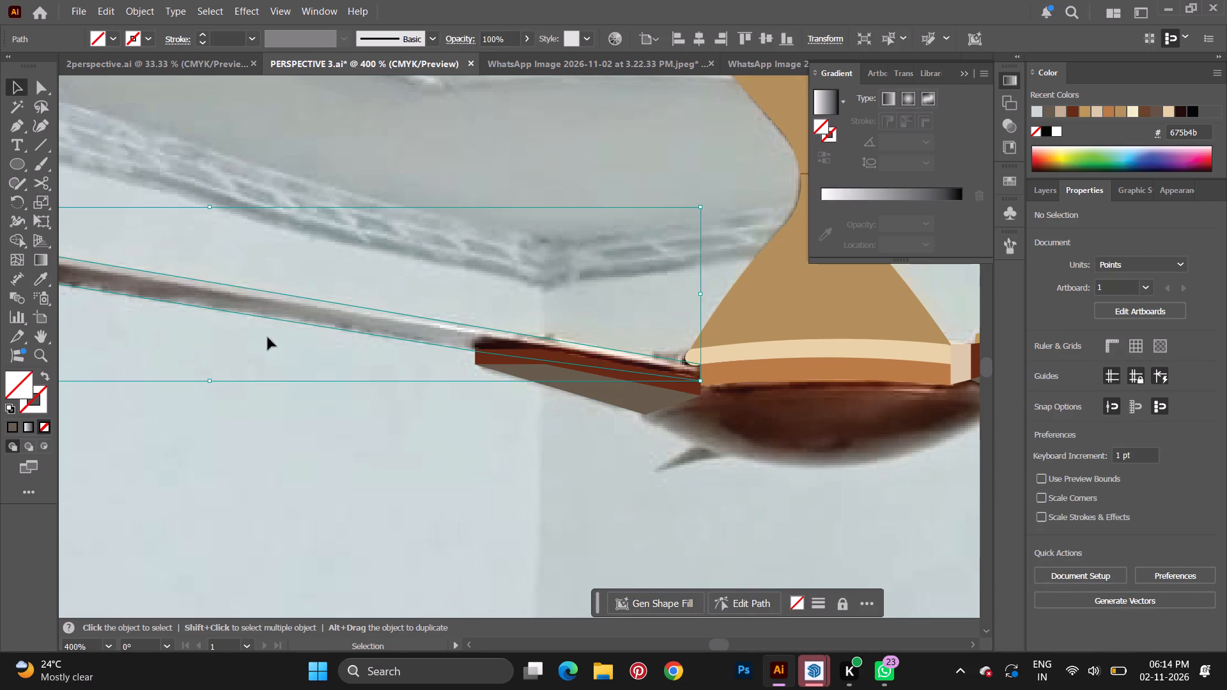
left_click(13, 424)
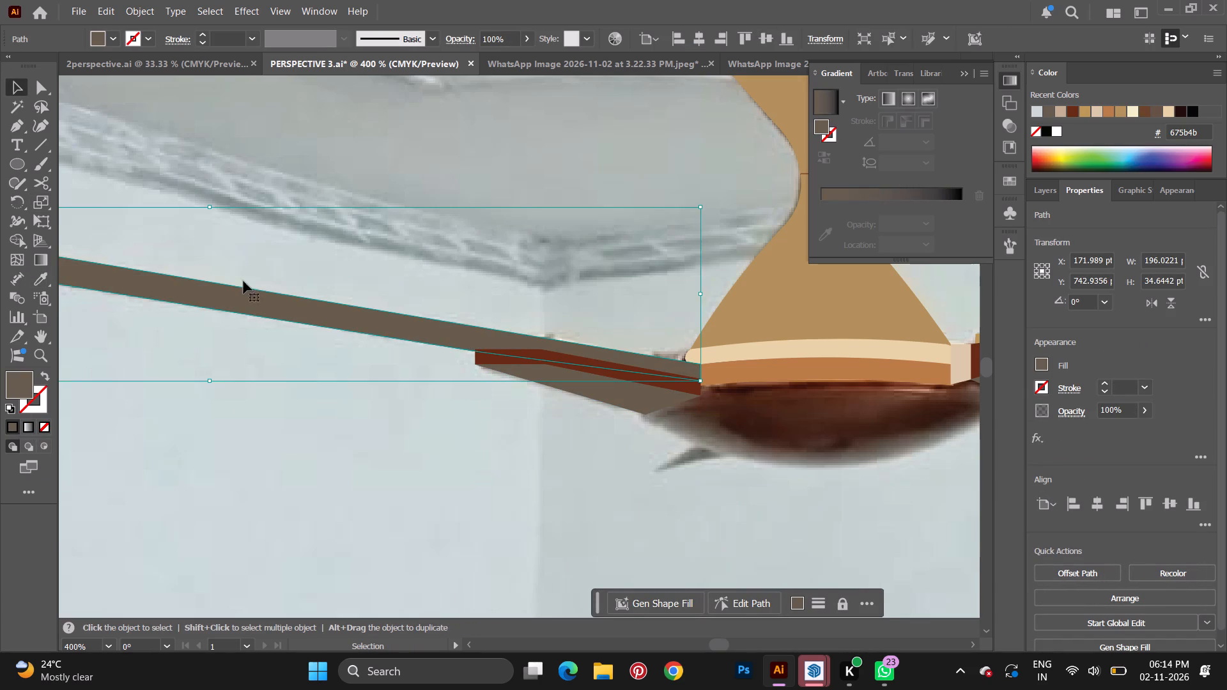
left_click(107, 36)
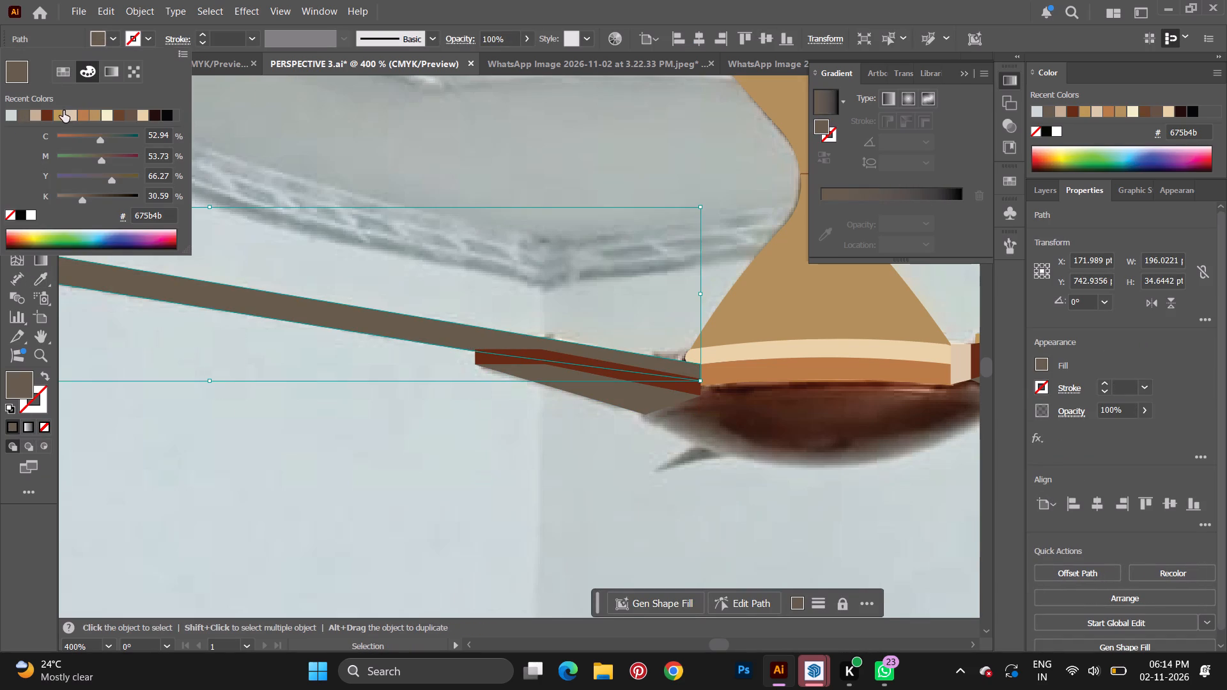
left_click(58, 112)
key("v")
left_click(438, 243)
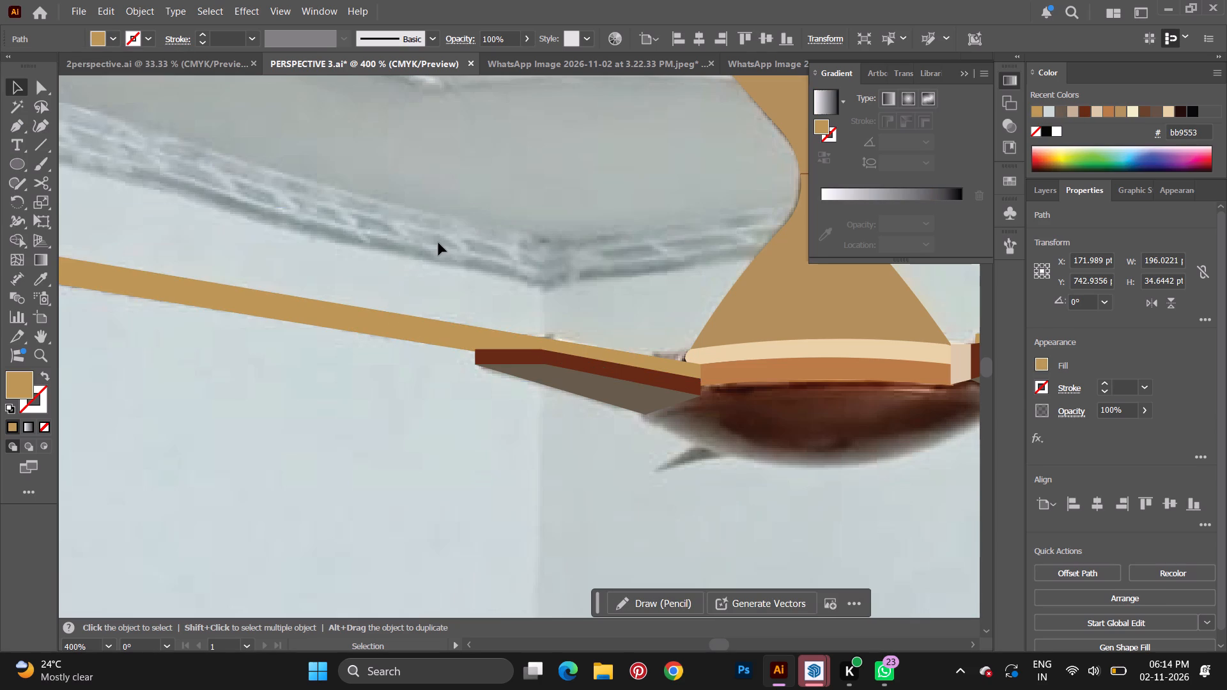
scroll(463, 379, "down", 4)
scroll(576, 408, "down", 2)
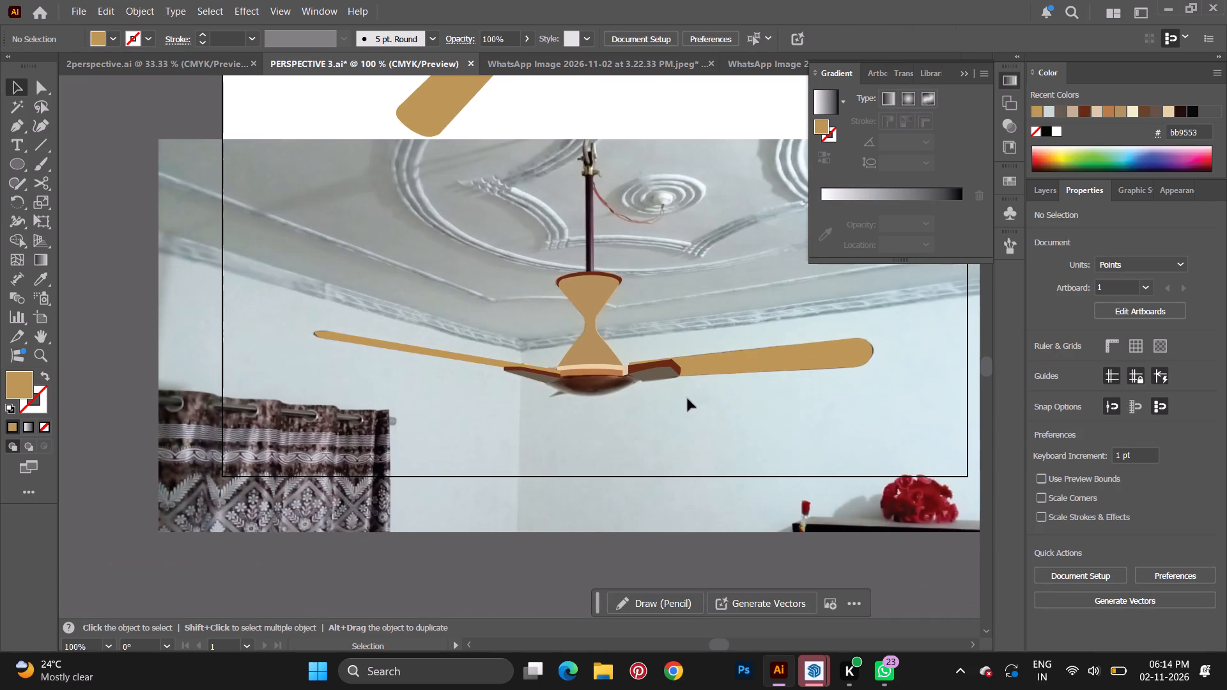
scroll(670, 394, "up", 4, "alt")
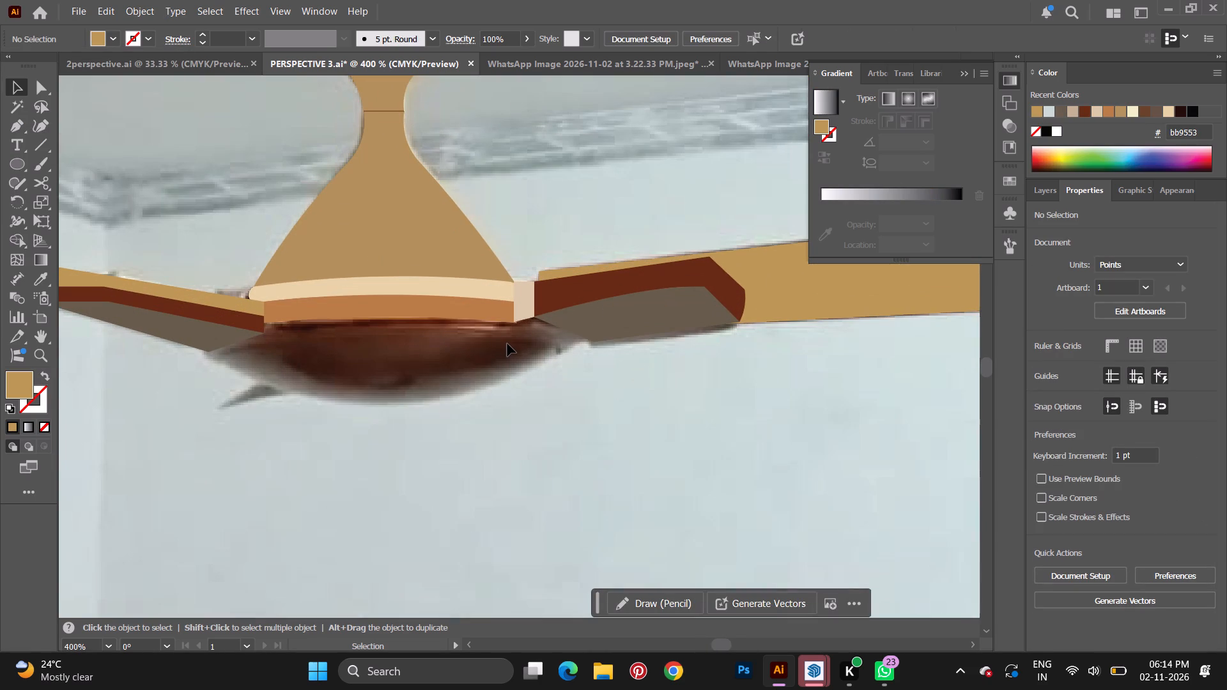
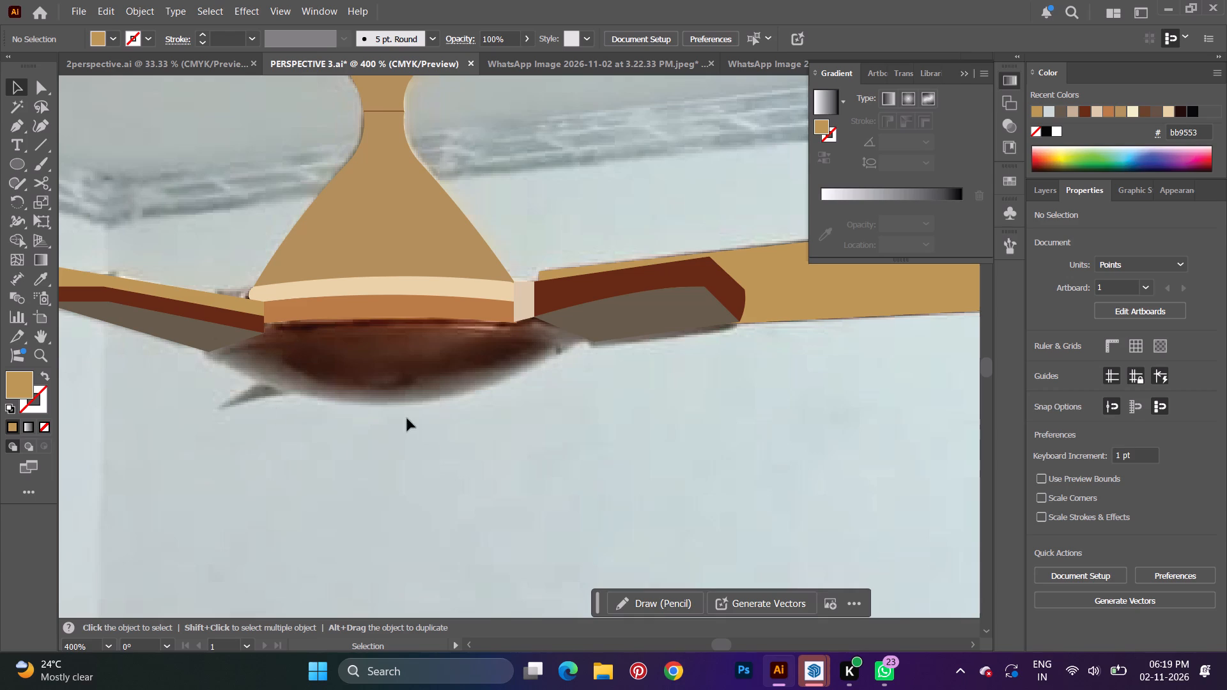
Sample dark brown 533021 from the reference fan's motor bowl with the Eyedropper as the fill colour.
key("space")
key("space")
key("space")
key("space")
key("space")
key("space")
key("space")
key("space")
left_click_drag(393, 398, 567, 389)
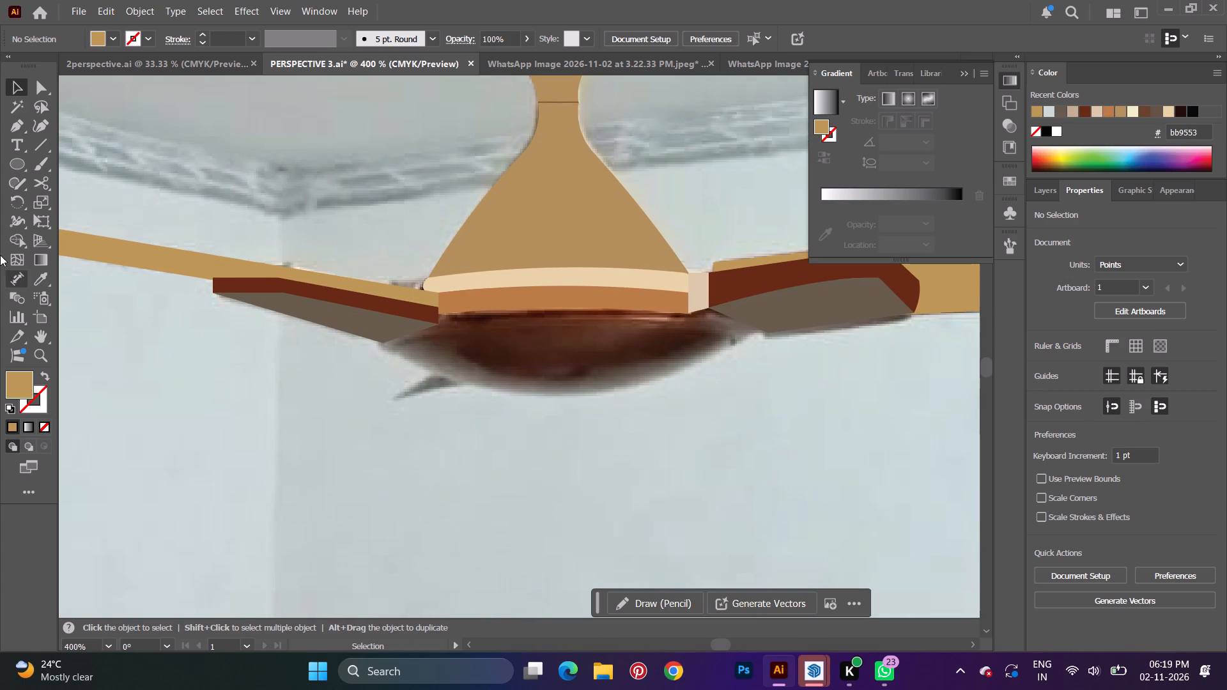
left_click(19, 159)
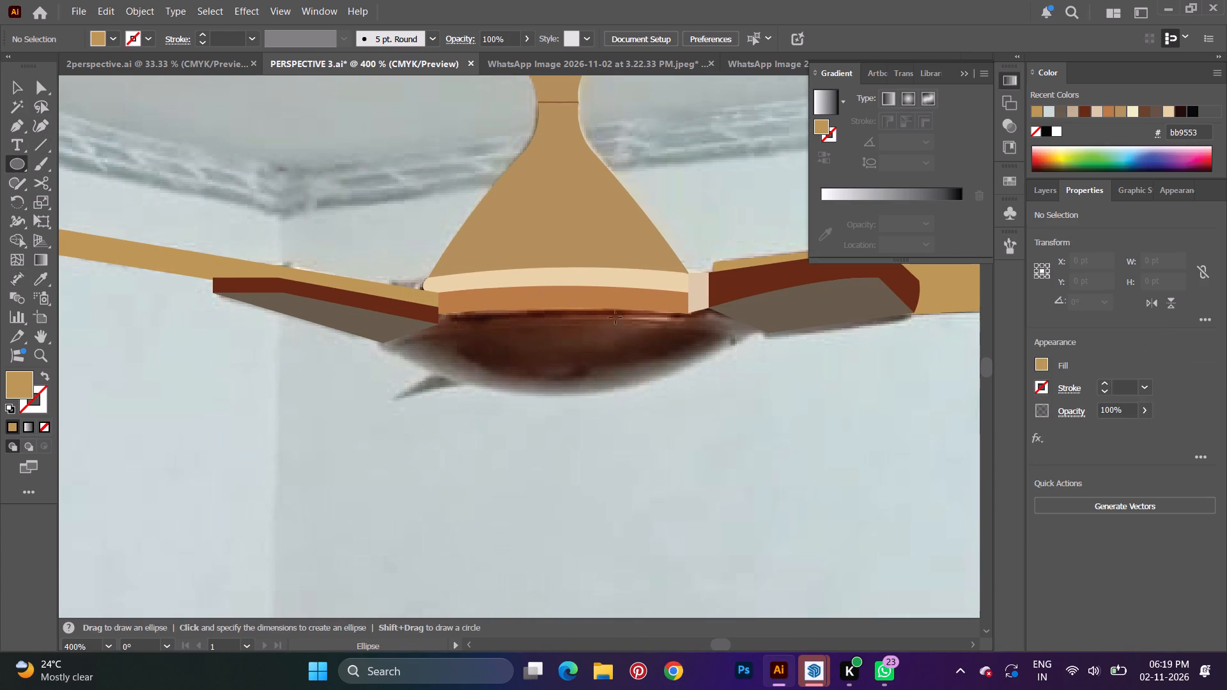
key("i")
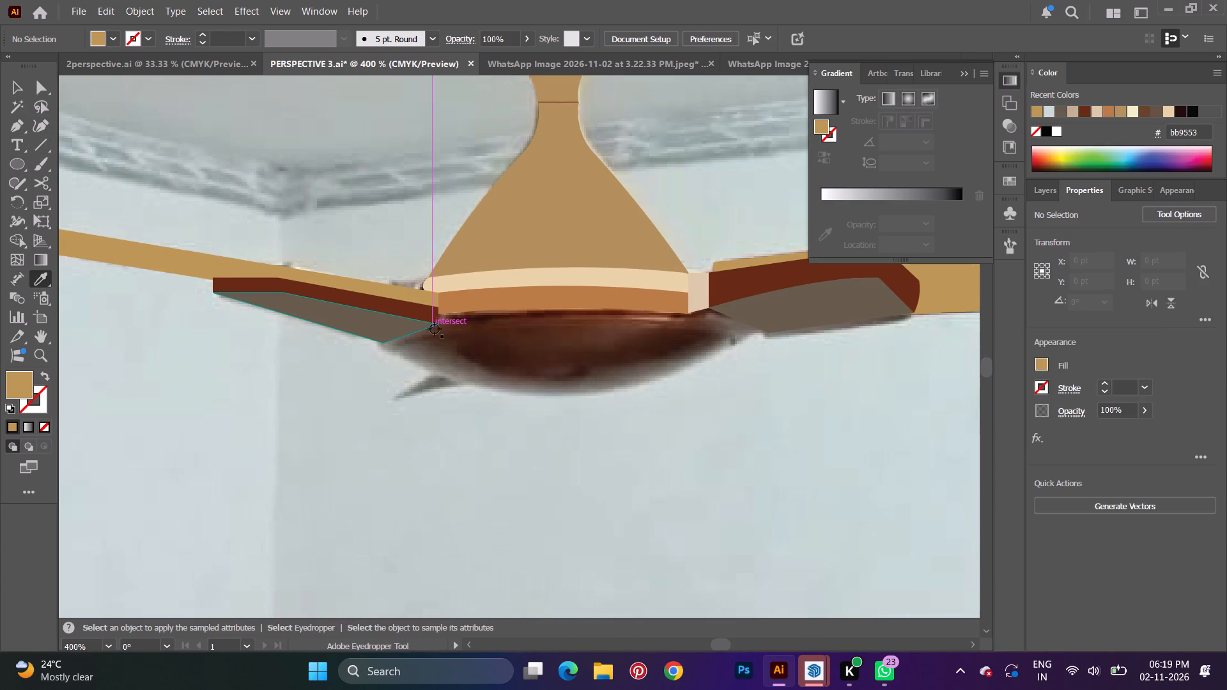
left_click(579, 336)
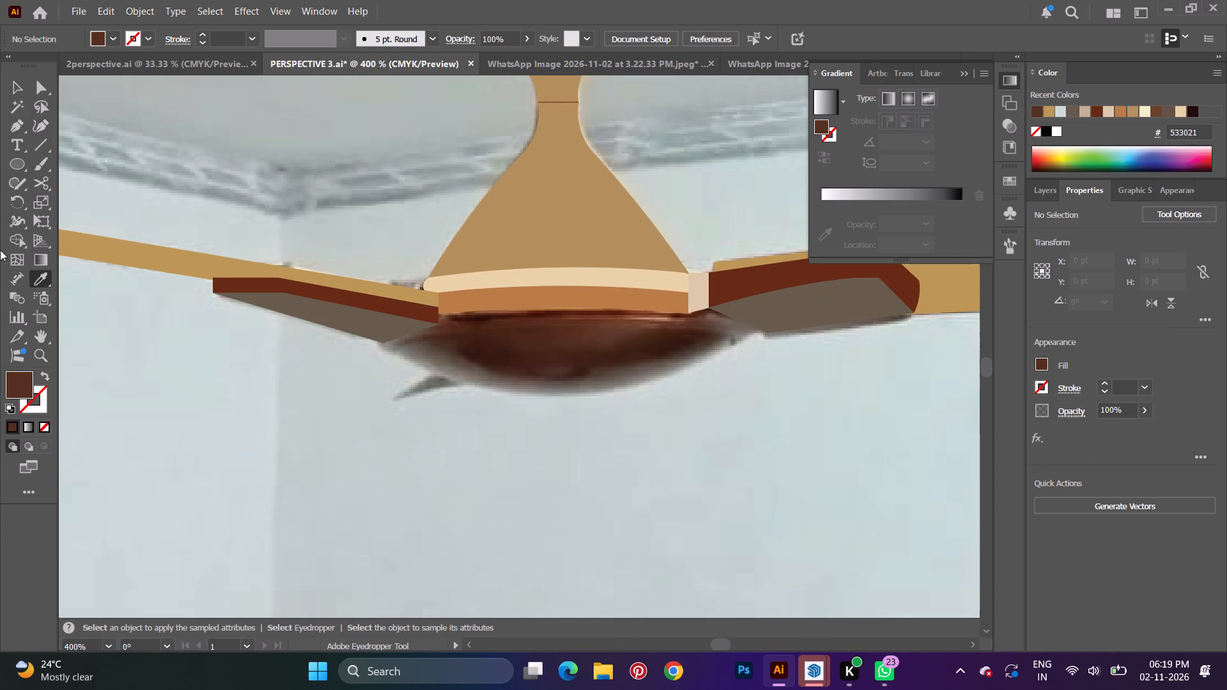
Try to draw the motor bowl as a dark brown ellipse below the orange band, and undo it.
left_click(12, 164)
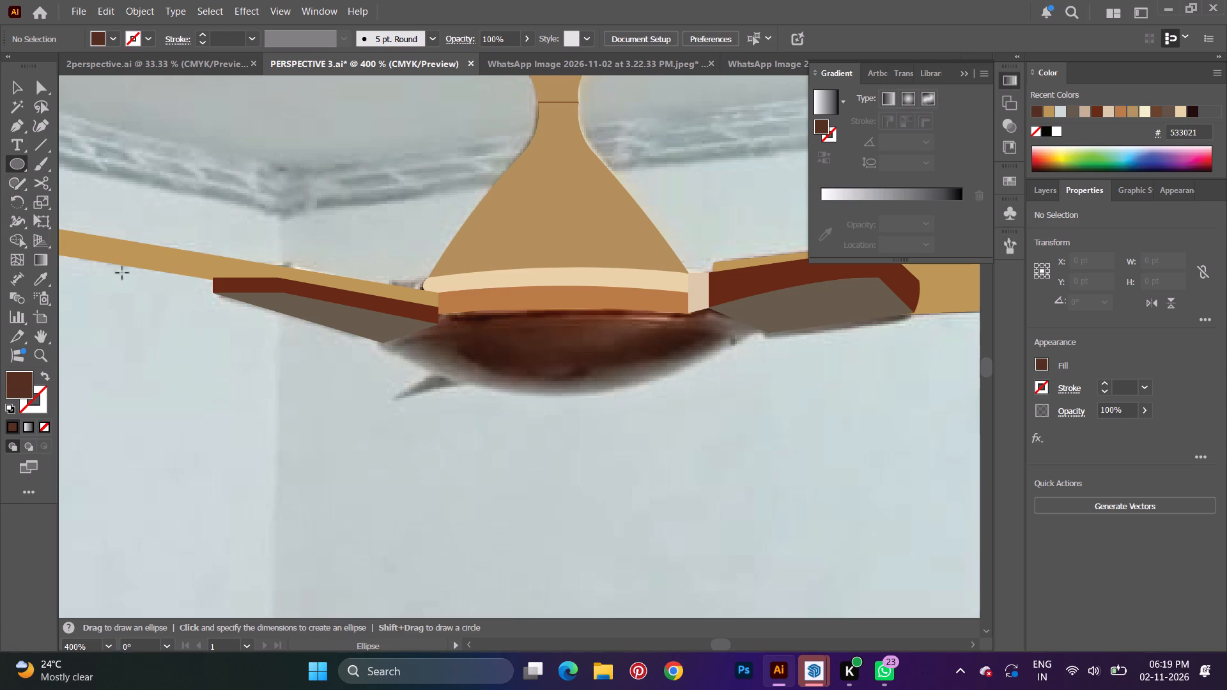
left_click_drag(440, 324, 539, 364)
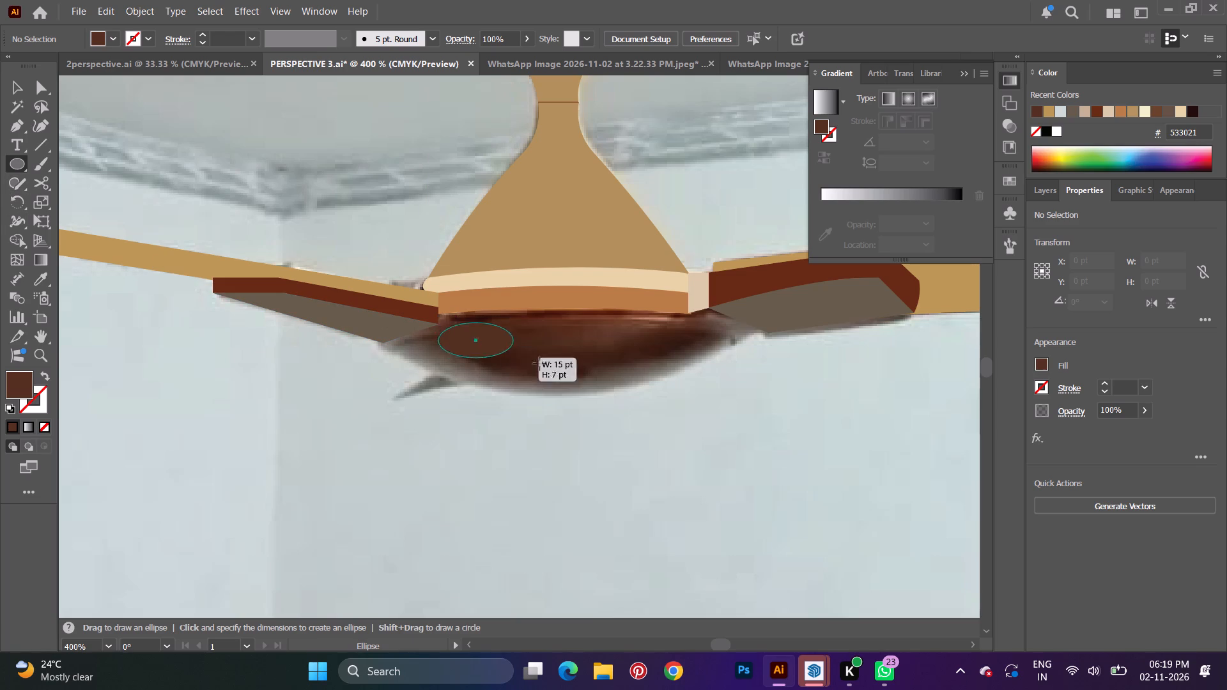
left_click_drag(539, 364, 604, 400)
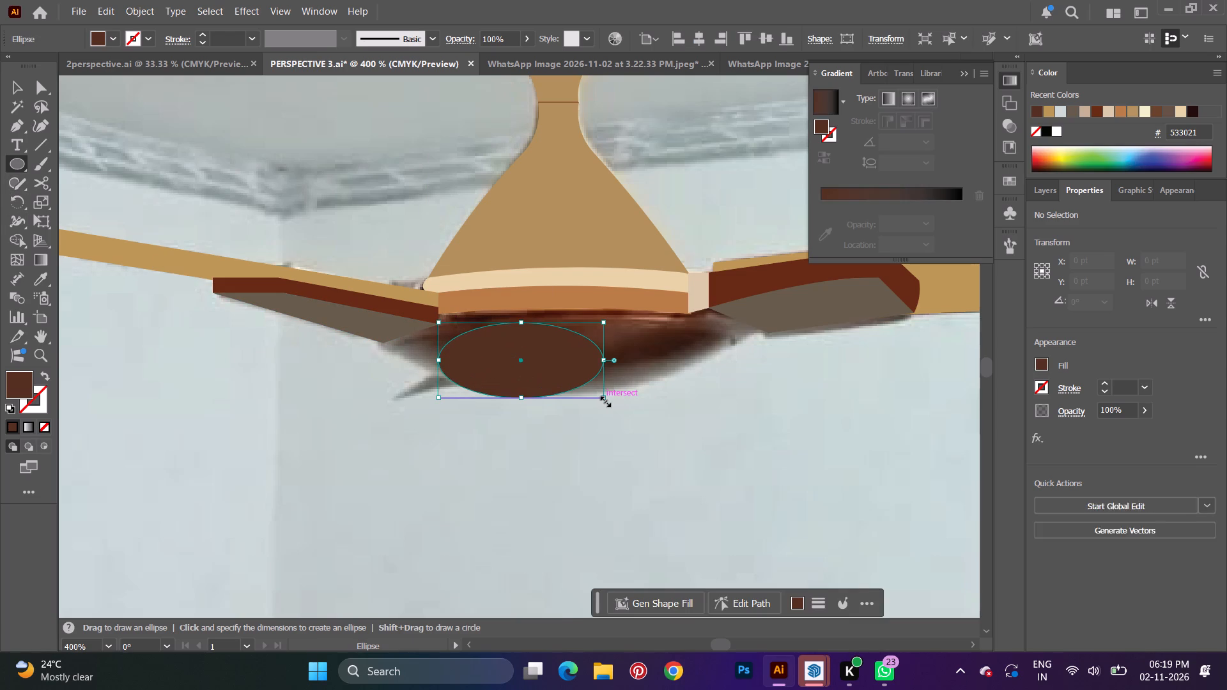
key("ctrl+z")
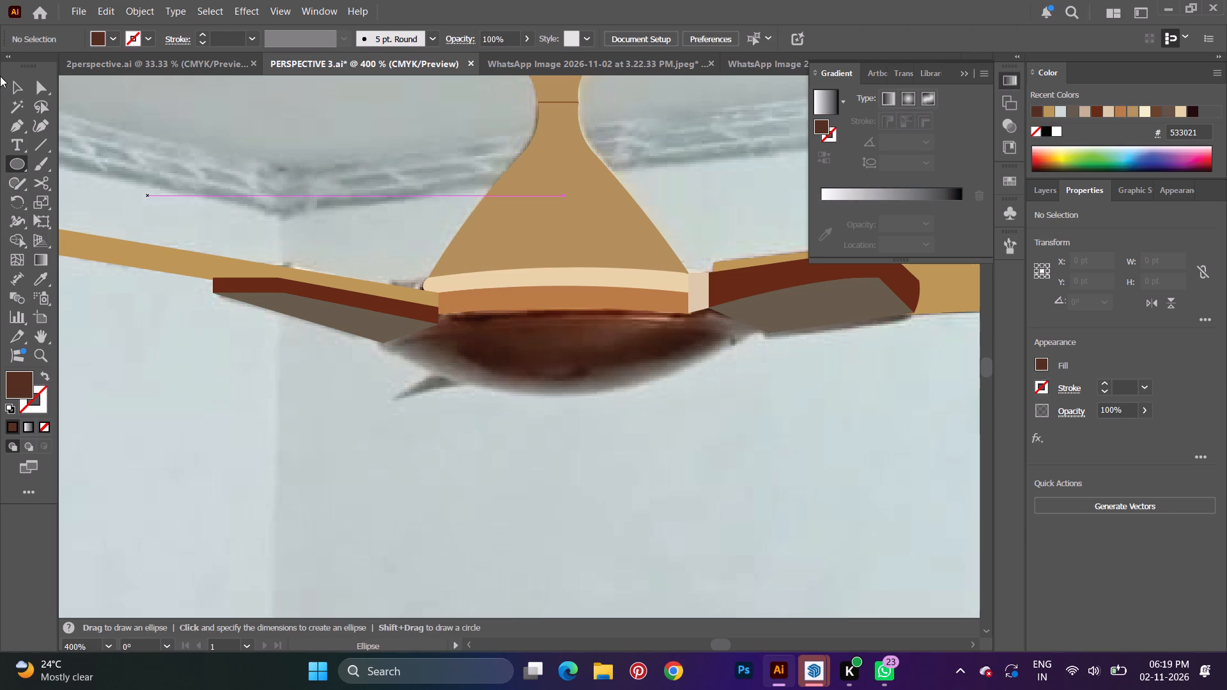
Draw a closed two-point Pen path about 75 pt wide across the bowl, between the left and right brackets' lower corners.
left_click(14, 119)
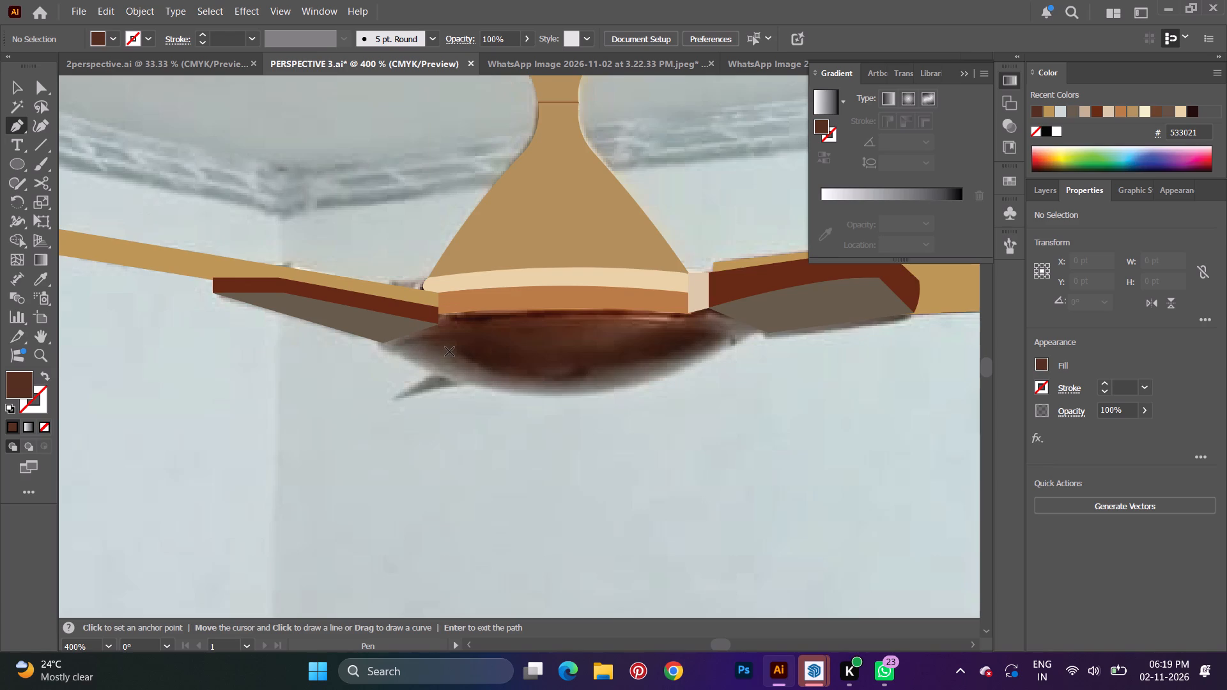
scroll(449, 351, "up", 1, "alt")
left_click_drag(525, 348, 412, 344)
key("space")
key("space")
key("space")
key("space")
key("space")
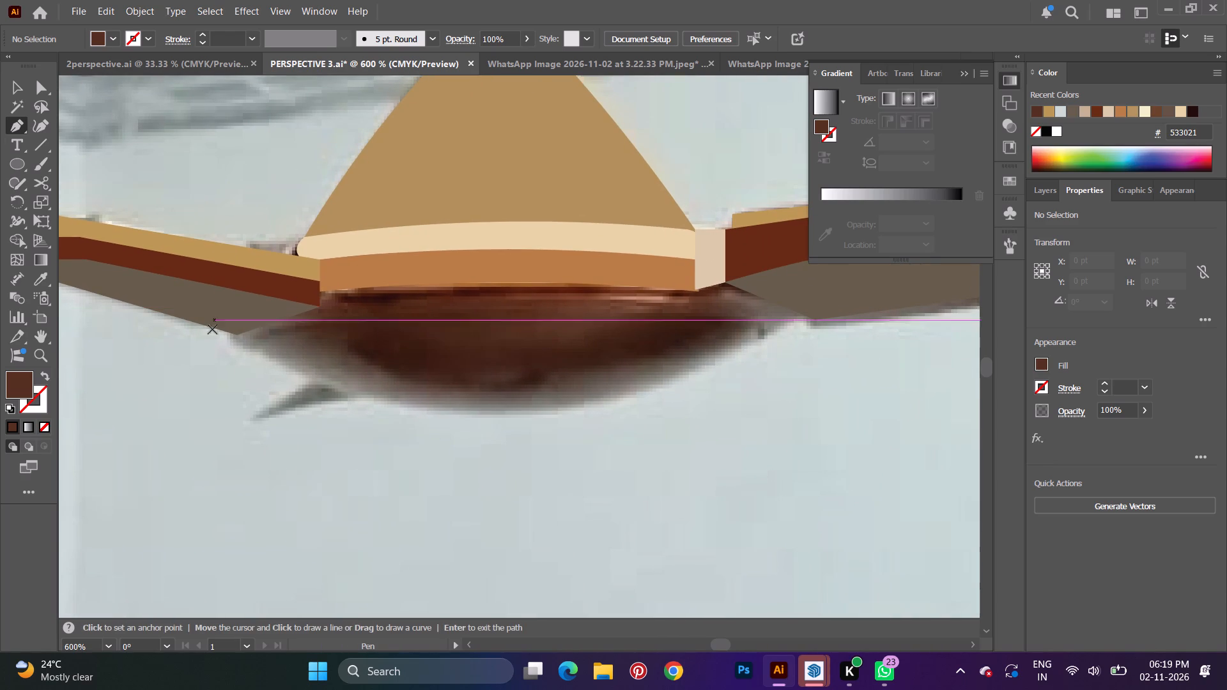
left_click(236, 334)
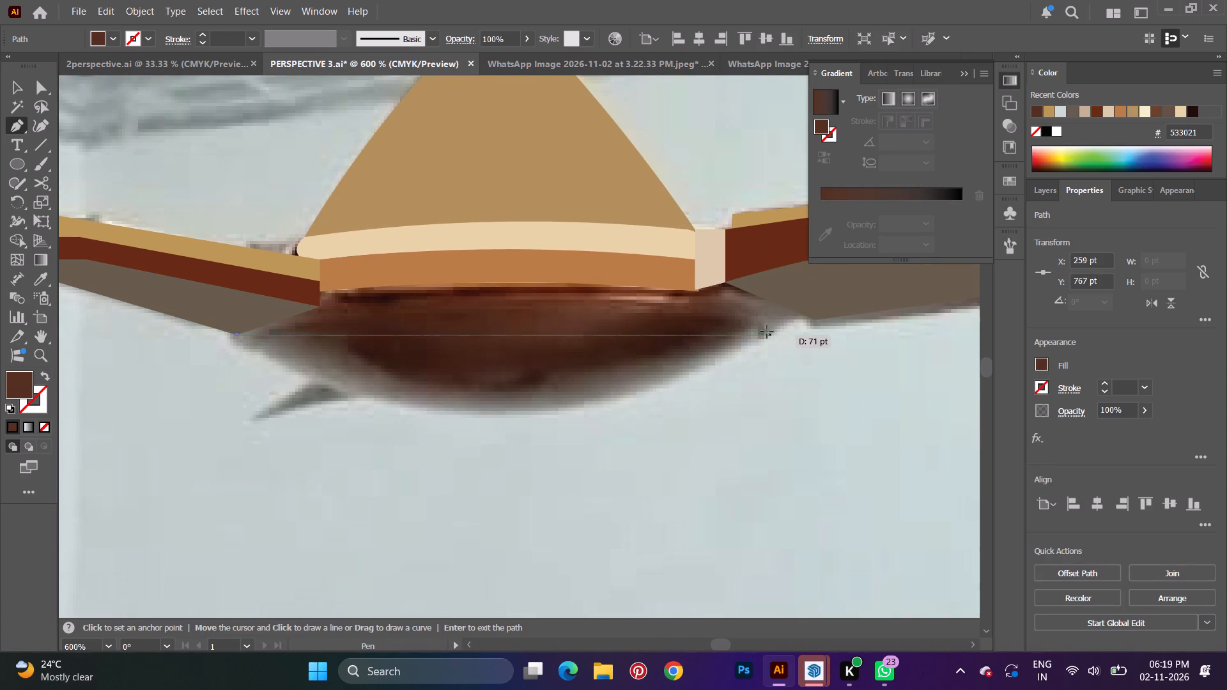
left_click(803, 319)
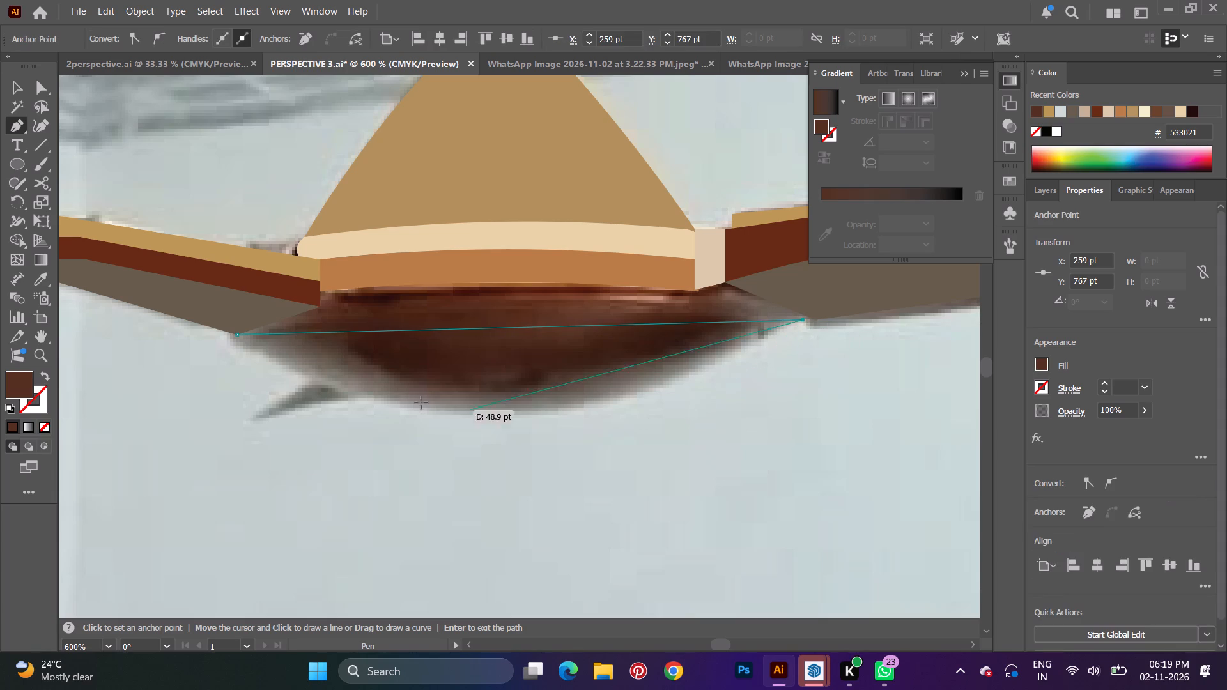
left_click(238, 337)
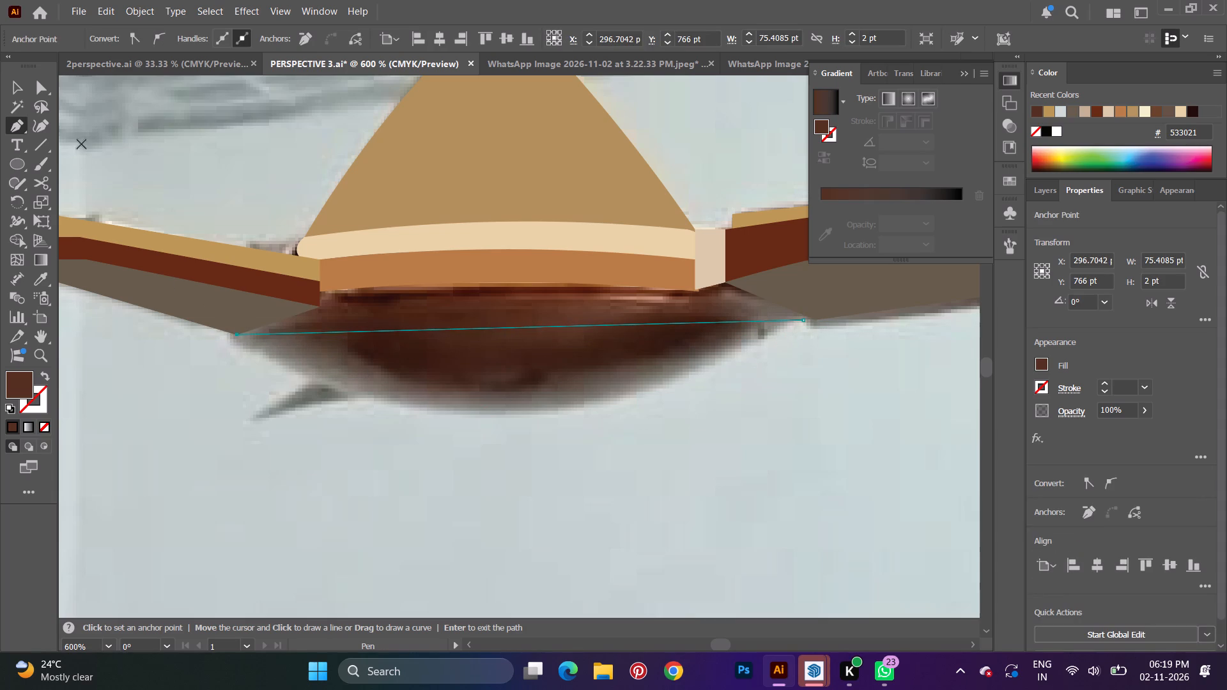
Bend the path with the Curvature tool into a bowl about 23 pt high, its lower curve on the reference and upper curve overlapping the bands.
left_click(44, 131)
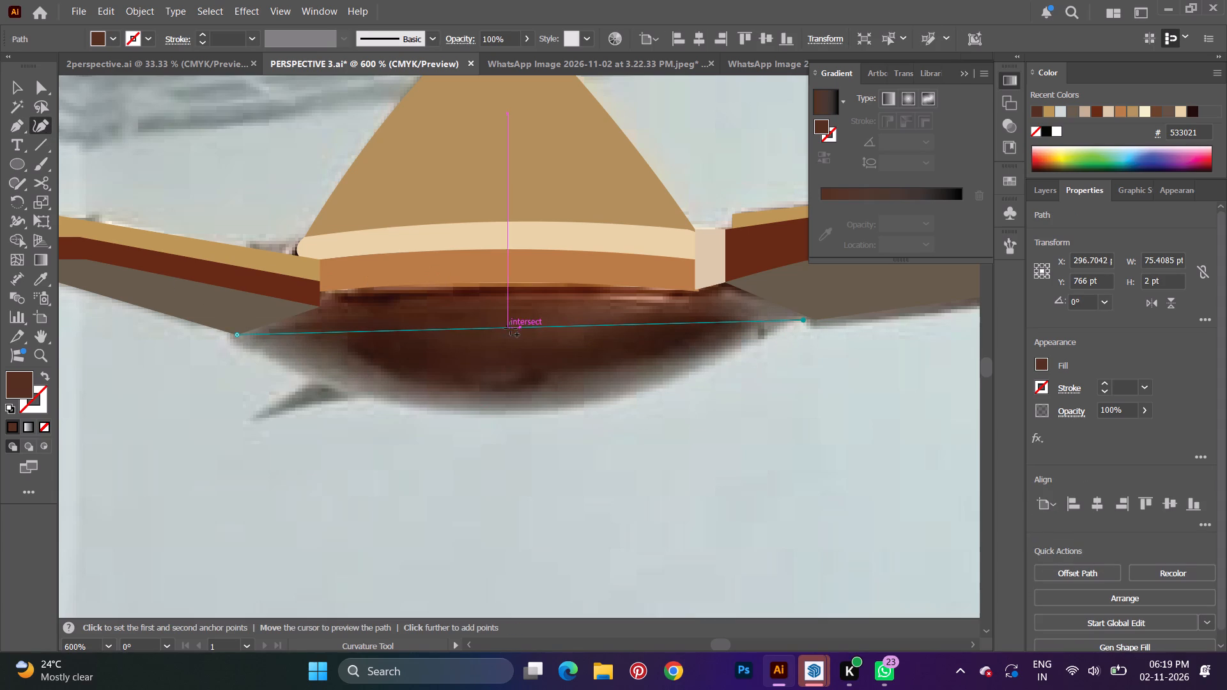
left_click_drag(511, 328, 513, 408)
left_click_drag(509, 328, 510, 286)
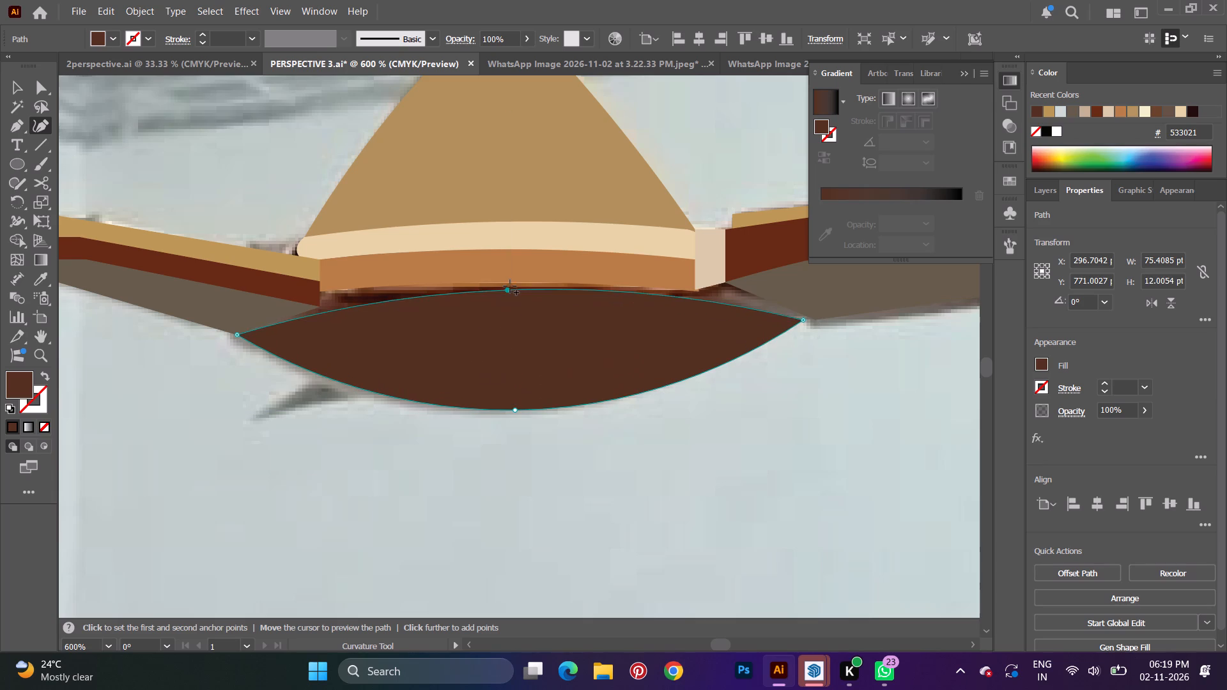
left_click_drag(510, 286, 507, 300)
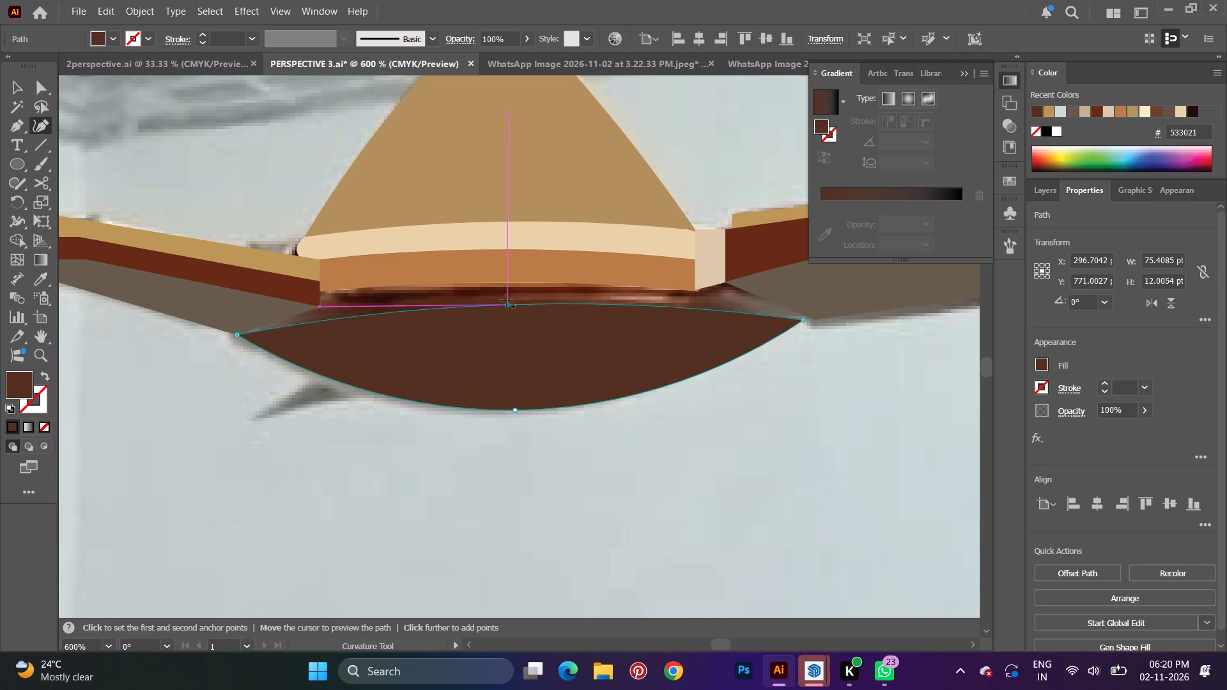
left_click_drag(507, 300, 485, 280)
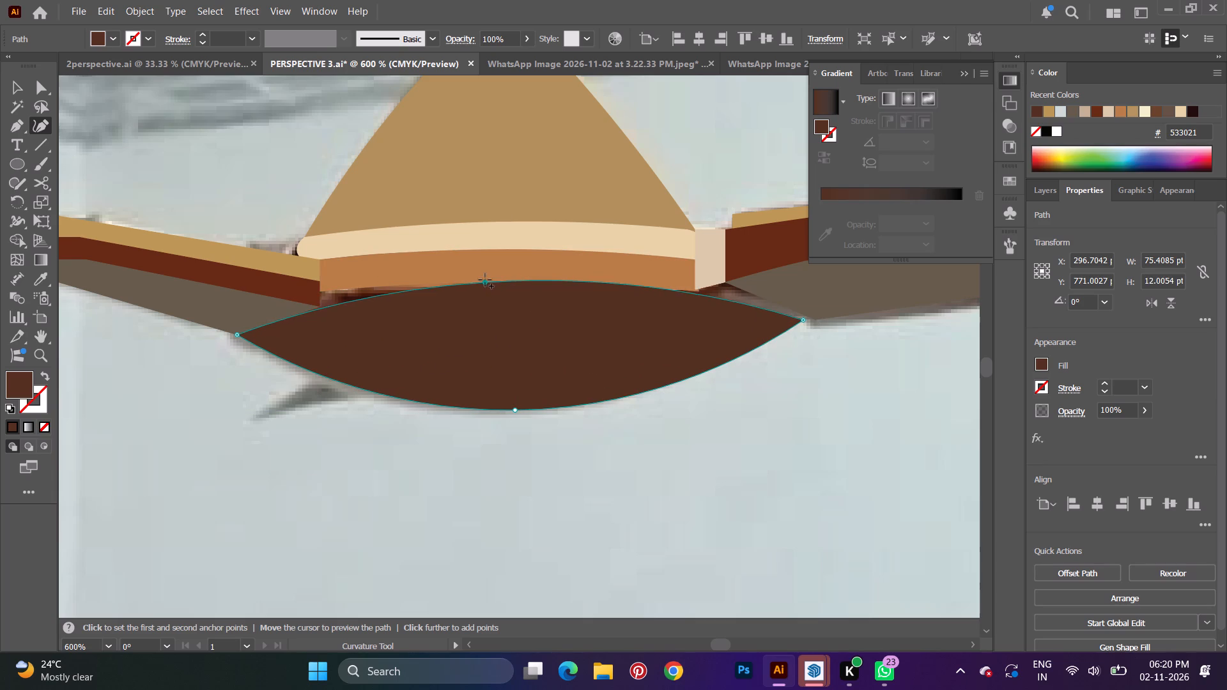
left_click_drag(485, 280, 481, 256)
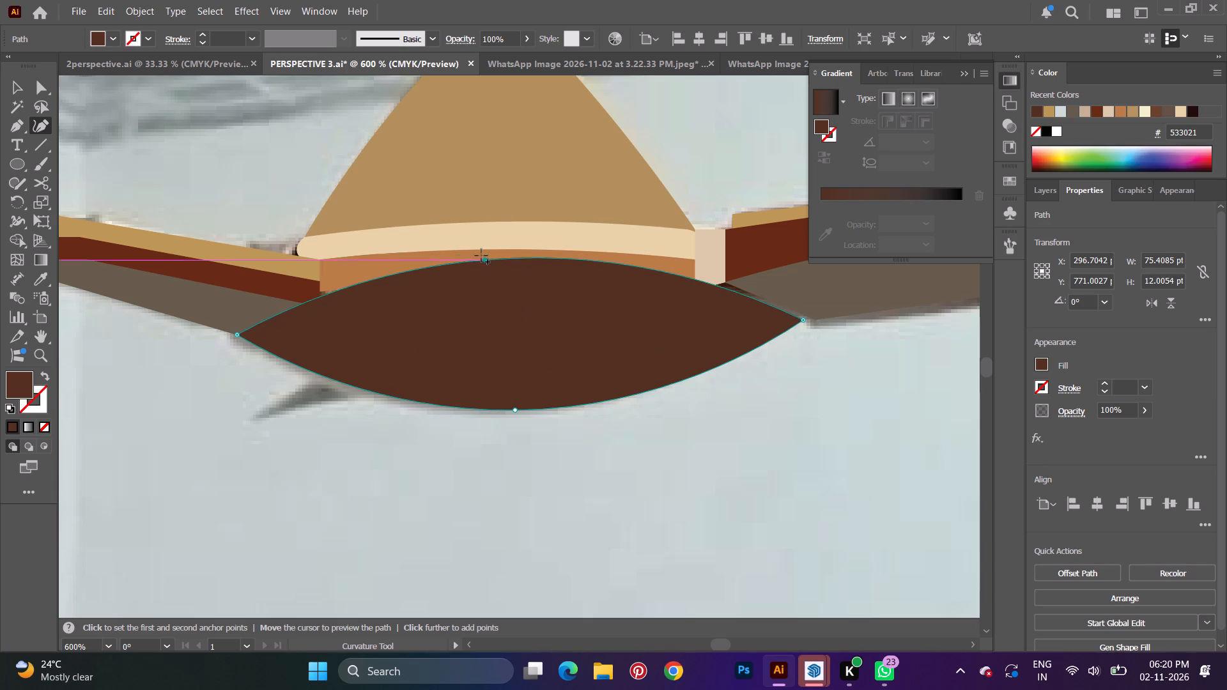
left_click_drag(481, 256, 481, 234)
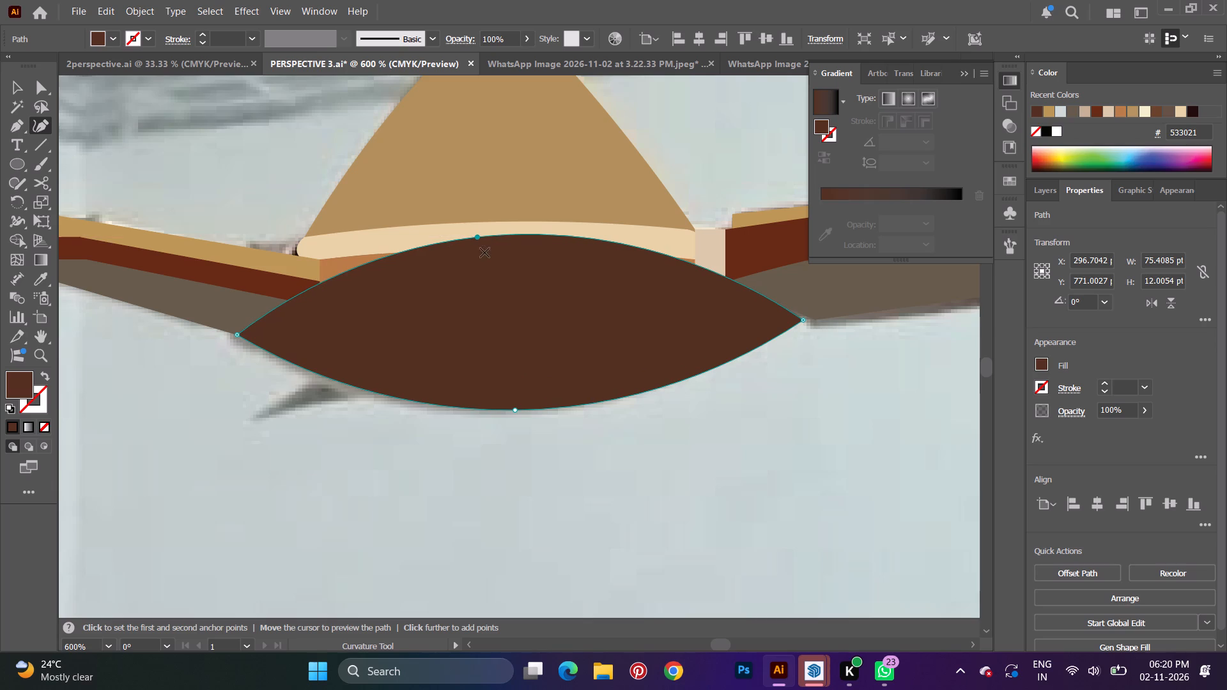
Move the bowl path to the bottom of Layer 11's stack, behind the bands and brackets, and deselect it.
left_click(1043, 185)
left_click(1128, 259)
left_click_drag(1129, 259, 1129, 259)
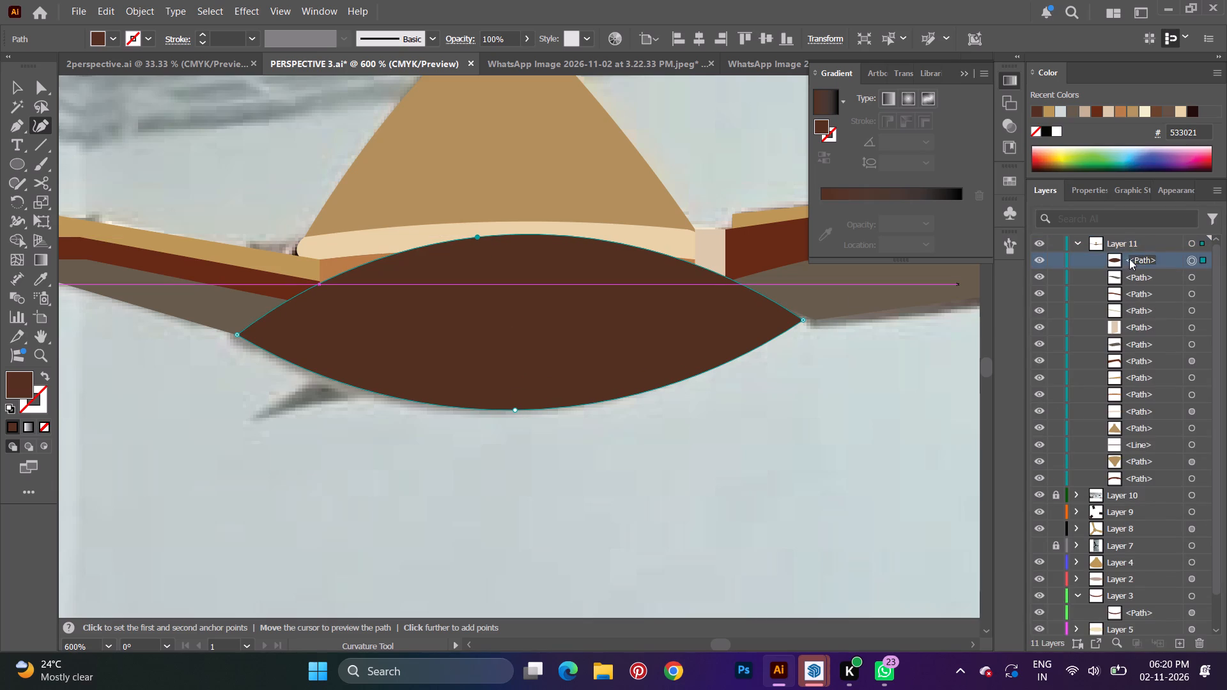
left_click_drag(1129, 259, 1154, 381)
left_click(1096, 300)
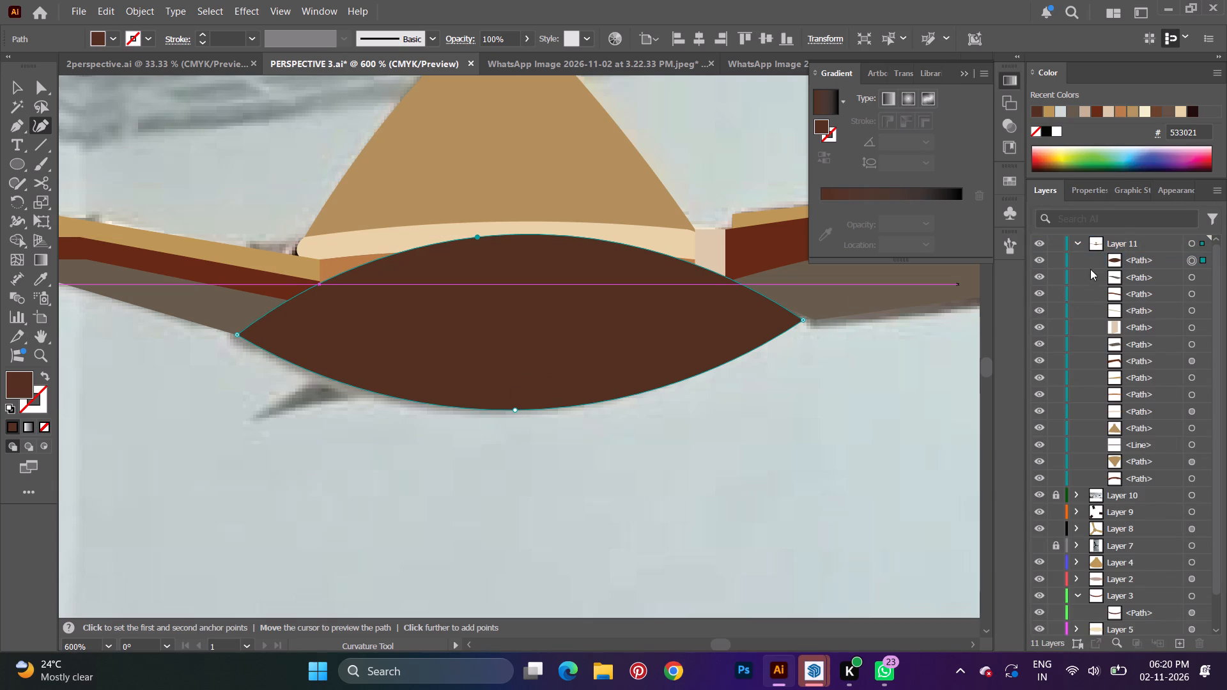
left_click_drag(1144, 258, 1150, 388)
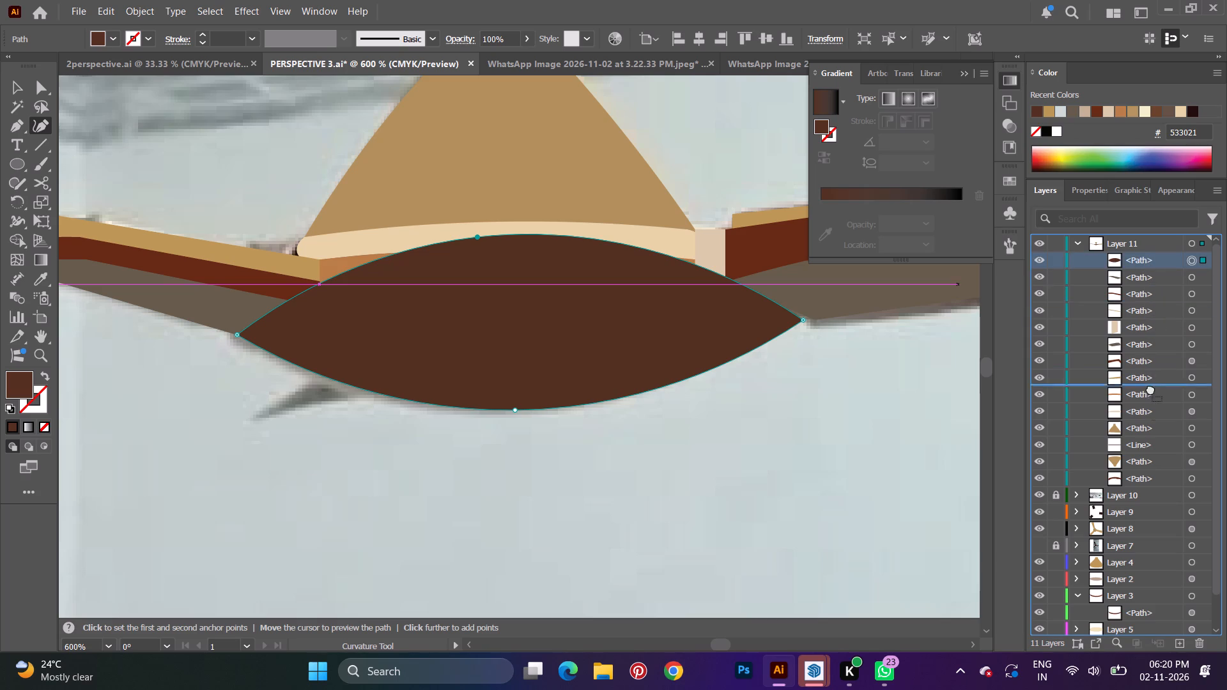
left_click_drag(1150, 388, 1143, 480)
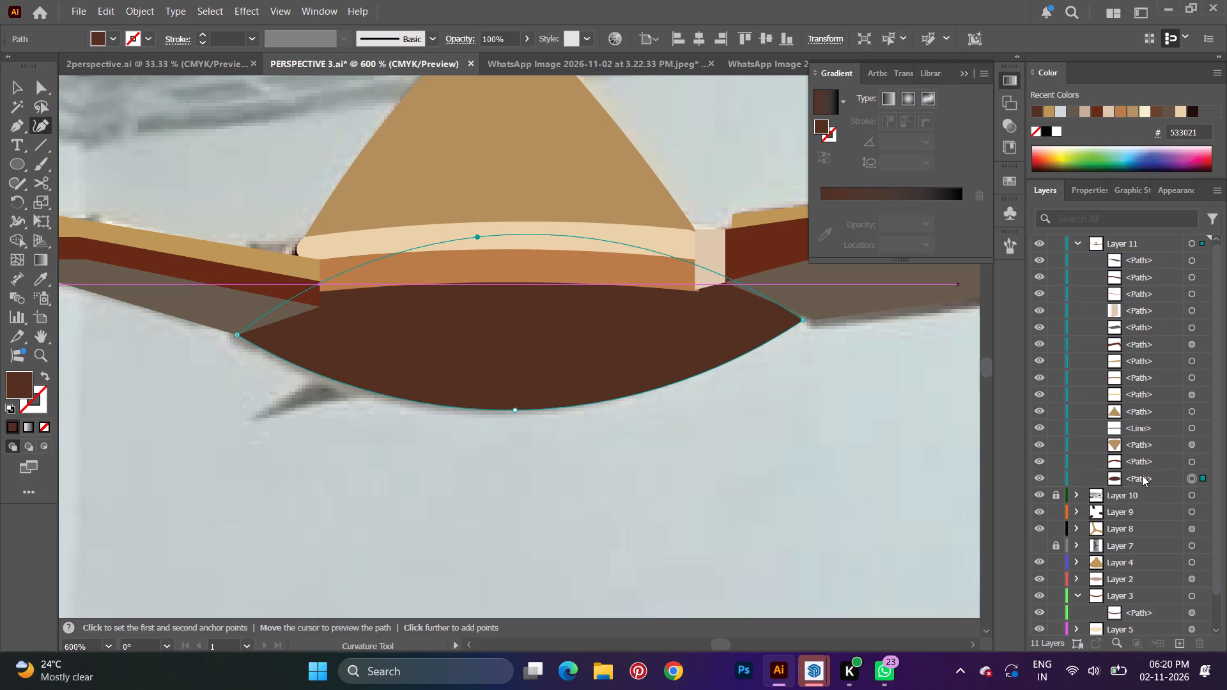
key("v")
left_click(742, 371)
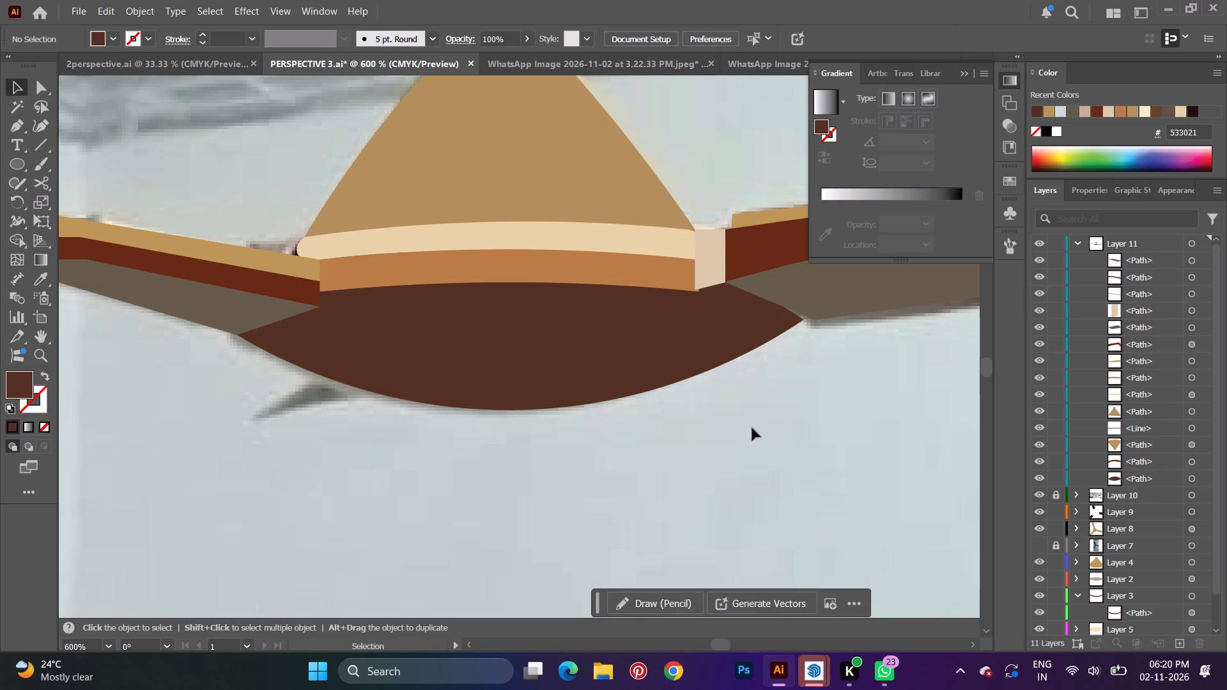
Hide Layer 10, which holds the reference photo.
scroll(751, 371, "down", 4, "alt")
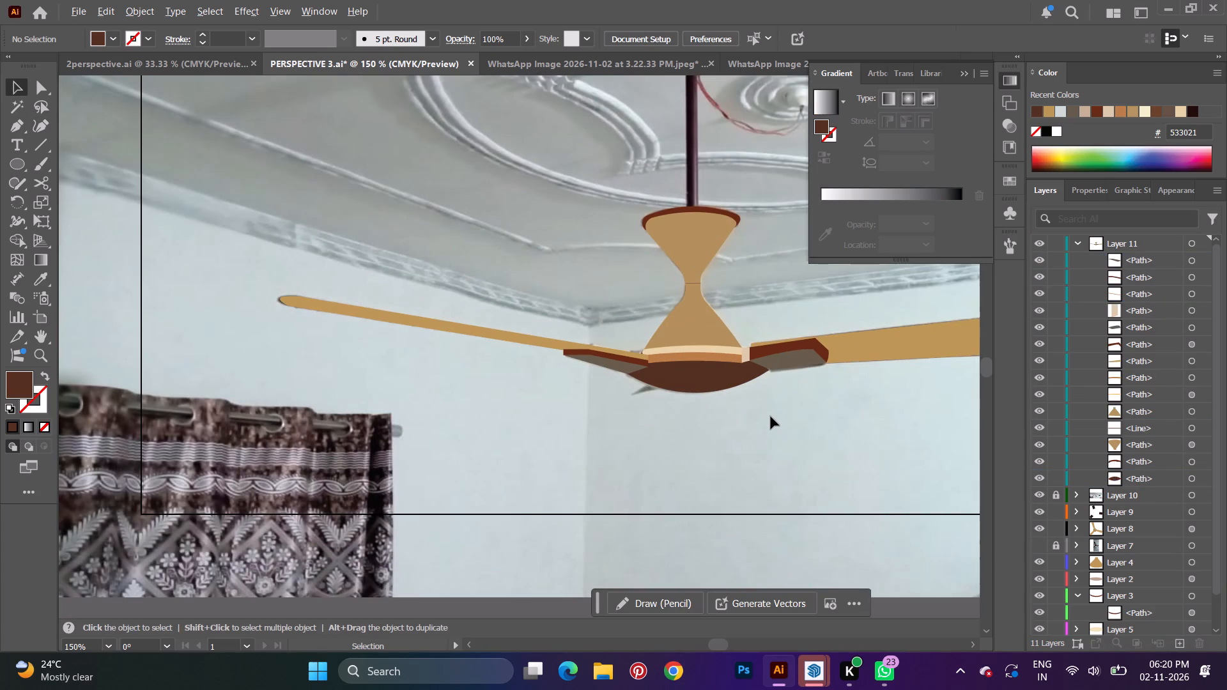
scroll(768, 391, "up", 2, "alt")
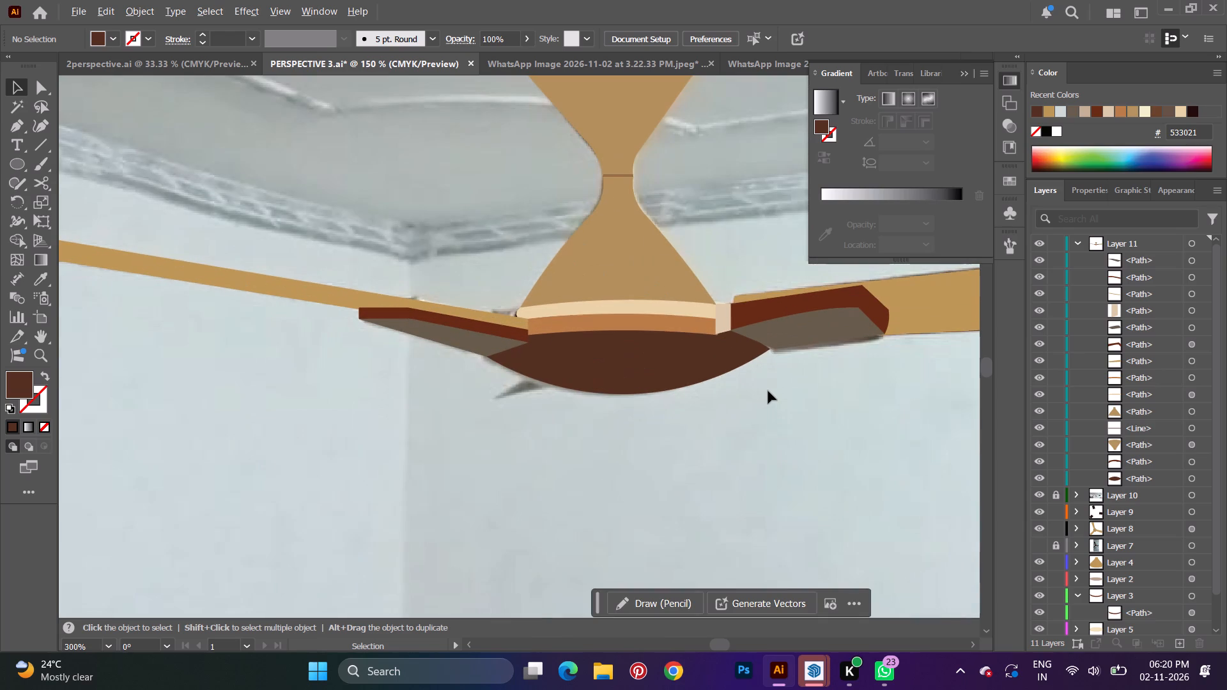
left_click(1035, 498)
Examine the three fan drawings on the whole artboard without the reference photo.
scroll(812, 456, "down", 5, "alt")
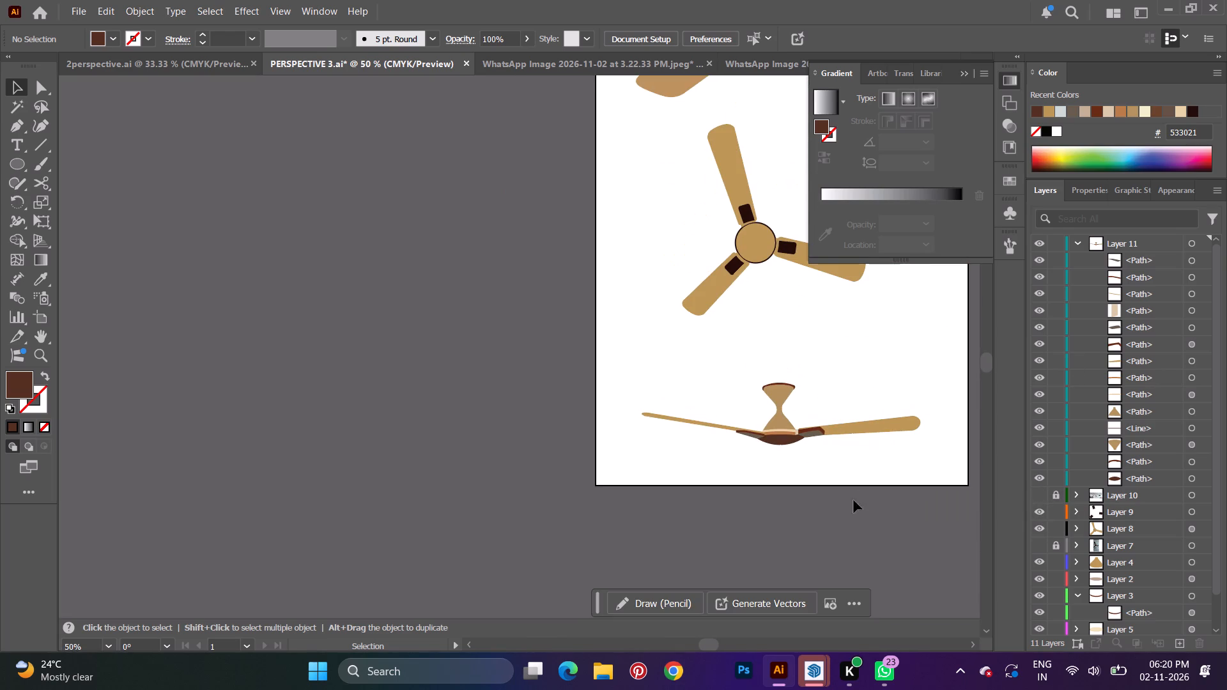
scroll(835, 461, "down", 3)
scroll(819, 424, "down", 2, "alt")
key("space")
key("space")
key("space")
key("space")
key("space")
key("space")
key("space")
key("space")
key("space")
key("space")
key("space")
key("space")
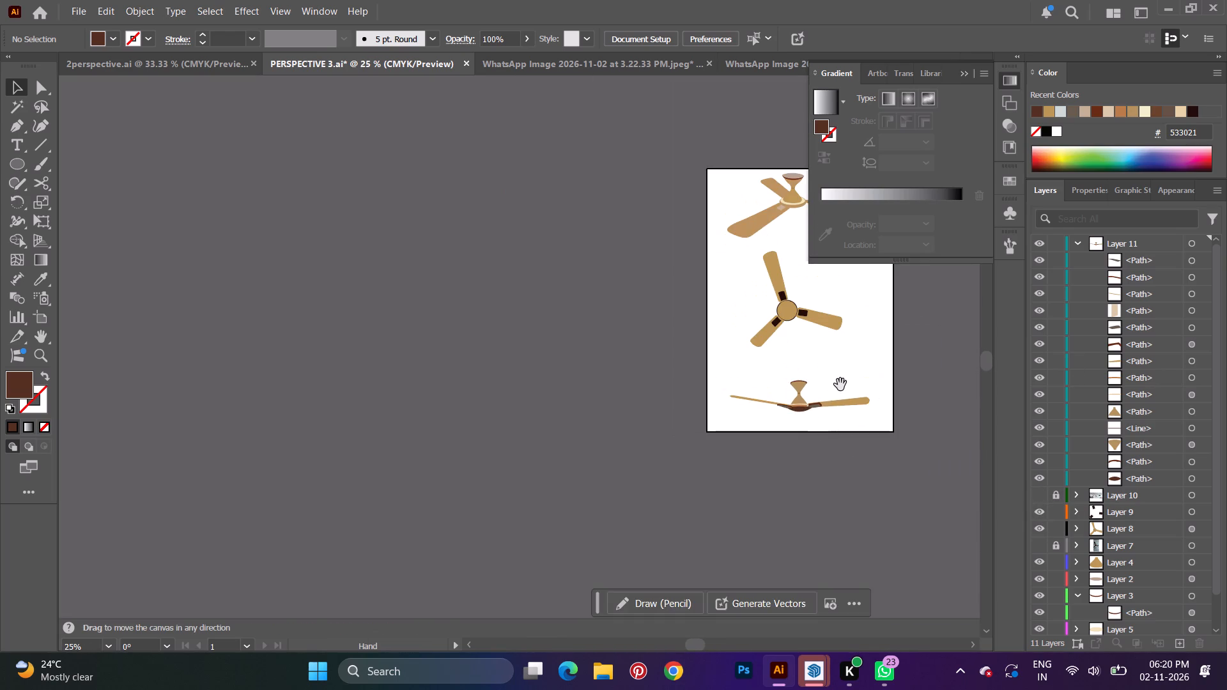
left_click_drag(840, 383, 639, 449)
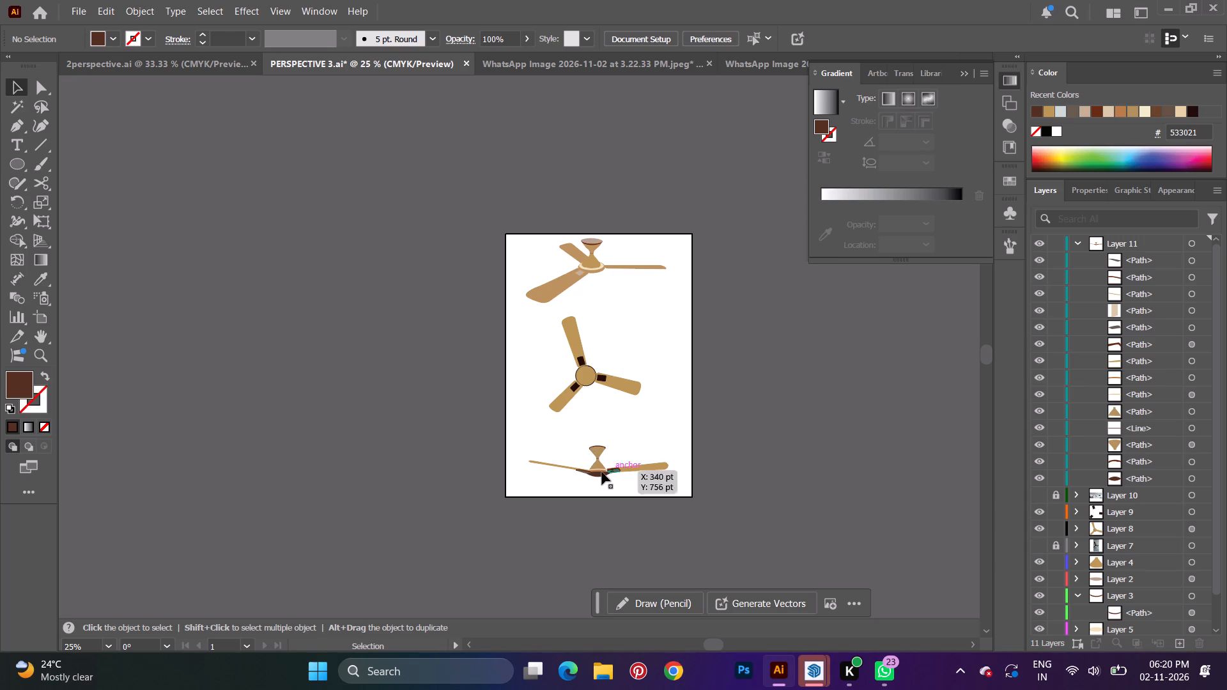
scroll(600, 480, "up", 5)
scroll(599, 479, "down", 5)
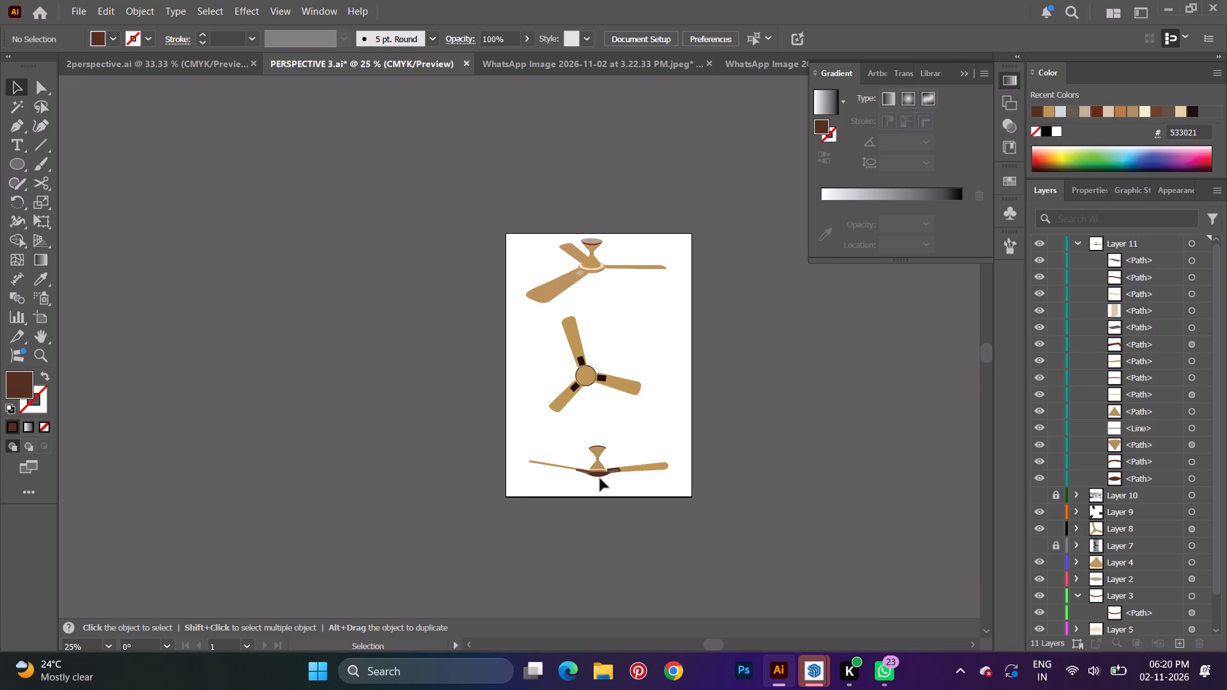
scroll(600, 479, "down", 7)
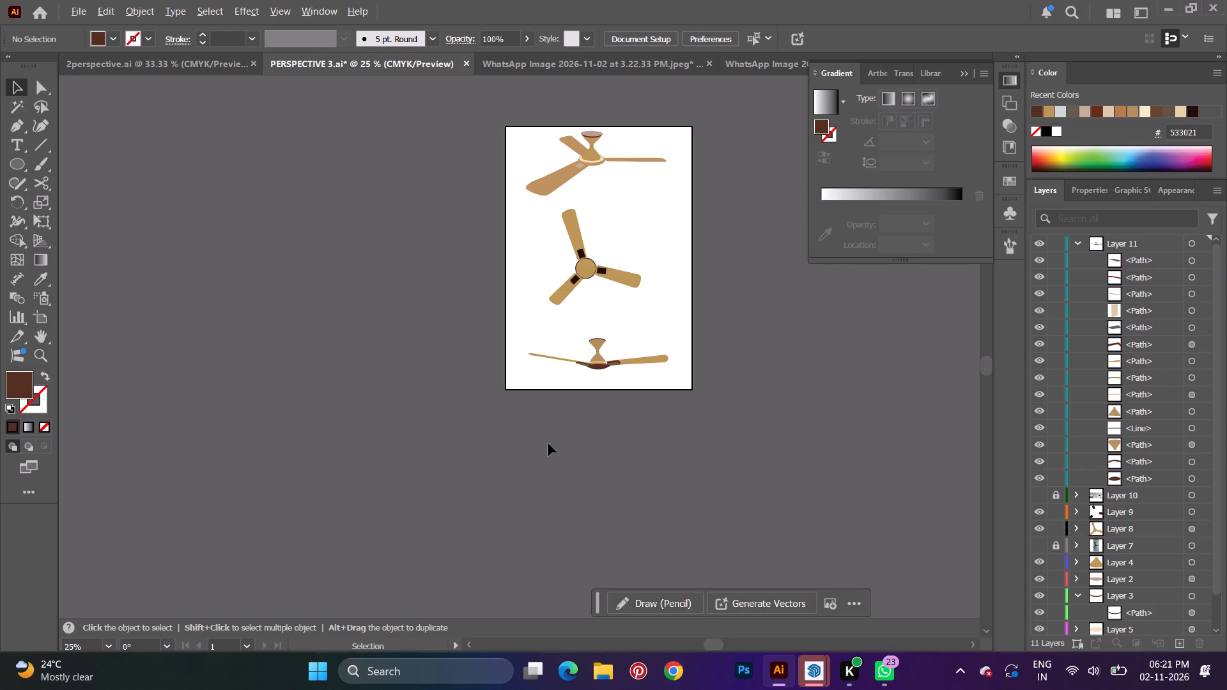
Shrink the dark brown motor bowl slightly to about 75 pt wide, pulling in its tip beneath the bracket of the thick blade.
scroll(548, 443, "up", 2, "alt")
scroll(728, 305, "up", 3, "alt")
scroll(674, 305, "up", 3)
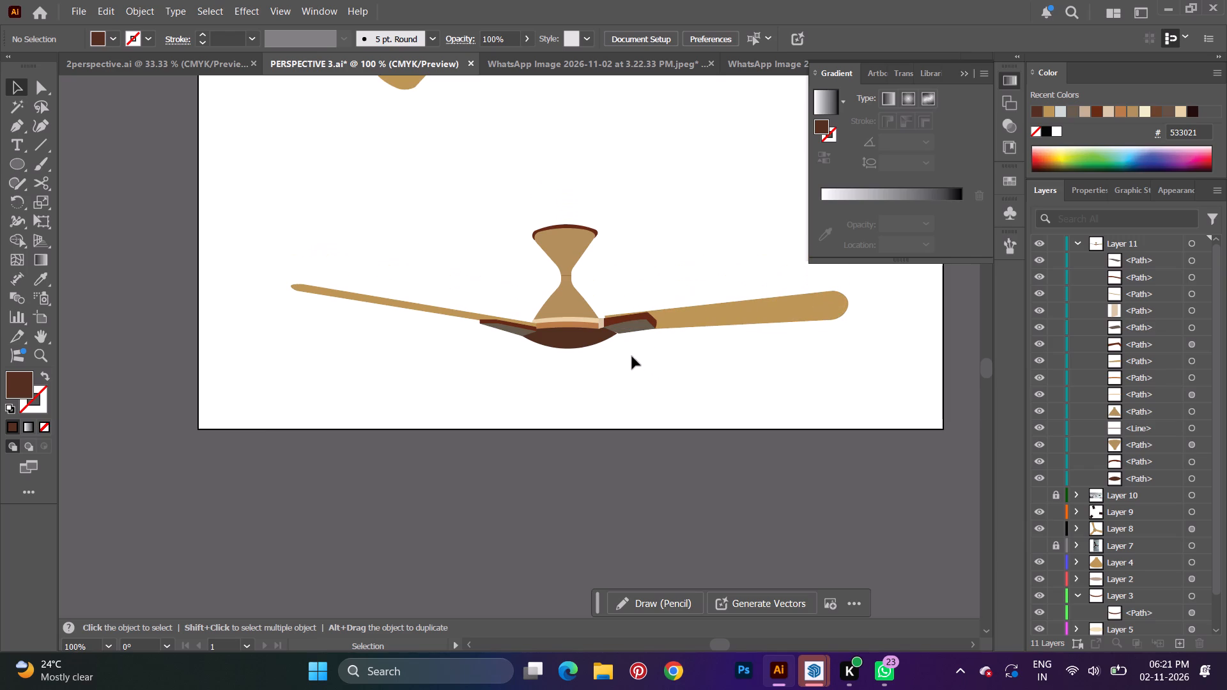
key("space")
left_click_drag(631, 358, 516, 447)
scroll(501, 443, "up", 5, "alt")
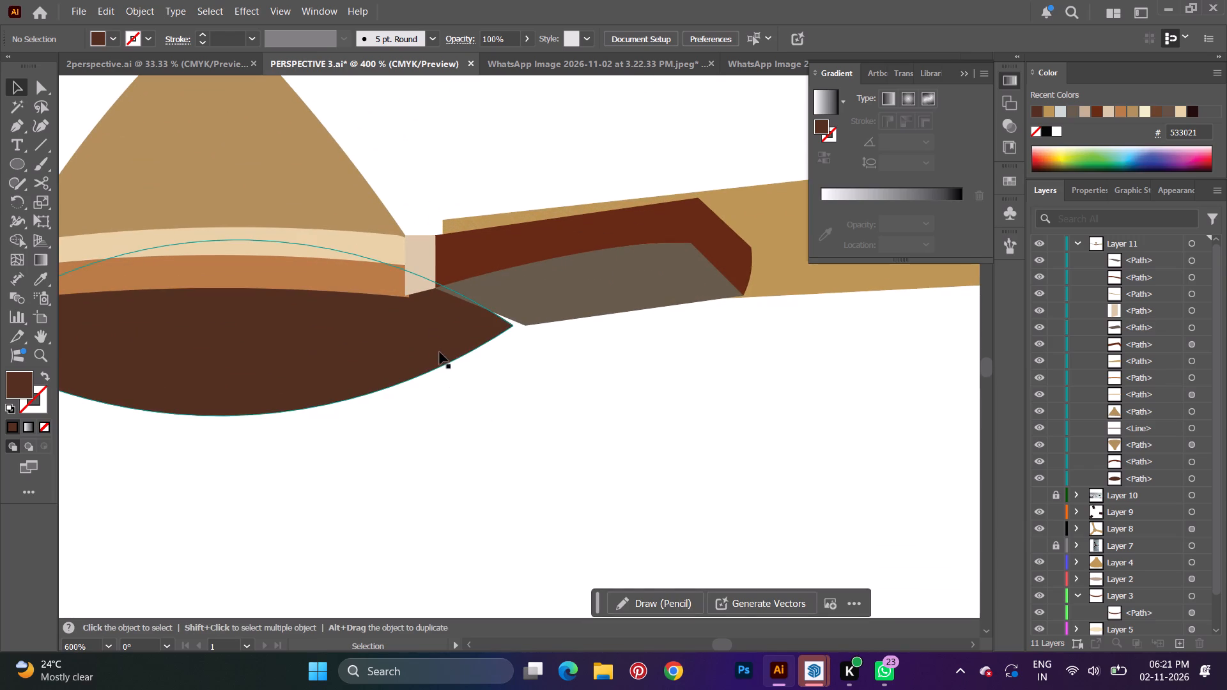
left_click(436, 344)
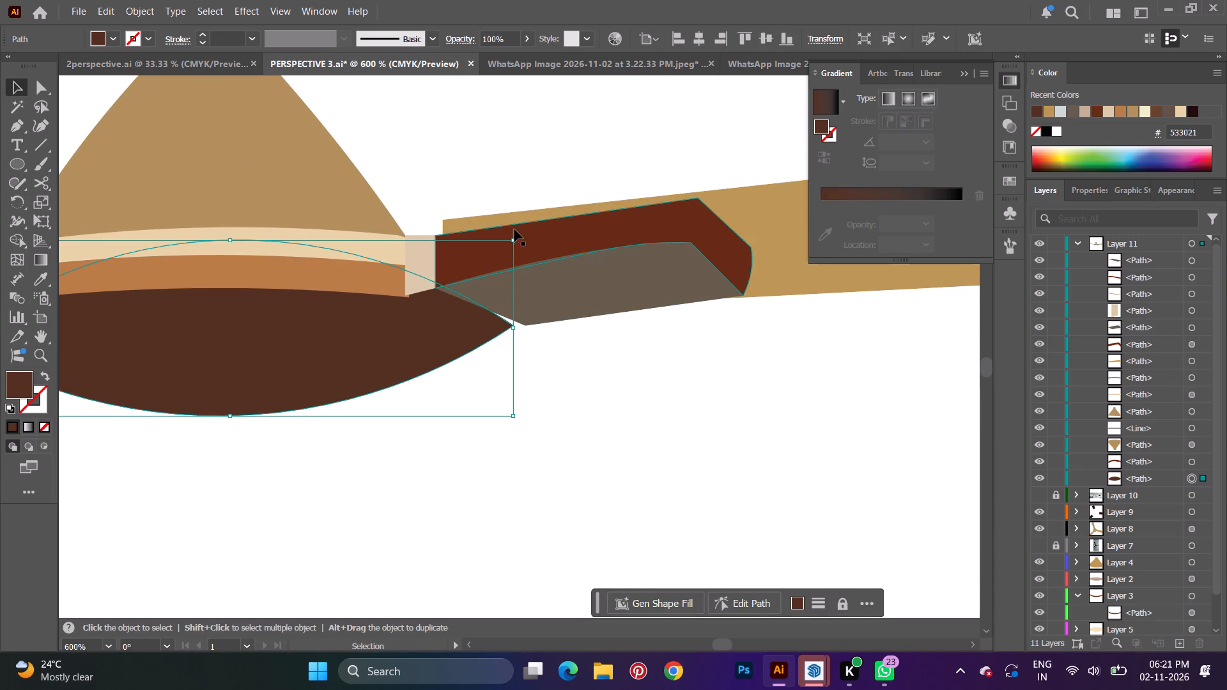
left_click_drag(512, 240, 493, 245)
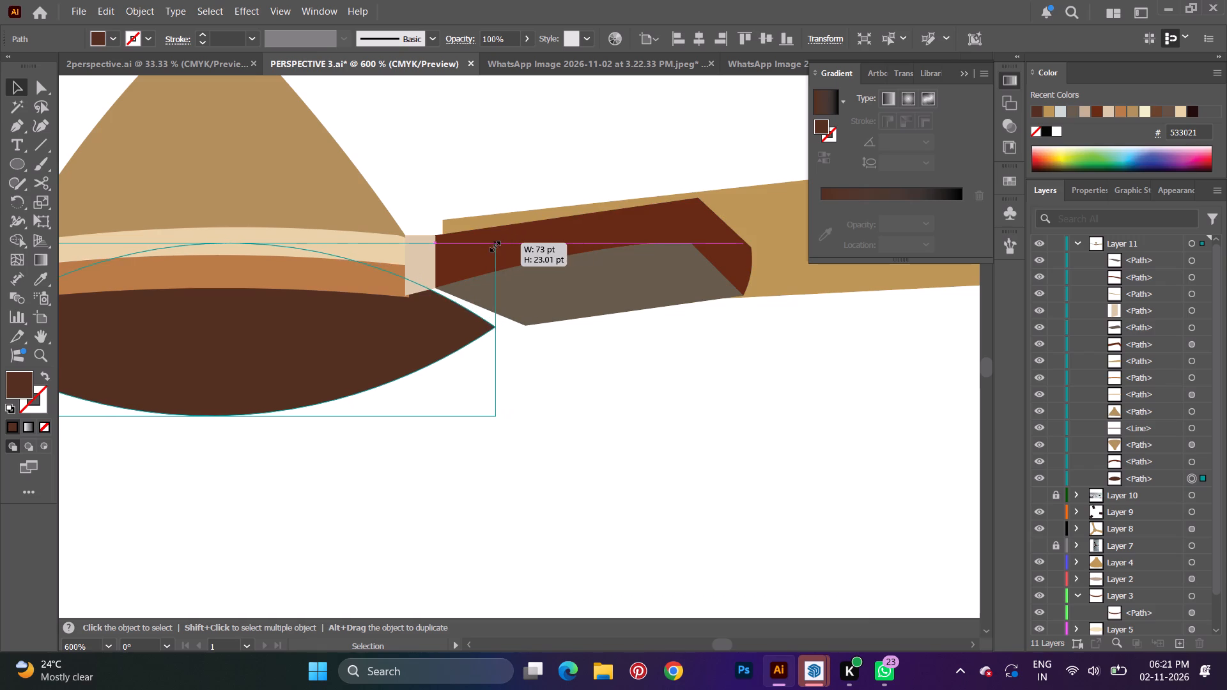
left_click_drag(493, 245, 499, 263)
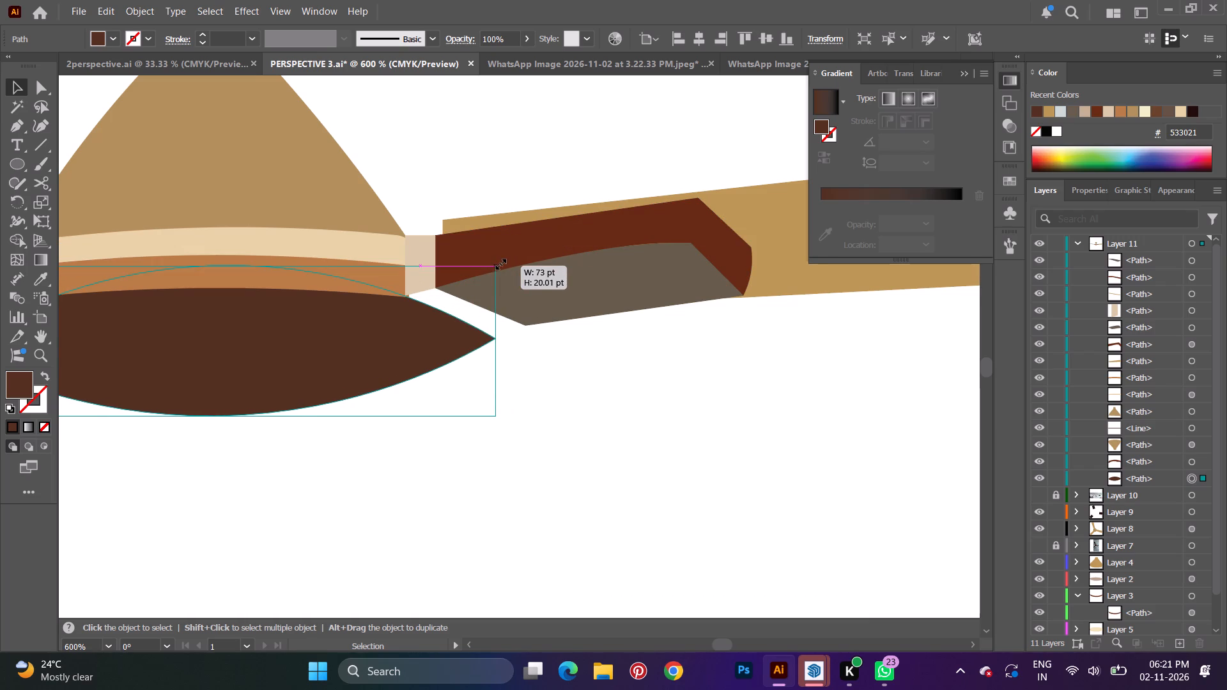
left_click_drag(499, 263, 535, 264)
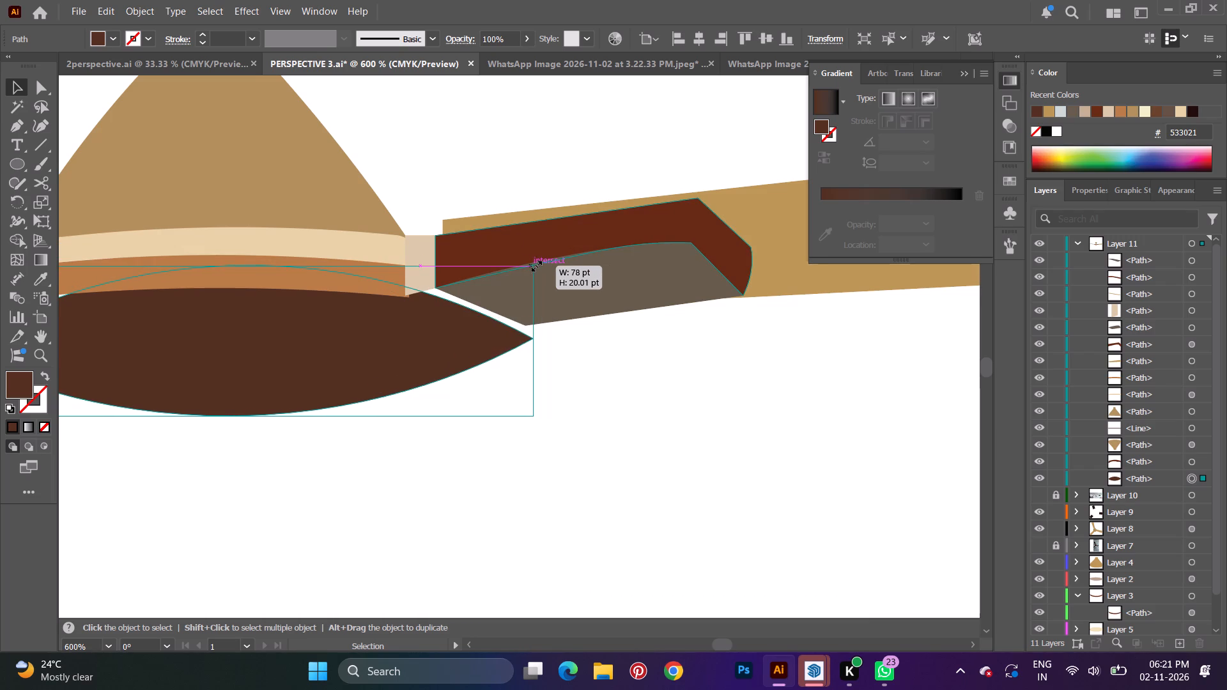
left_click_drag(535, 264, 516, 263)
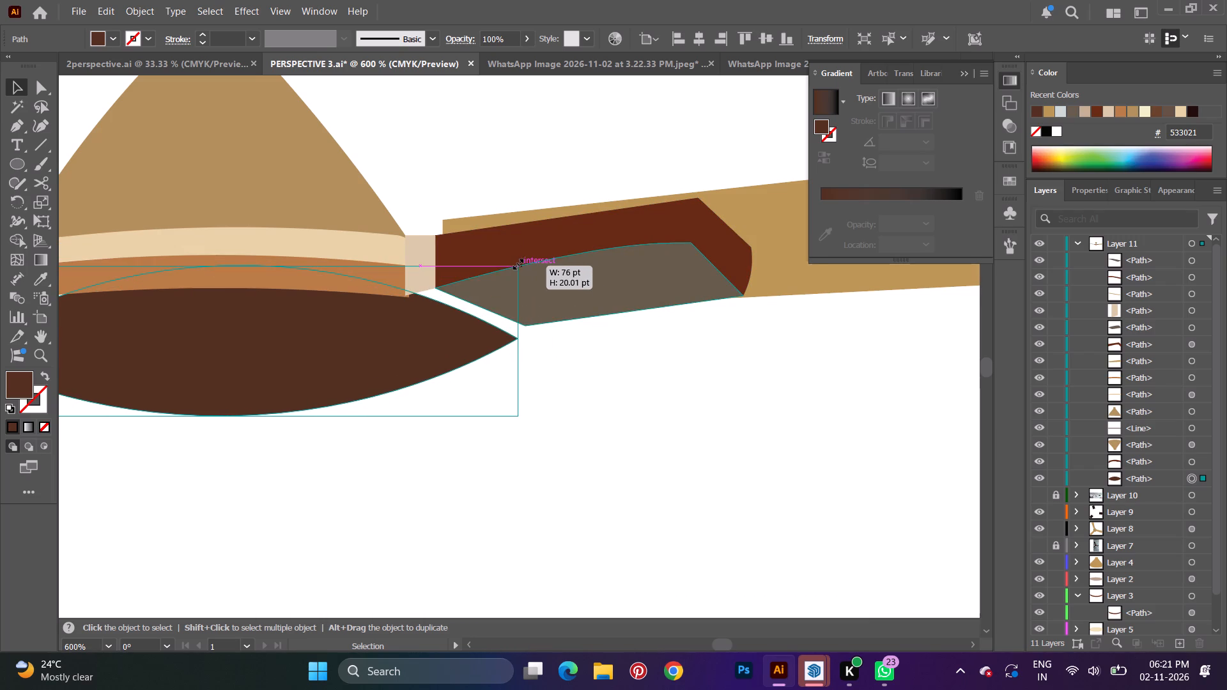
left_click_drag(516, 263, 509, 261)
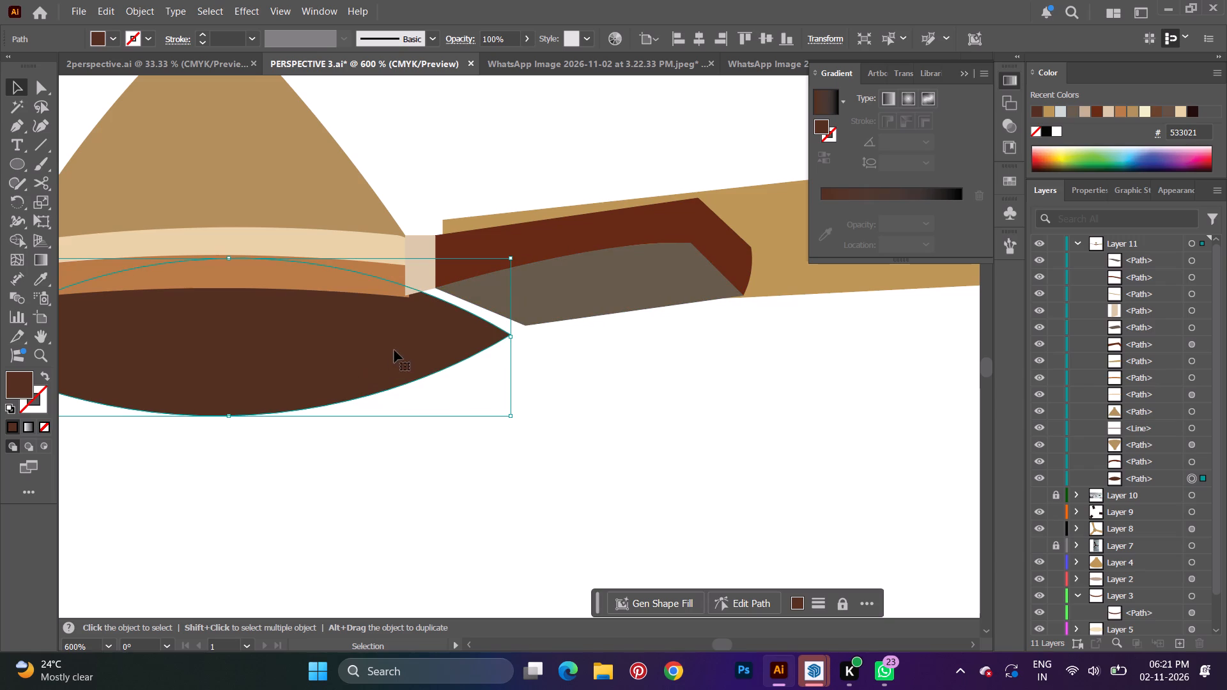
Stretch the bowl's upper edge upward to close the white gap beneath the thick blade's bracket, and deselect the bowl.
left_click(394, 350)
key("space")
key("space")
key("space")
key("space")
key("space")
key("space")
key("space")
key("space")
key("space")
key("space")
key("space")
key("space")
key("space")
key("space")
key("space")
key("space")
key("space")
key("space")
key("space")
key("space")
left_click_drag(435, 346, 755, 378)
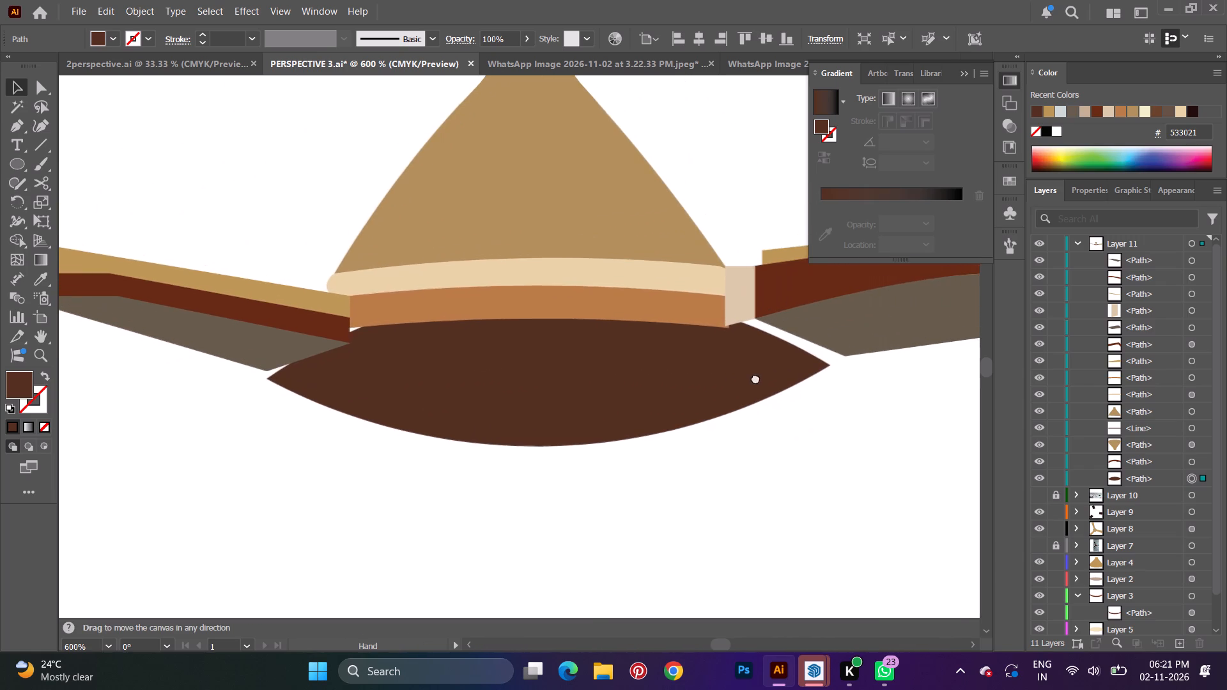
left_click_drag(755, 378, 761, 374)
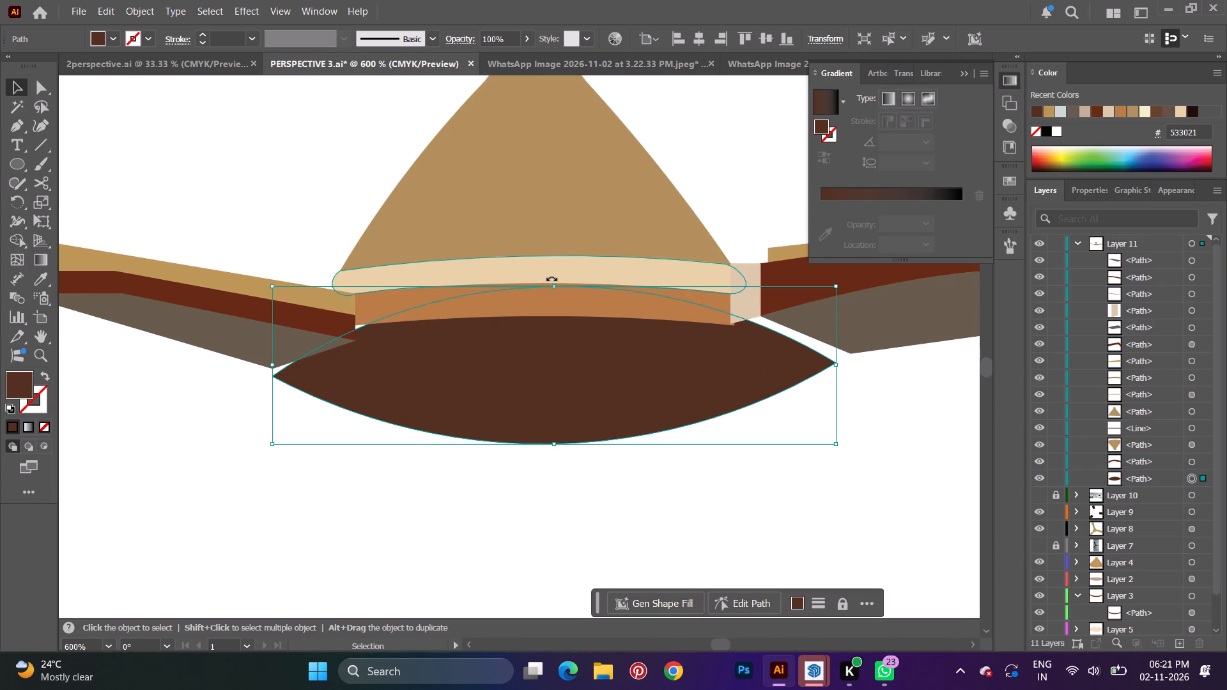
left_click_drag(552, 284, 548, 262)
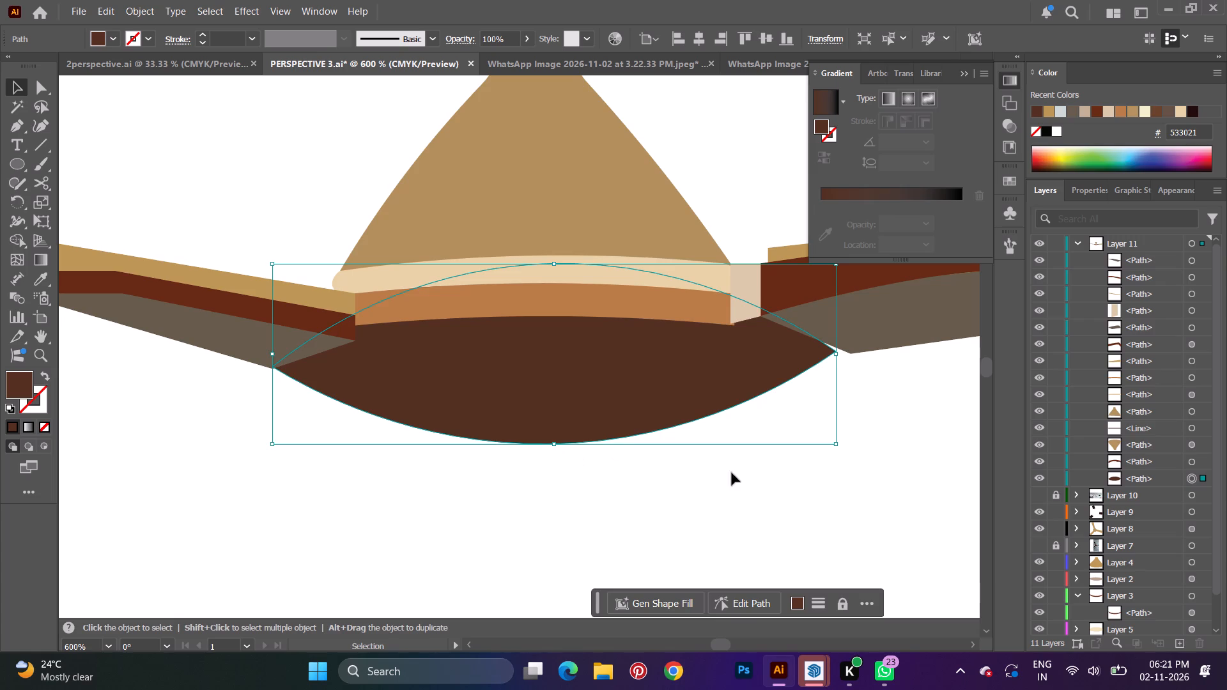
key("space")
key("space")
key("space")
key("space")
key("space")
key("space")
key("space")
key("space")
key("space")
key("space")
key("space")
key("space")
key("space")
key("space")
key("space")
left_click_drag(732, 473, 523, 510)
key("v")
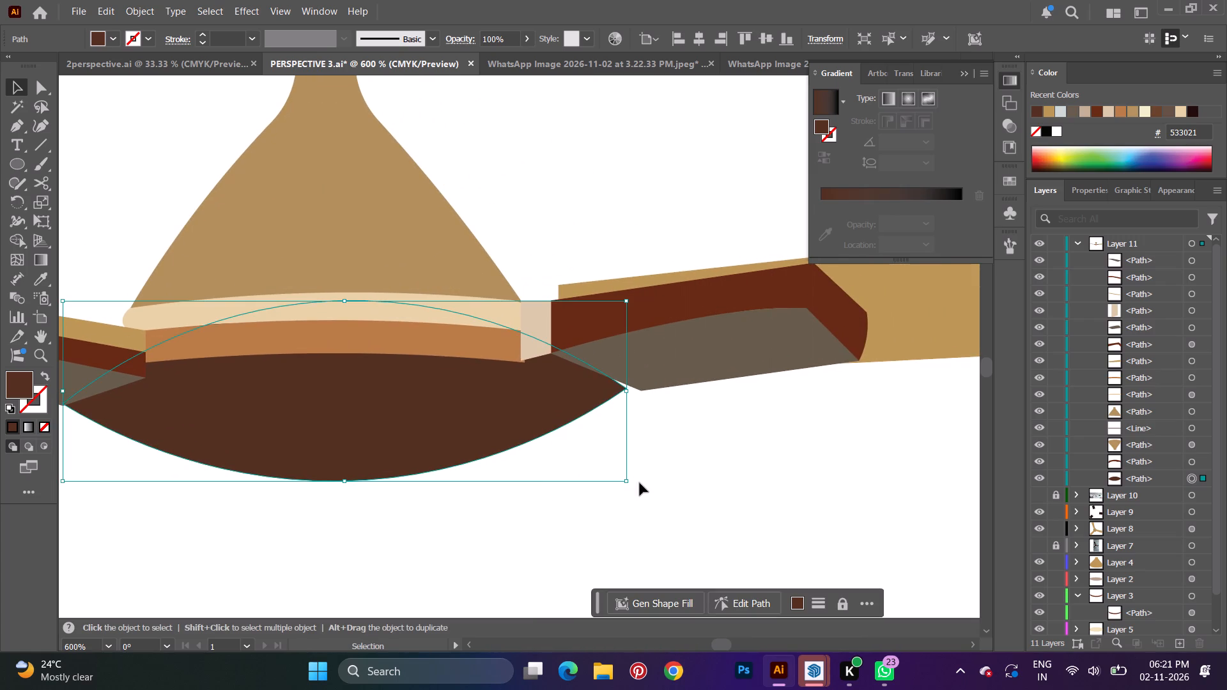
left_click(747, 511)
Examine the three fan drawings across the artboard, comparing their colours and proportions.
scroll(669, 478, "down", 9)
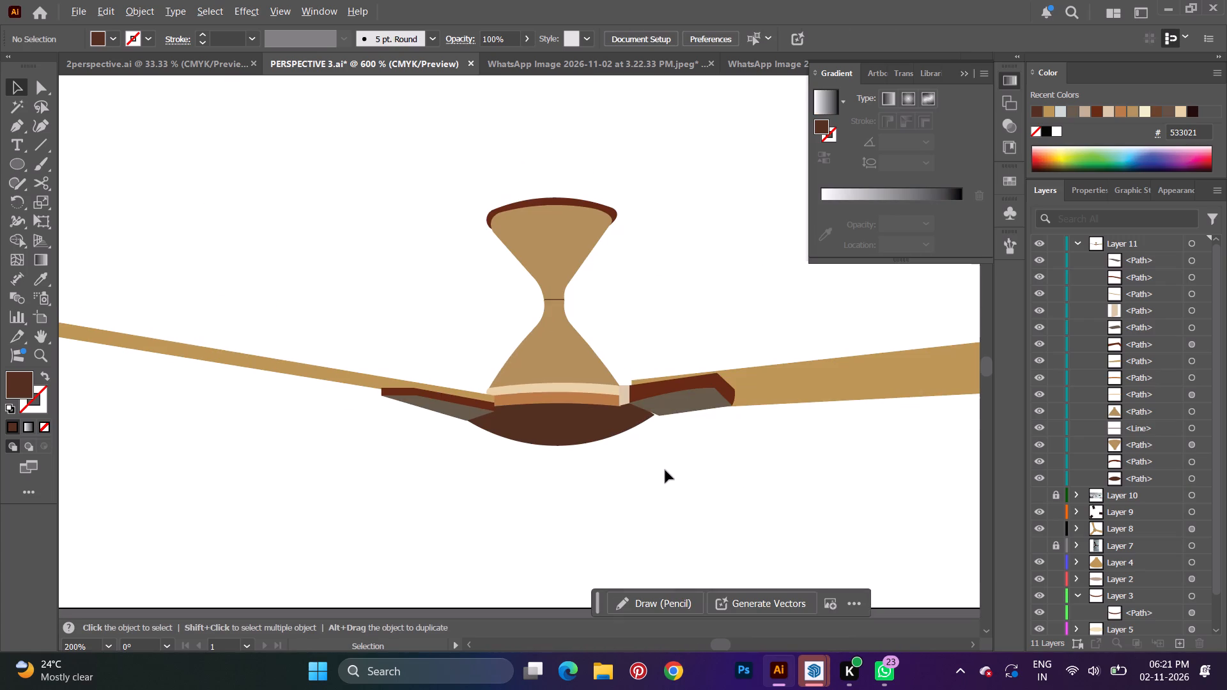
scroll(667, 454, "down", 2)
scroll(667, 454, "down", 4, "alt")
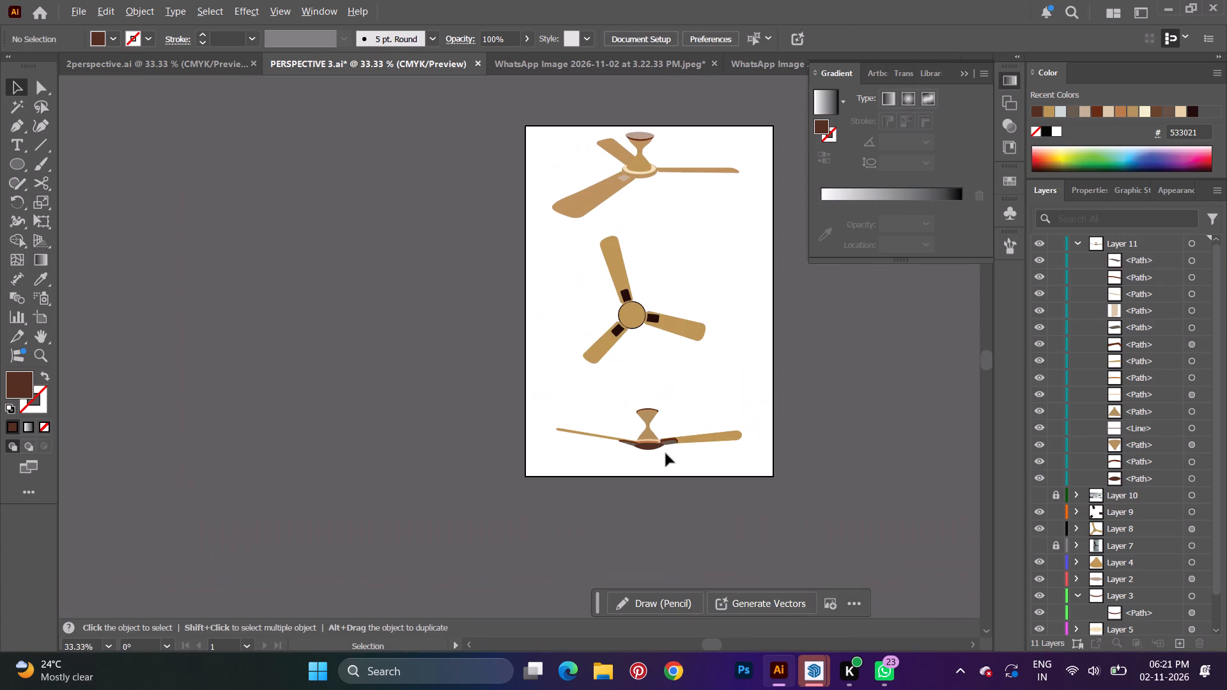
scroll(614, 340, "up", 5)
scroll(640, 238, "up", 5, "alt")
scroll(651, 240, "down", 2)
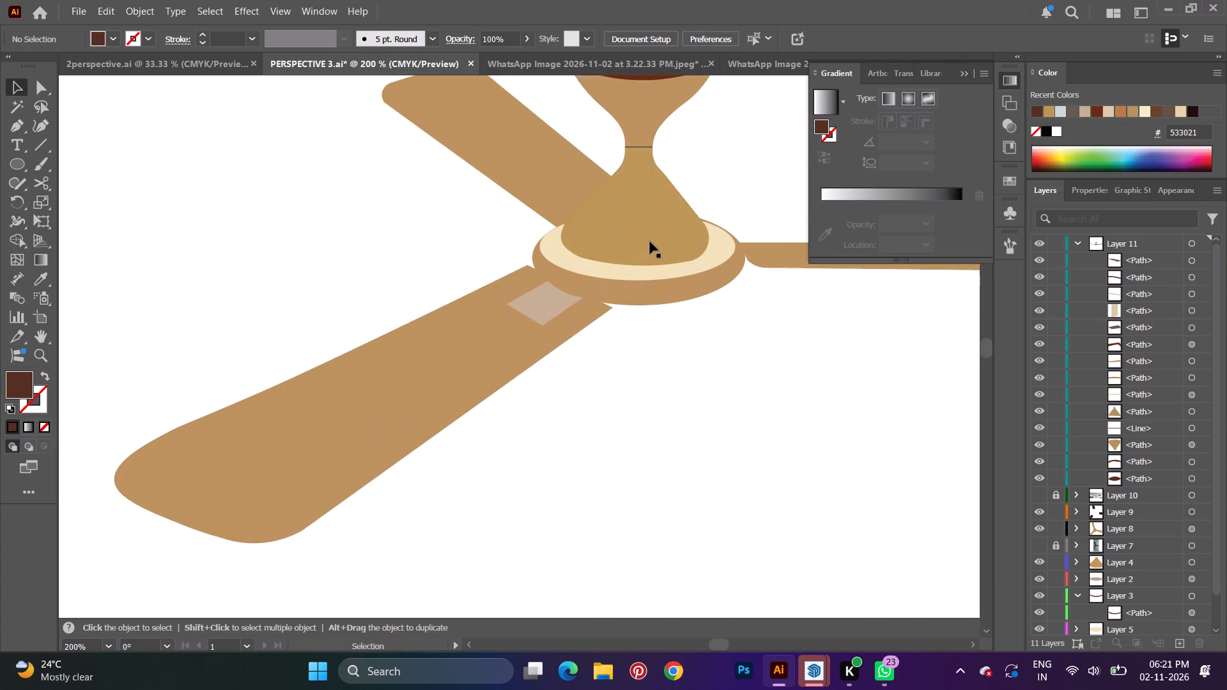
scroll(650, 241, "down", 1)
scroll(664, 383, "down", 7, "alt")
scroll(656, 417, "down", 4)
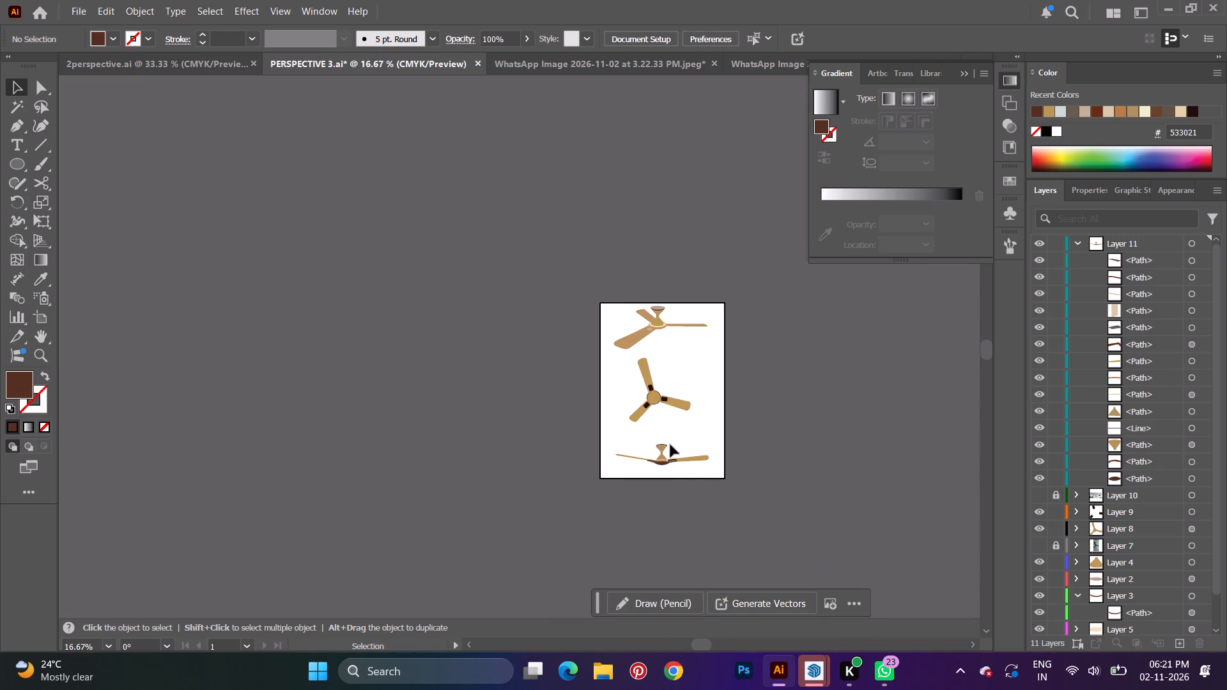
scroll(690, 471, "up", 4, "alt")
scroll(691, 457, "down", 5, "alt")
scroll(691, 455, "up", 4, "alt")
scroll(691, 454, "down", 2, "alt")
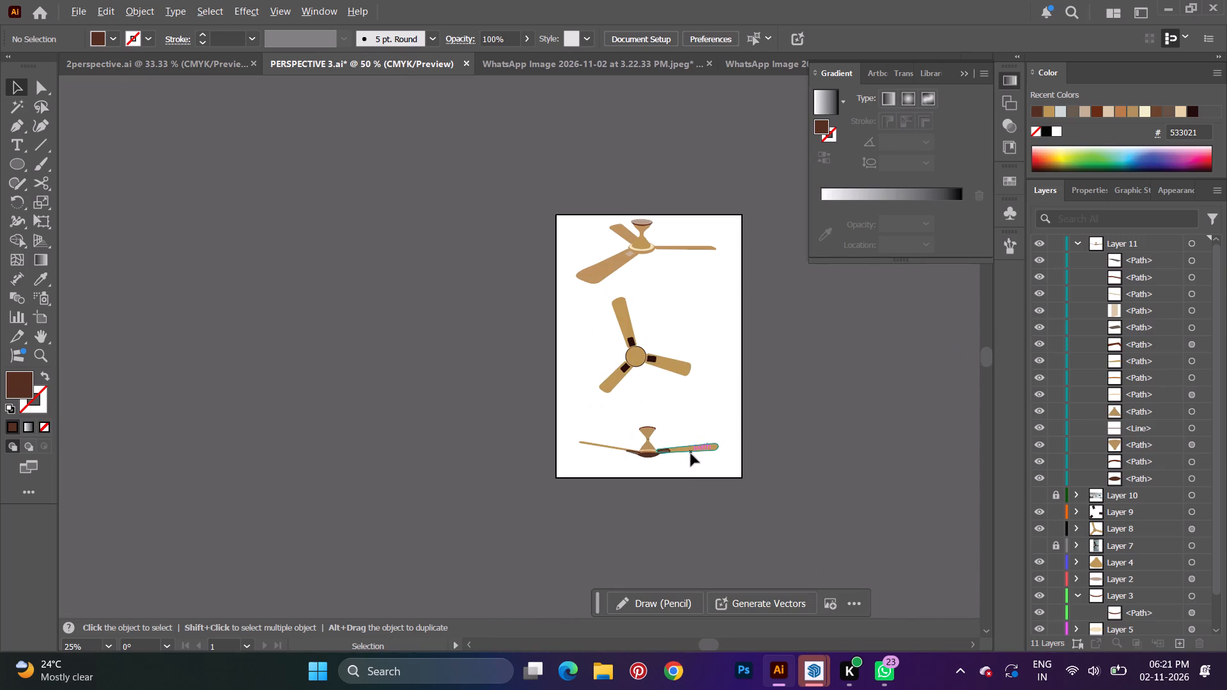
scroll(662, 349, "up", 2, "alt")
scroll(653, 484, "down", 4, "alt")
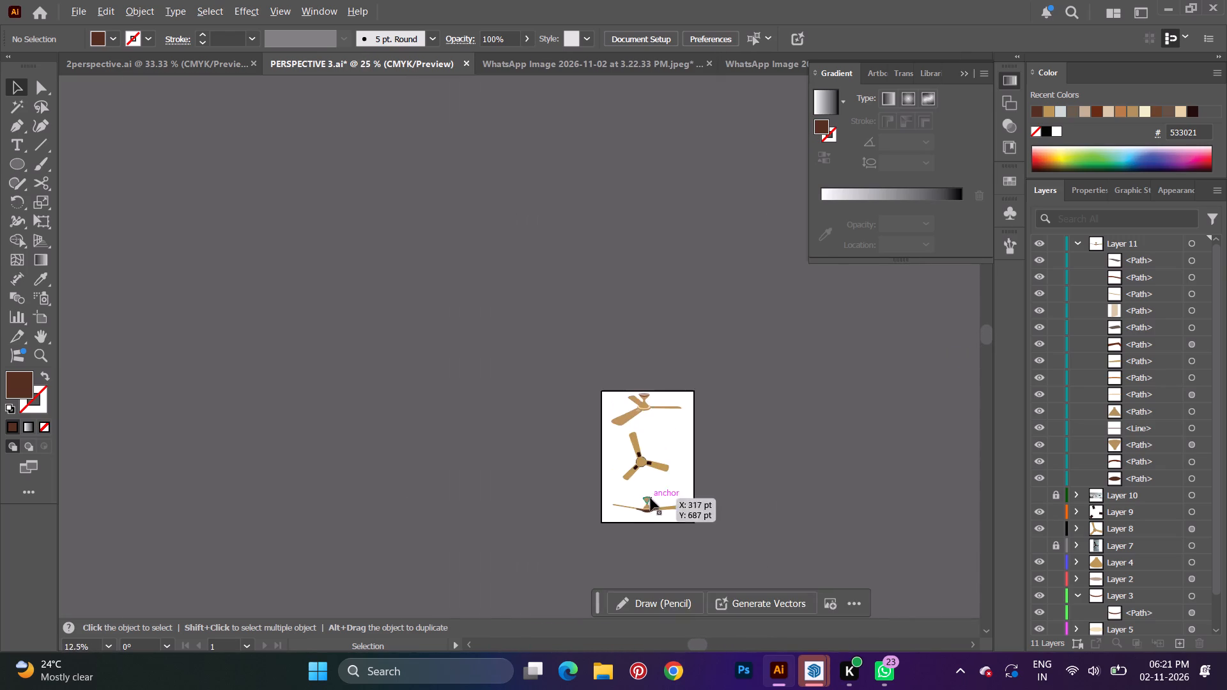
Recolour the motor bowl of the lowest fan with the recent golden tan fill, bb9553.
scroll(644, 525, "up", 5, "alt")
left_click(664, 454)
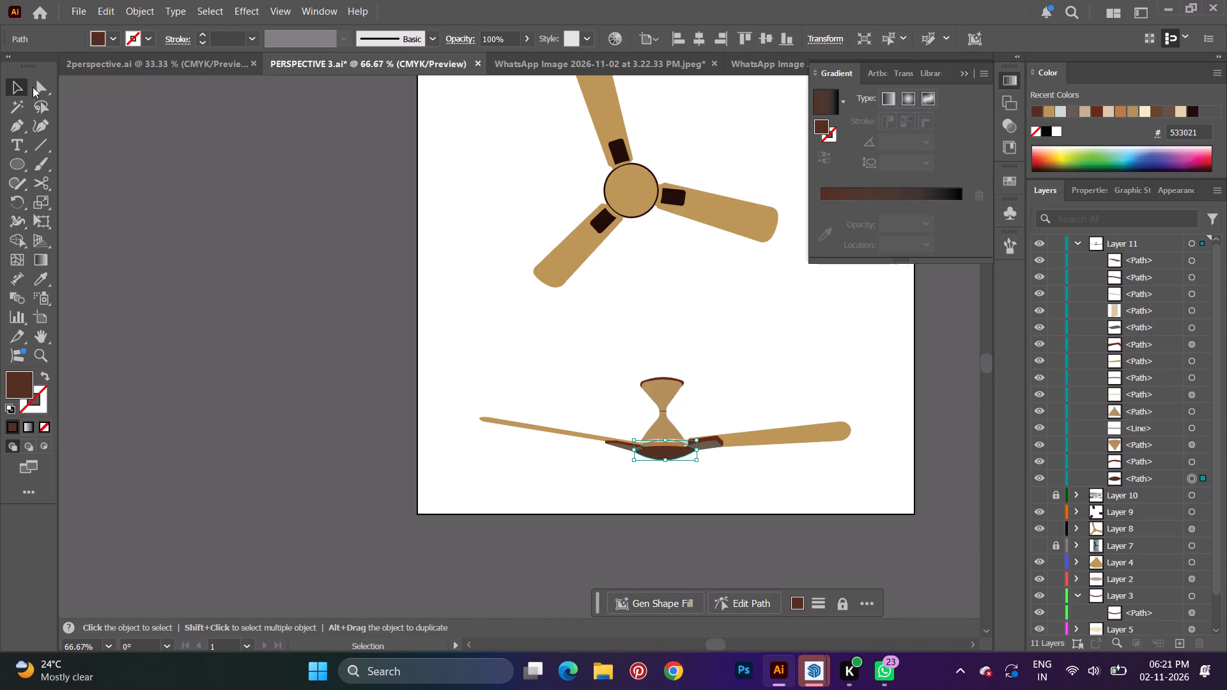
left_click(112, 36)
left_click(24, 115)
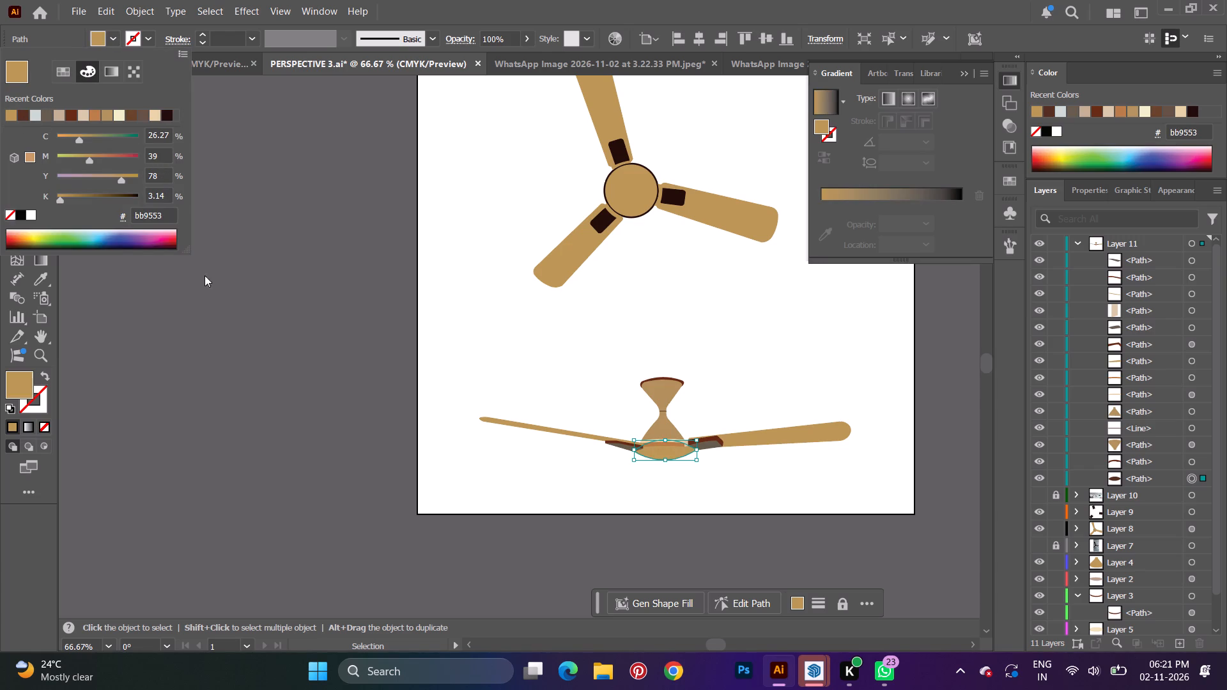
left_click(734, 383)
Recolour the orange-brown band above the bowl with the recent dark brown fill, 533021, and deselect it.
scroll(686, 472, "up", 4, "alt")
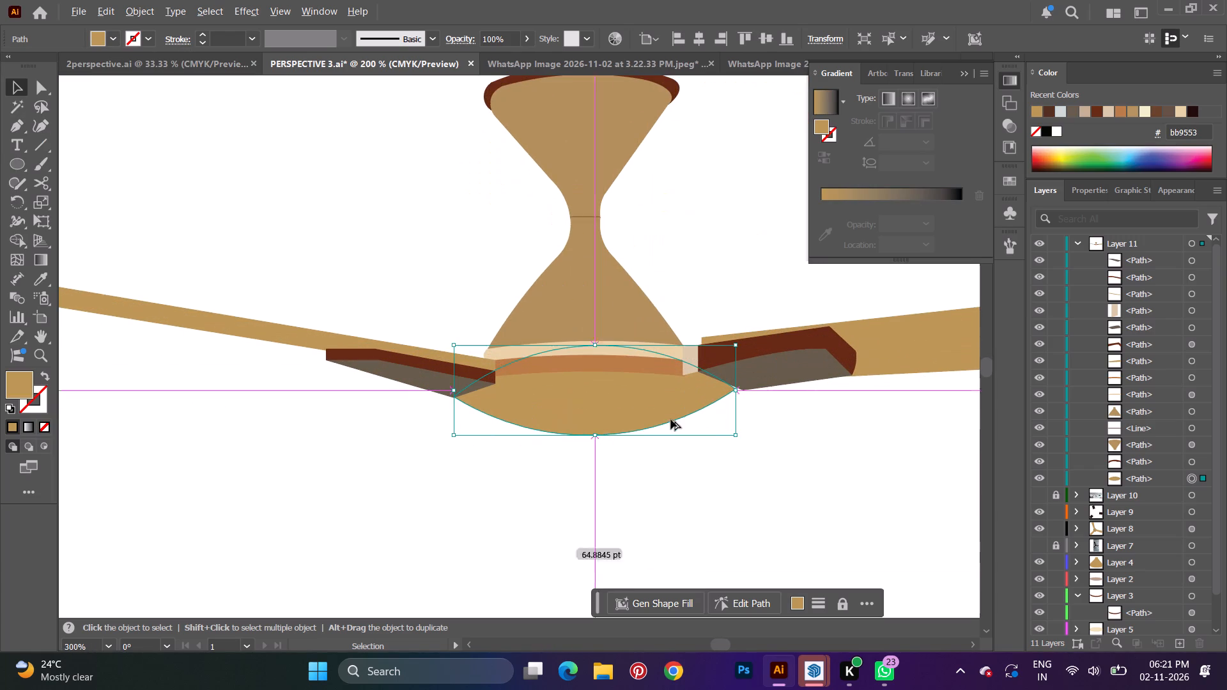
left_click(621, 367)
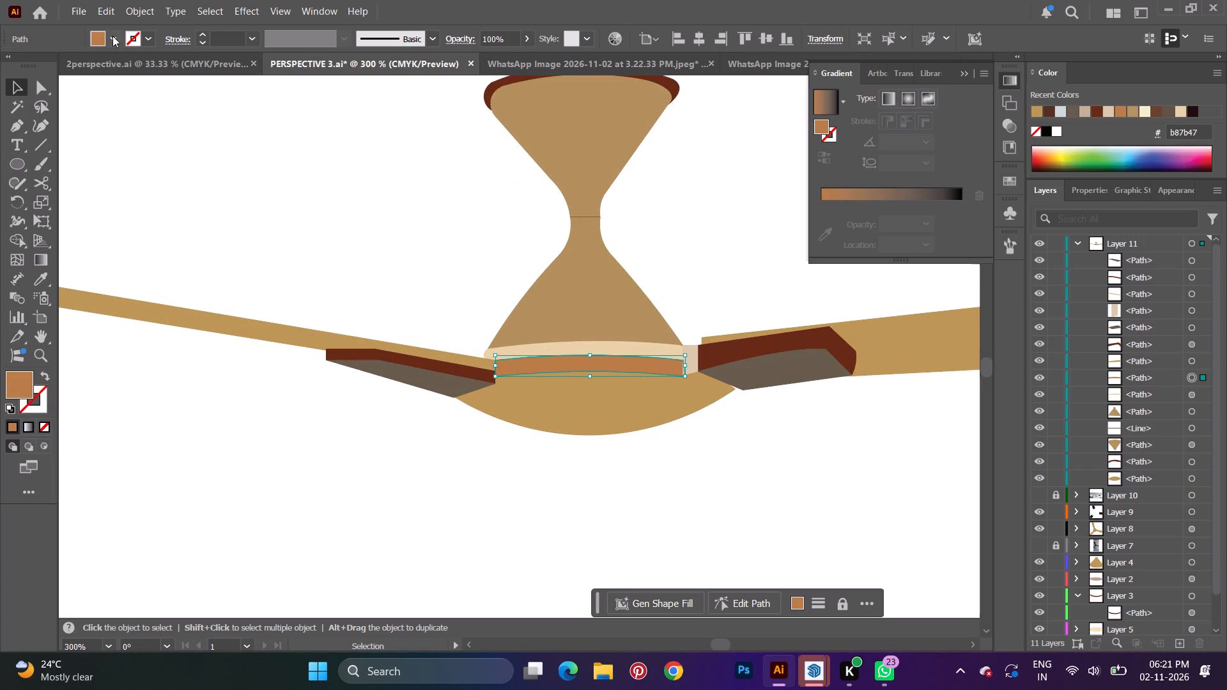
left_click(111, 34)
left_click(24, 118)
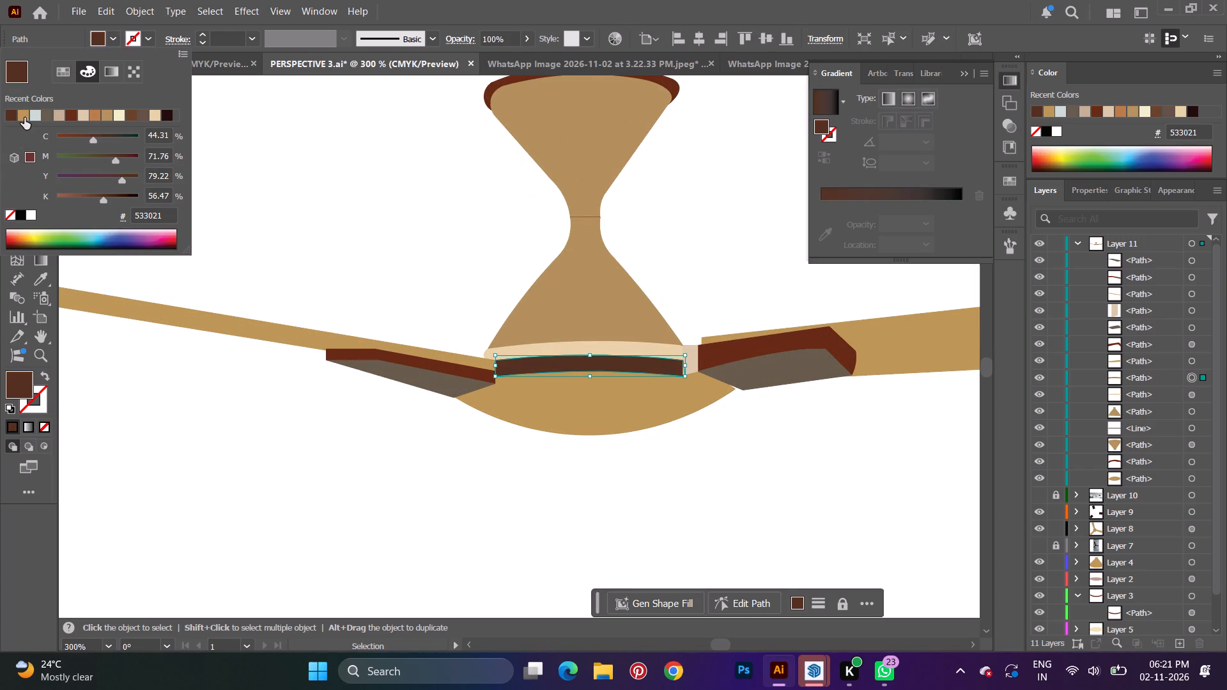
key("v")
left_click(683, 276)
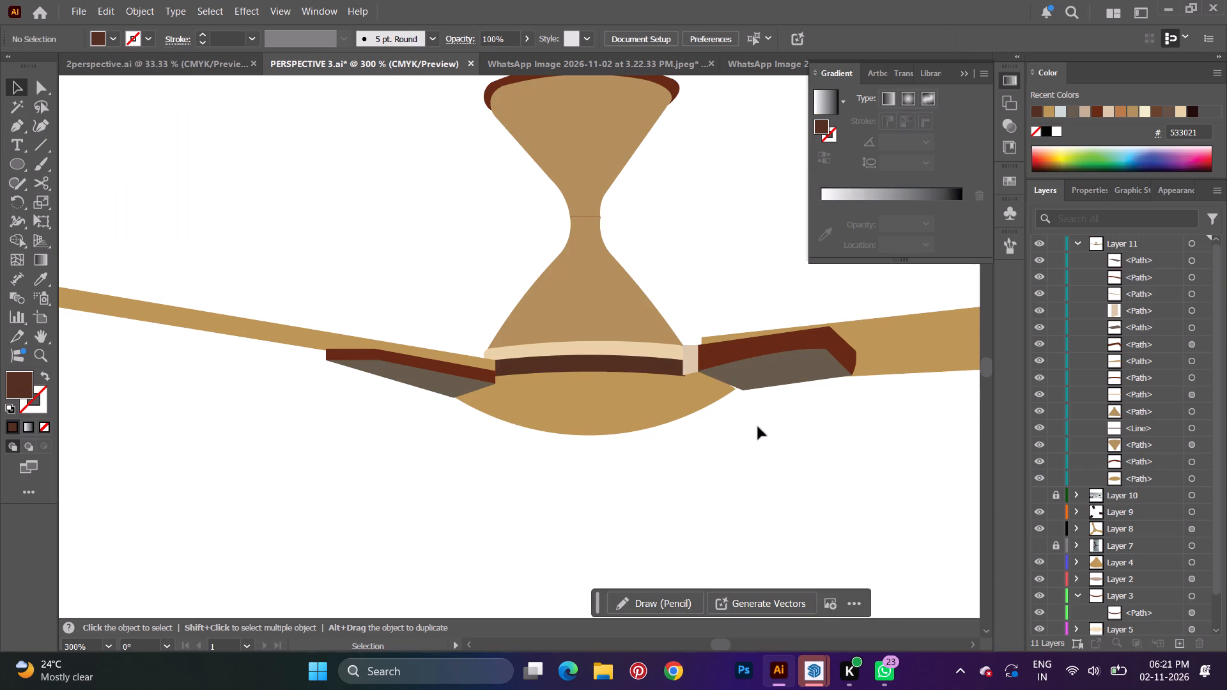
Move the pale beige connector piece between the bands and the thick blade's bracket up into the blank area above the bracket.
scroll(769, 460, "down", 4, "alt")
scroll(773, 463, "down", 2)
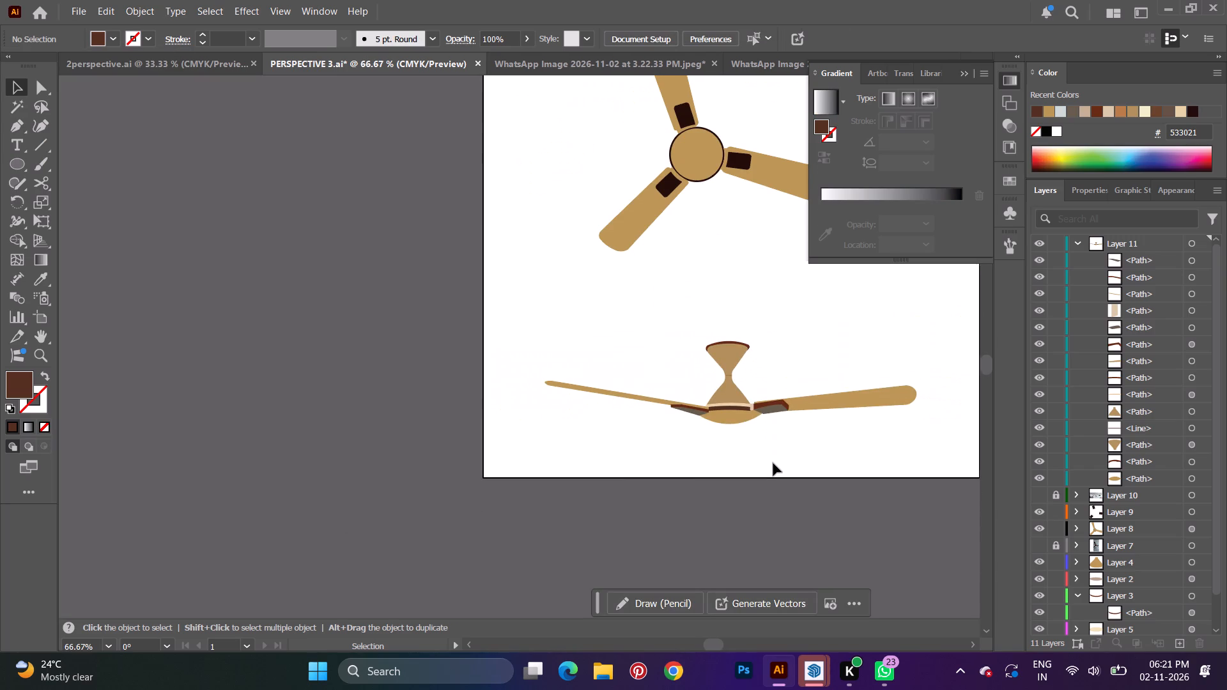
scroll(773, 463, "down", 2, "alt")
key("space")
key("space")
left_click_drag(789, 457, 635, 476)
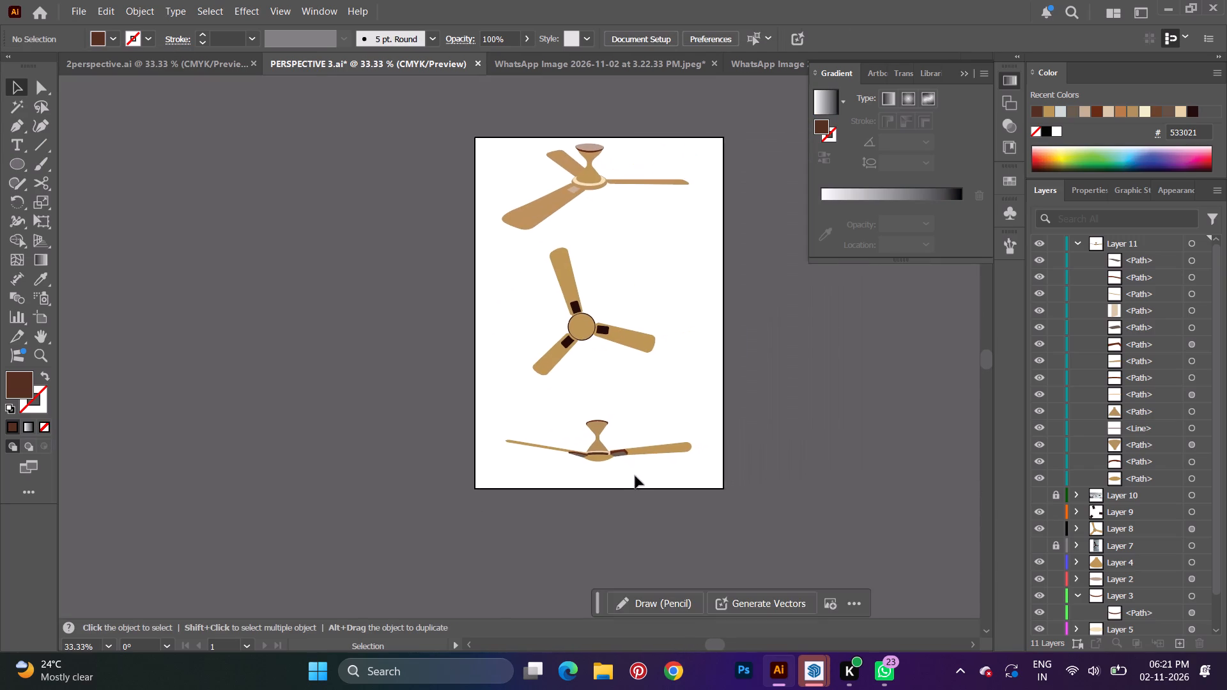
scroll(621, 466, "up", 5, "alt")
left_click(520, 406)
scroll(688, 444, "up", 3, "alt")
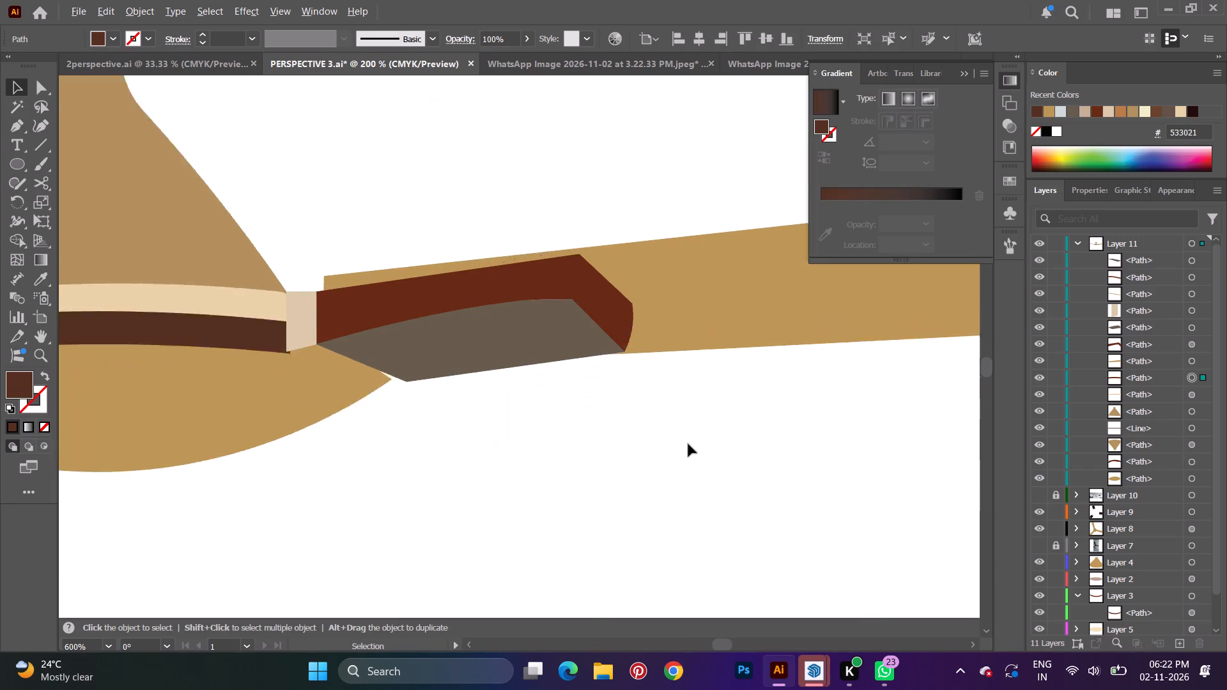
scroll(688, 444, "up", 2, "alt")
key("space")
key("space")
key("space")
key("space")
key("space")
key("space")
key("space")
left_click_drag(447, 365, 1035, 594)
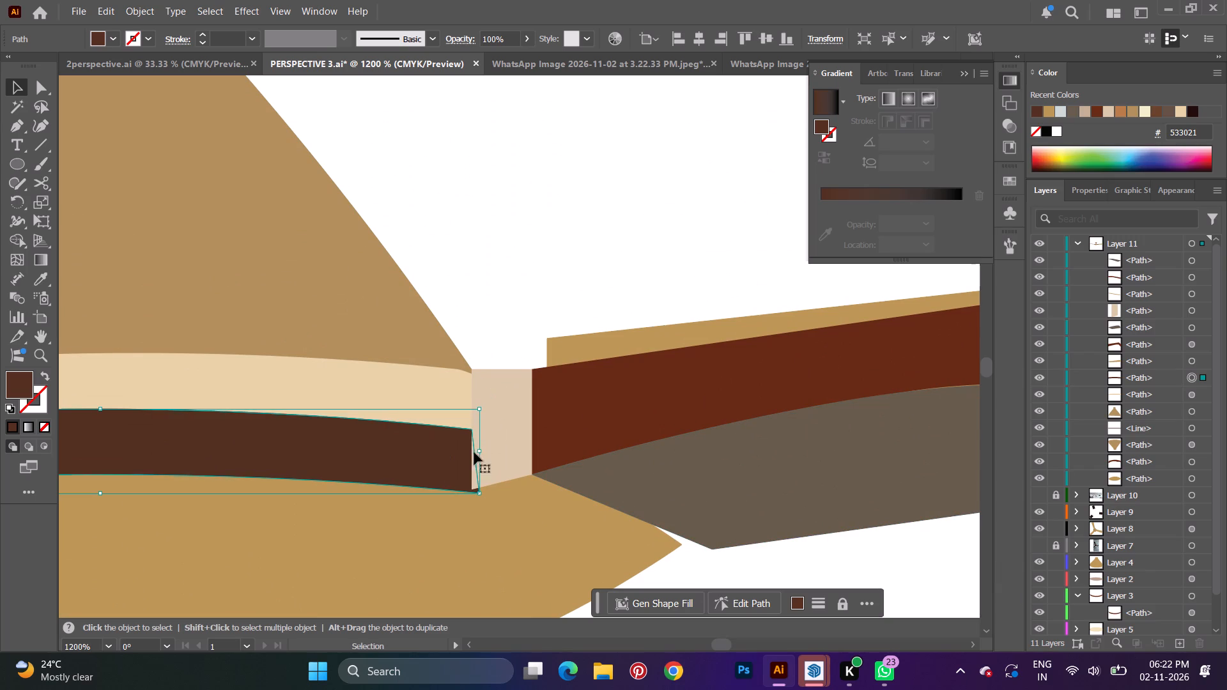
left_click(507, 424)
left_click_drag(507, 420, 546, 264)
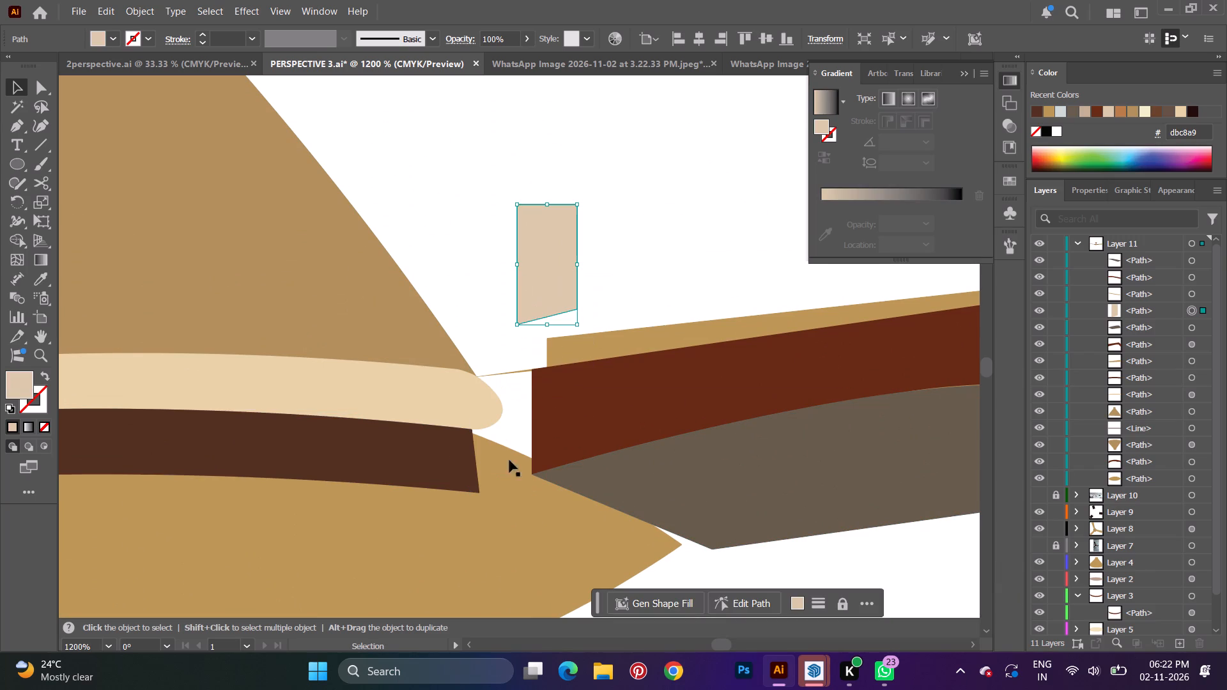
Widen the dark brown band to about 54 pt so its end reaches the thick blade's bracket.
left_click(468, 448)
left_click_drag(481, 450, 497, 450)
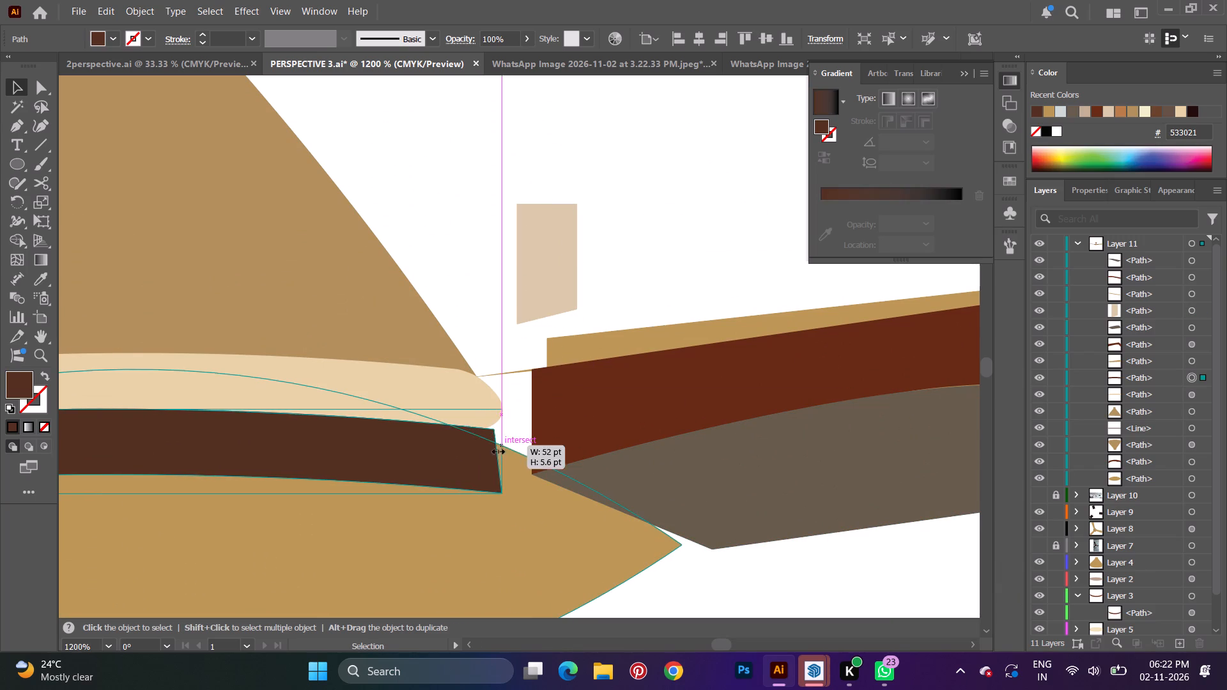
left_click_drag(497, 450, 537, 445)
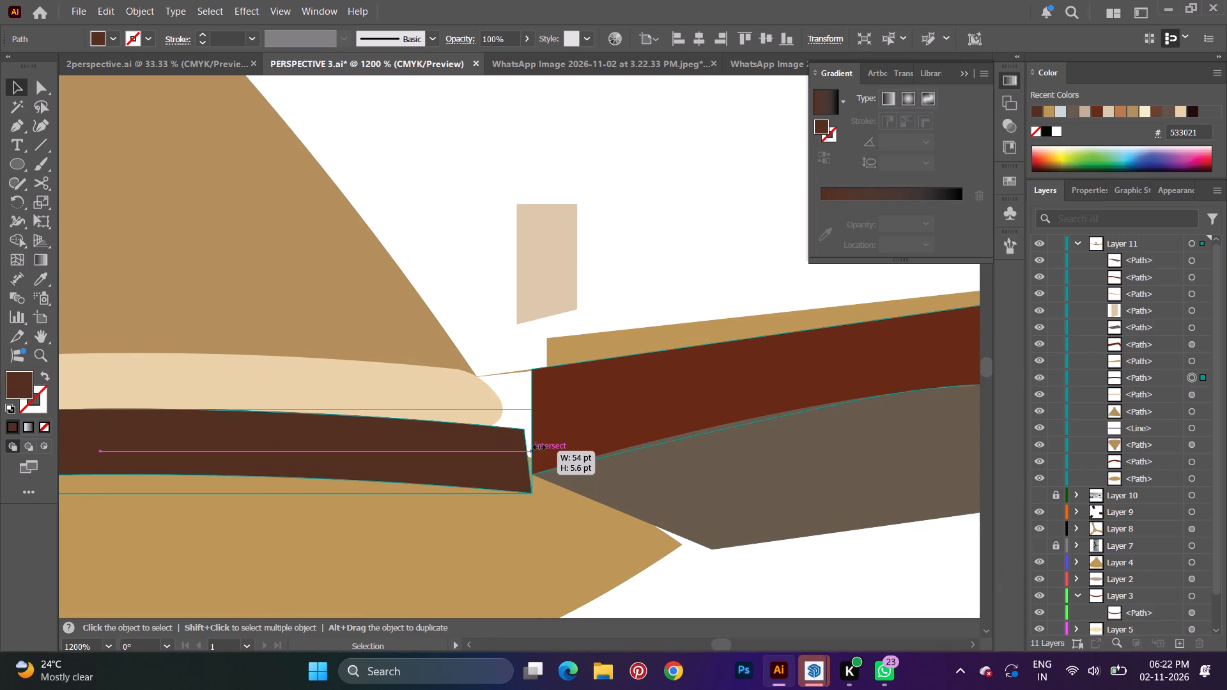
left_click_drag(537, 445, 536, 438)
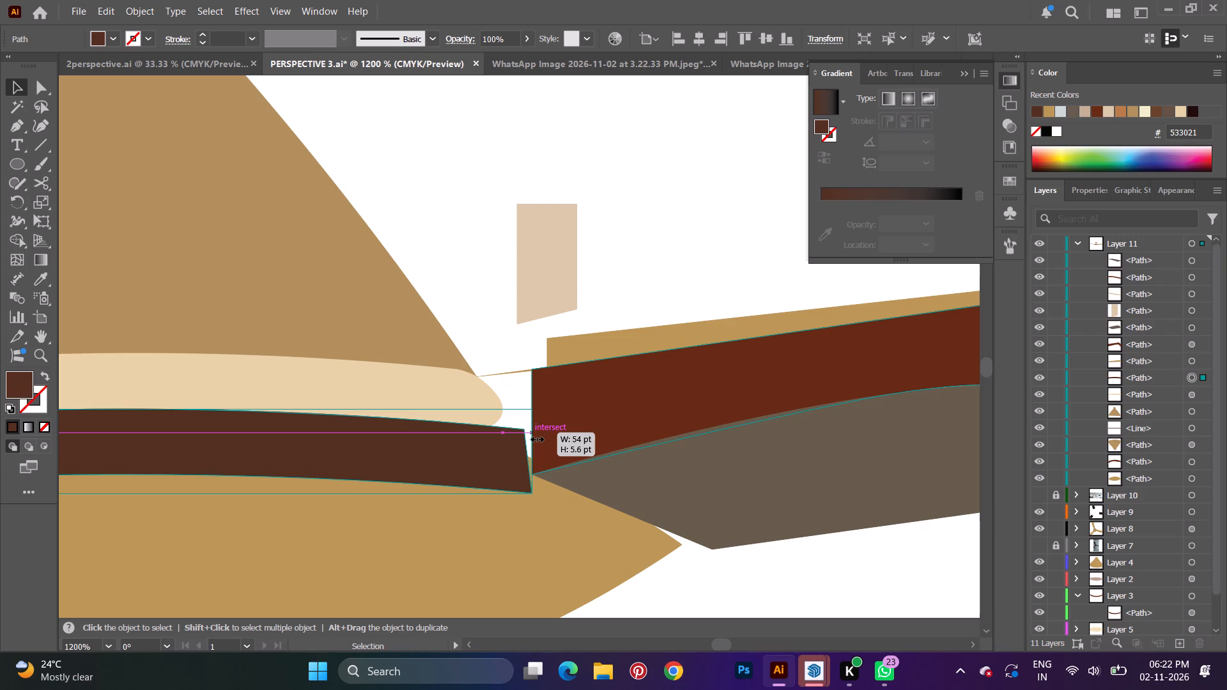
left_click_drag(536, 438, 539, 438)
Move the band's upper end corner onto the bracket's inner edge with the Curvature tool, making the band's end vertical and flush.
scroll(495, 502, "down", 3, "alt")
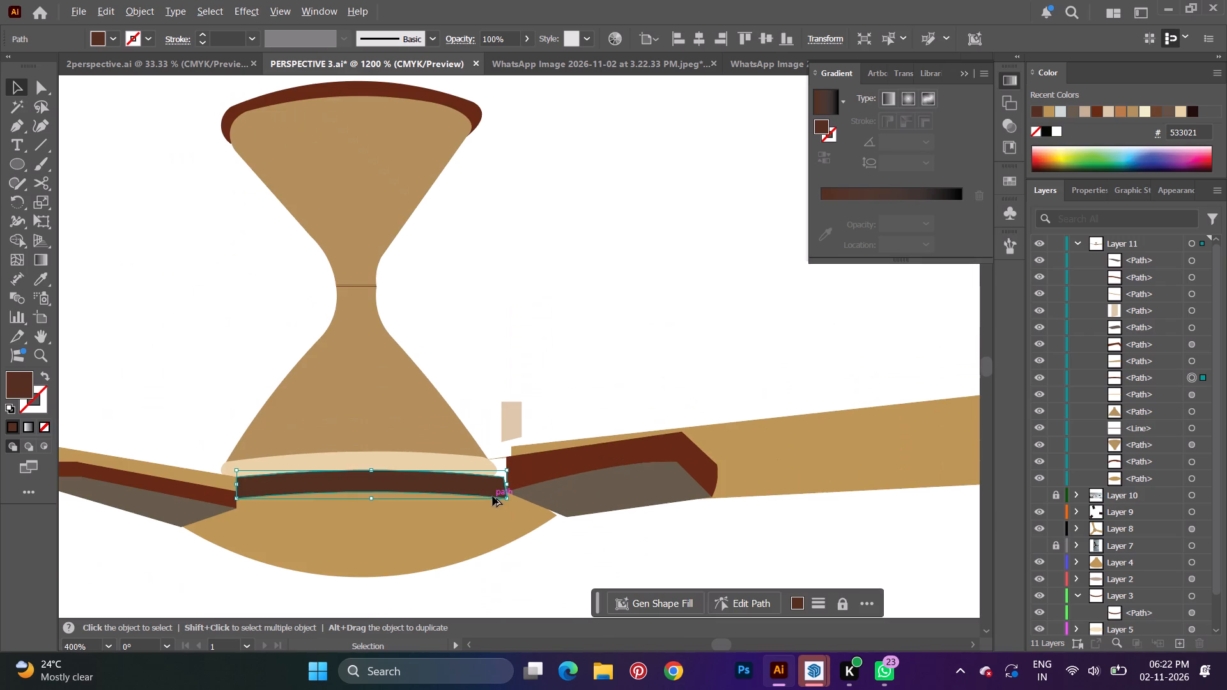
left_click(468, 482)
scroll(475, 475, "up", 5, "alt")
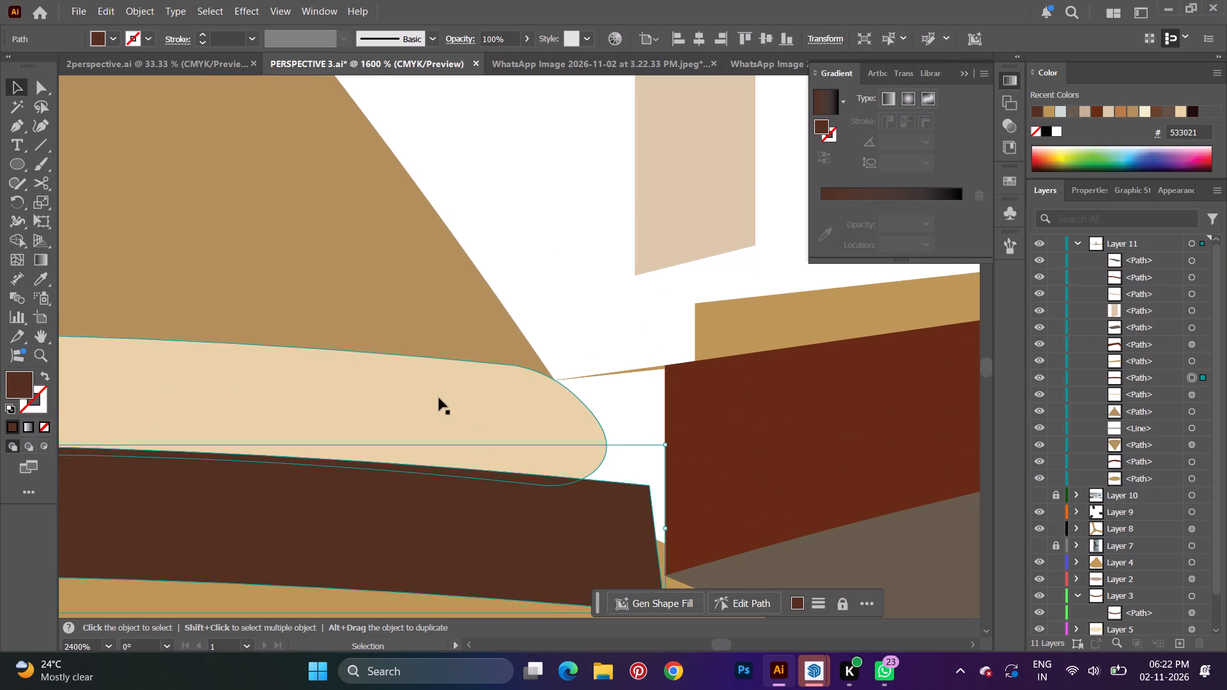
left_click(42, 125)
key("space")
key("space")
left_click_drag(682, 592, 620, 509)
left_click_drag(587, 404, 594, 406)
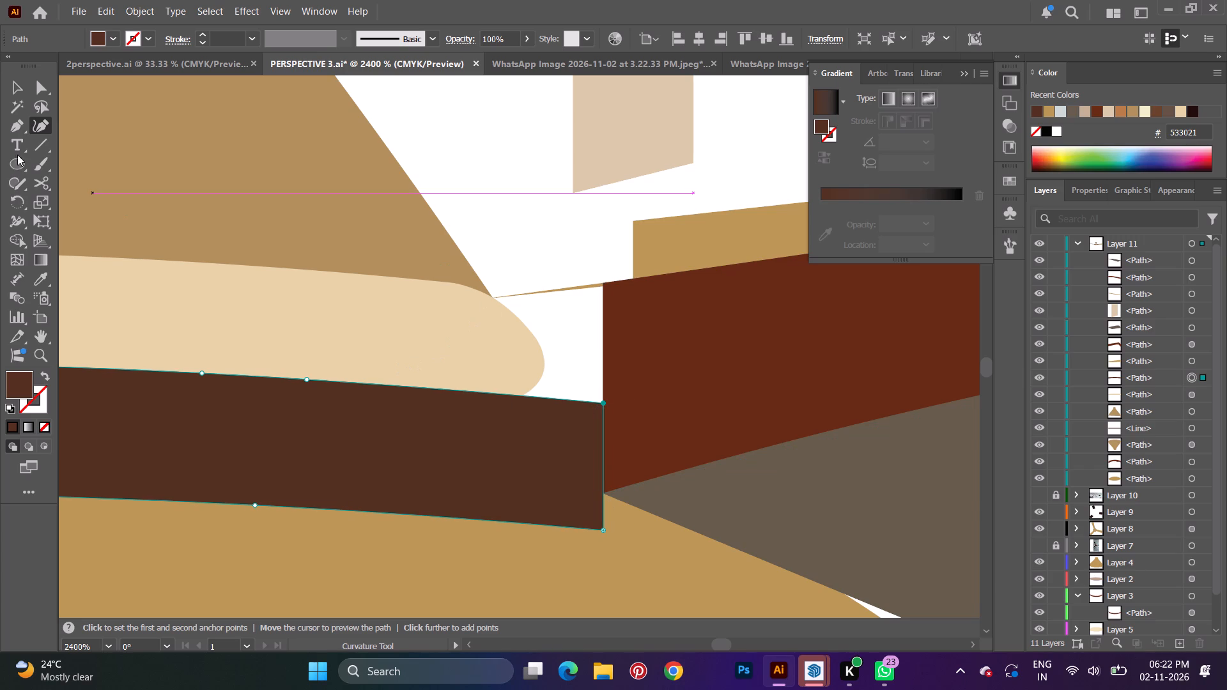
Widen the cream band above the dark brown band until its rounded end tucks behind the thick blade's bracket.
left_click(11, 80)
left_click(450, 322)
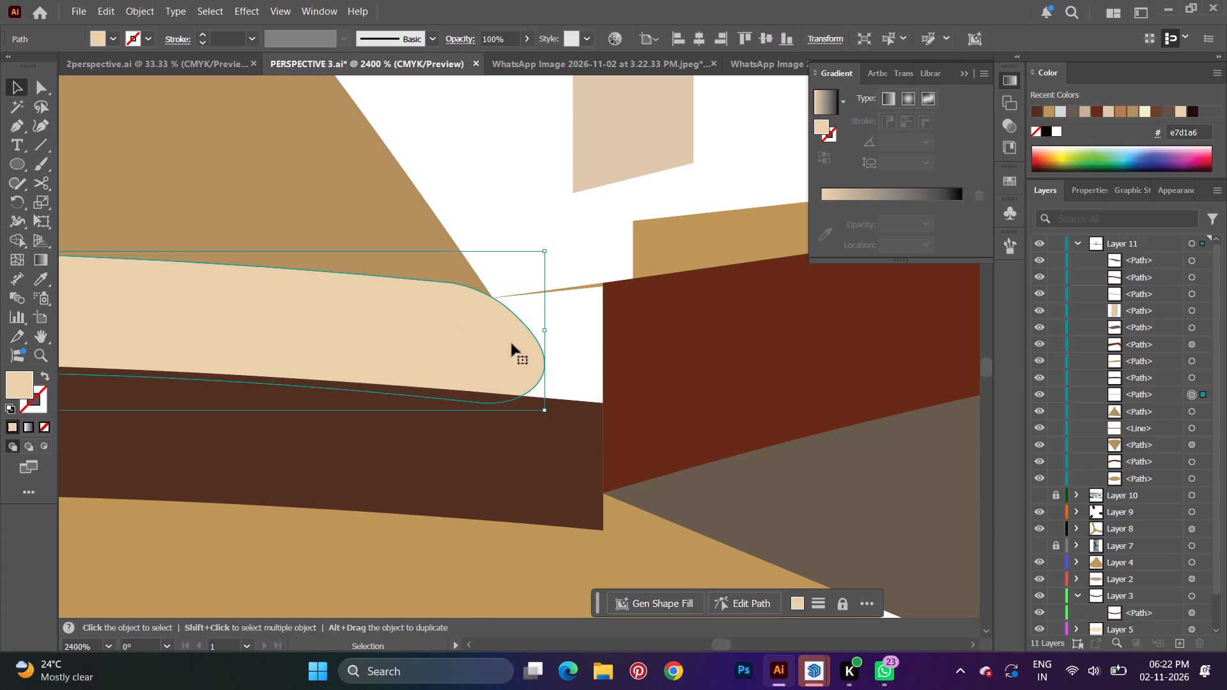
left_click_drag(545, 328, 560, 335)
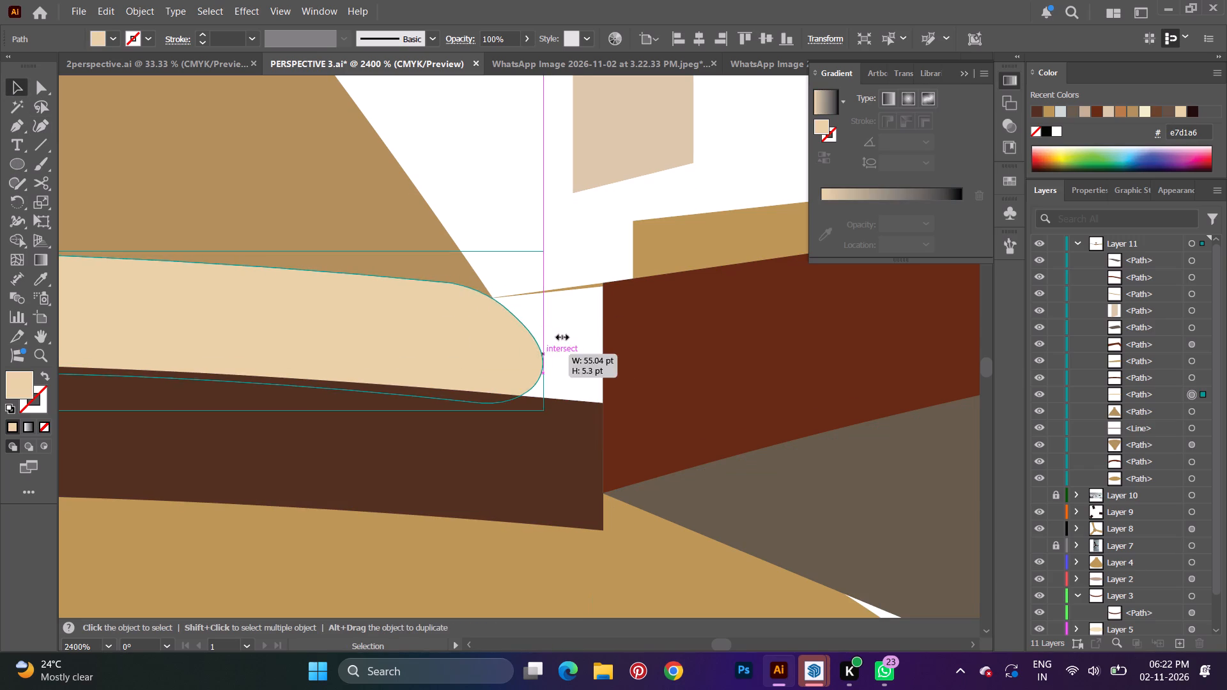
left_click_drag(560, 335, 649, 368)
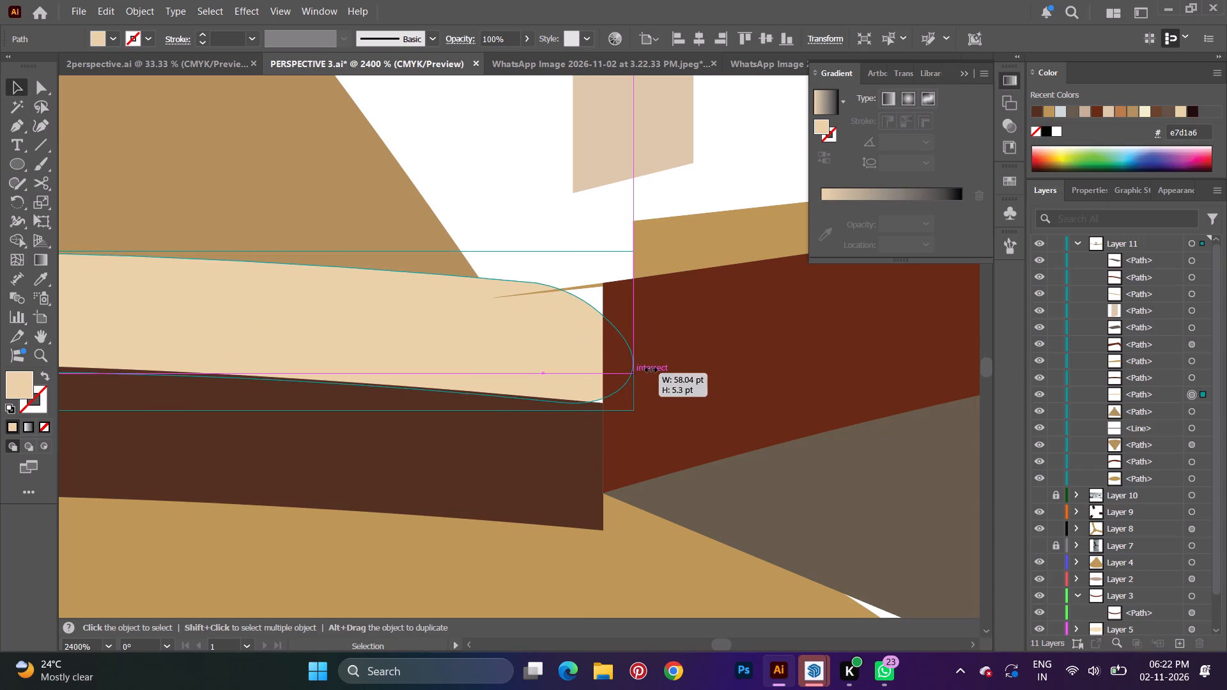
left_click_drag(649, 368, 688, 385)
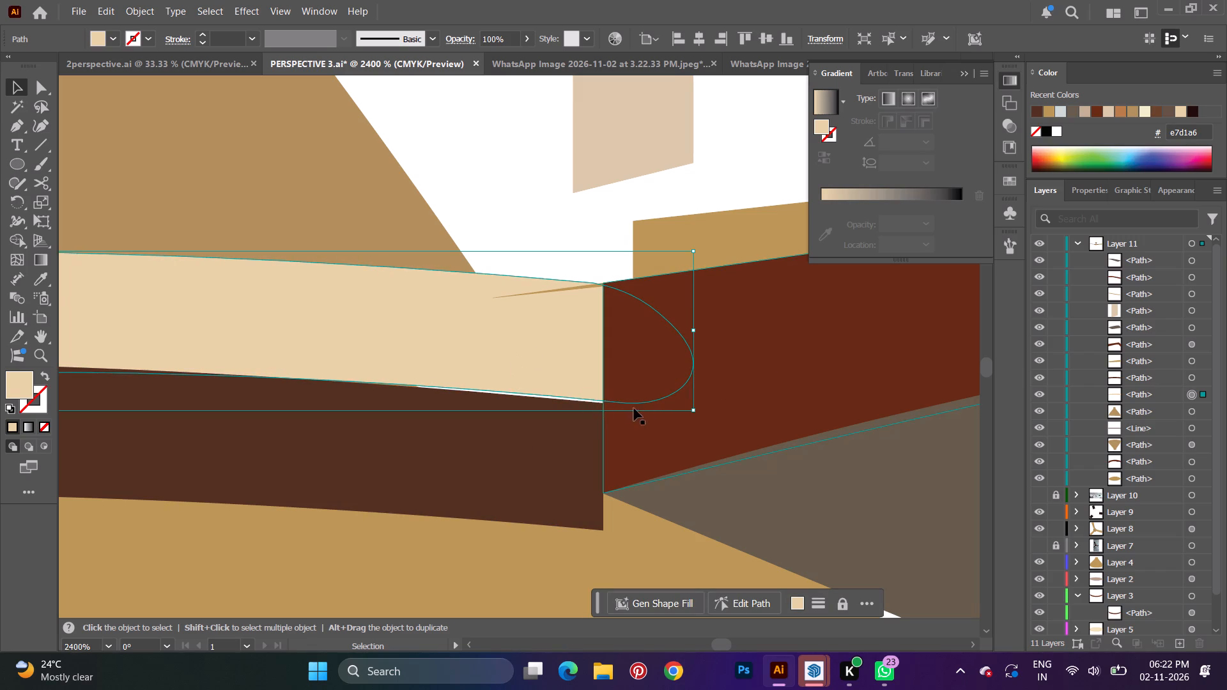
Shift the cream band's lower end anchor with the Curvature tool so its lower edge overlaps the dark brown band without a gap, and deselect it.
left_click(36, 126)
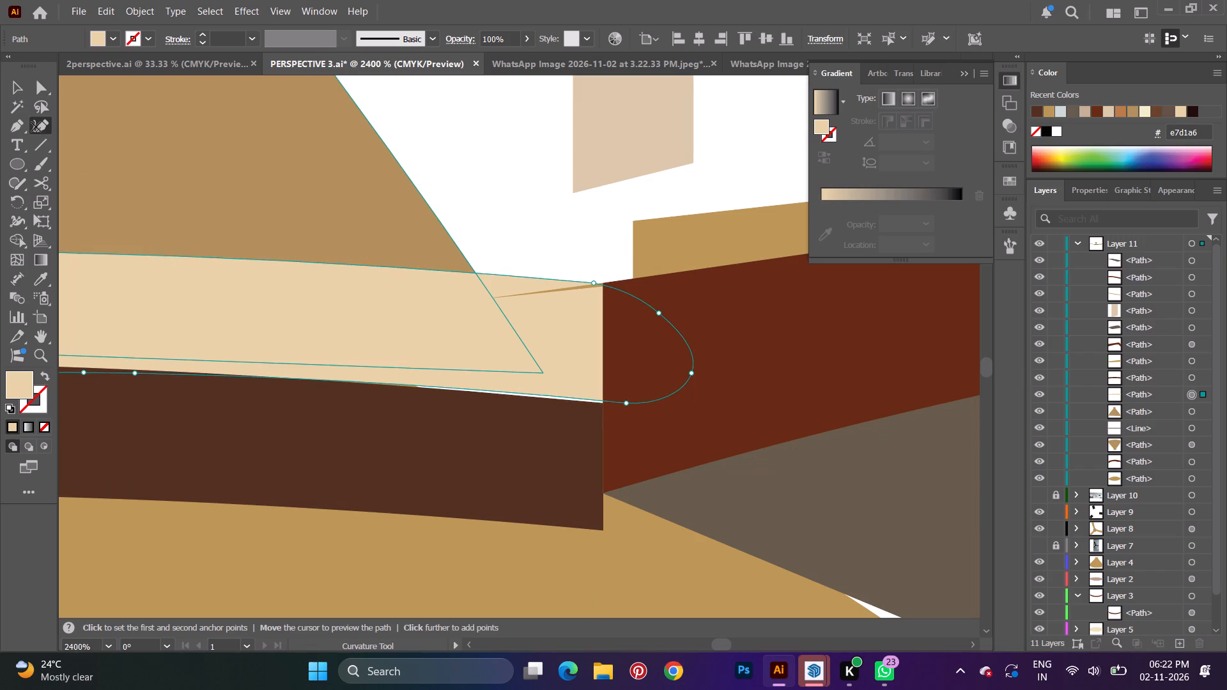
left_click(629, 406)
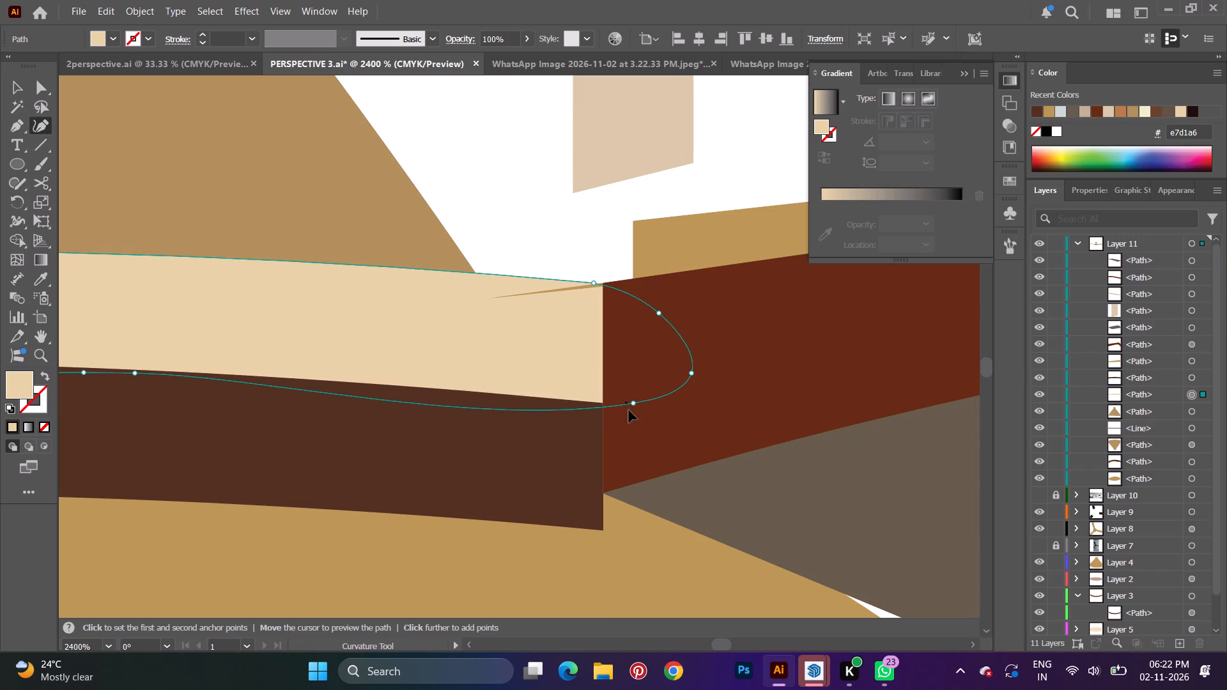
key("v")
left_click(482, 173)
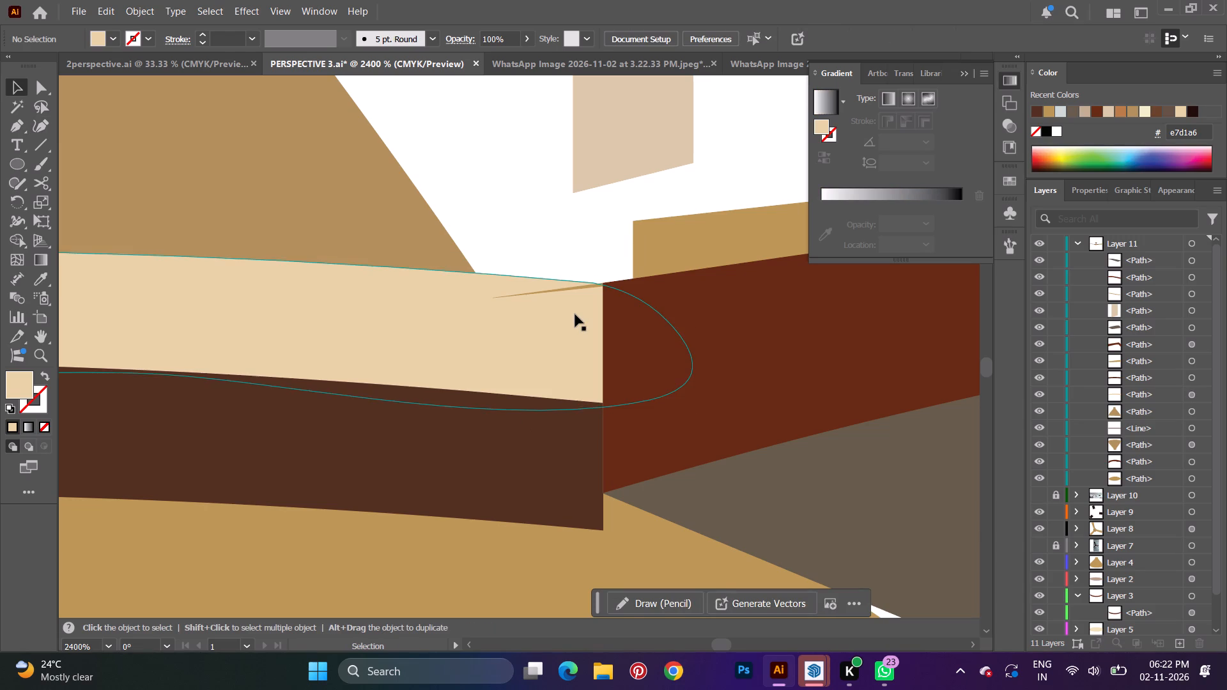
Delete the pale beige connector piece parked above the thick blade's bracket.
scroll(575, 314, "down", 3, "alt")
scroll(628, 349, "down", 3, "alt")
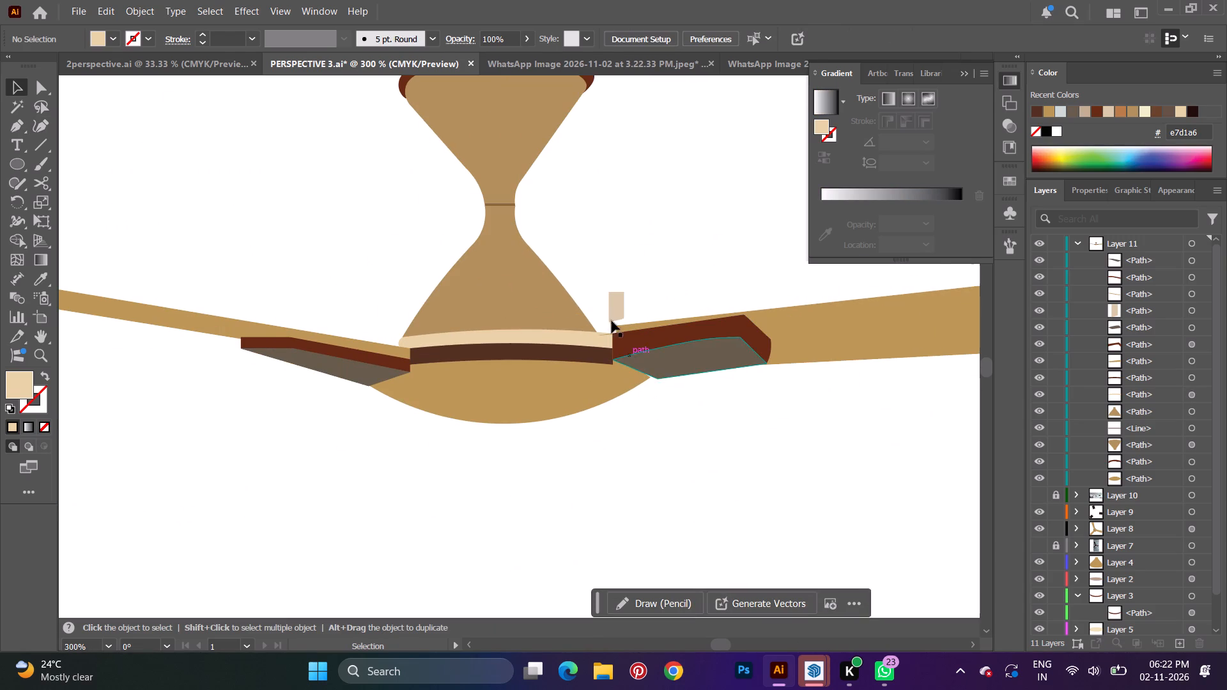
left_click(615, 307)
key("Delete")
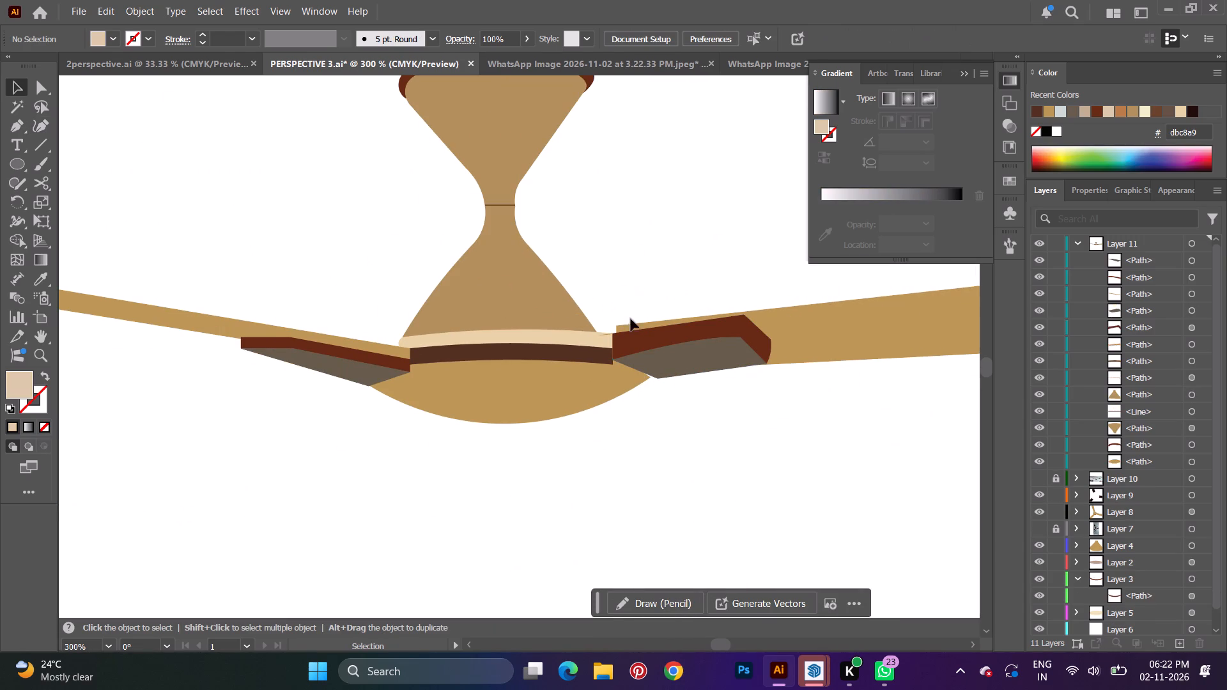
Bring all three fans into view and collapse the contents of Layer 11.
scroll(626, 417, "down", 1, "alt")
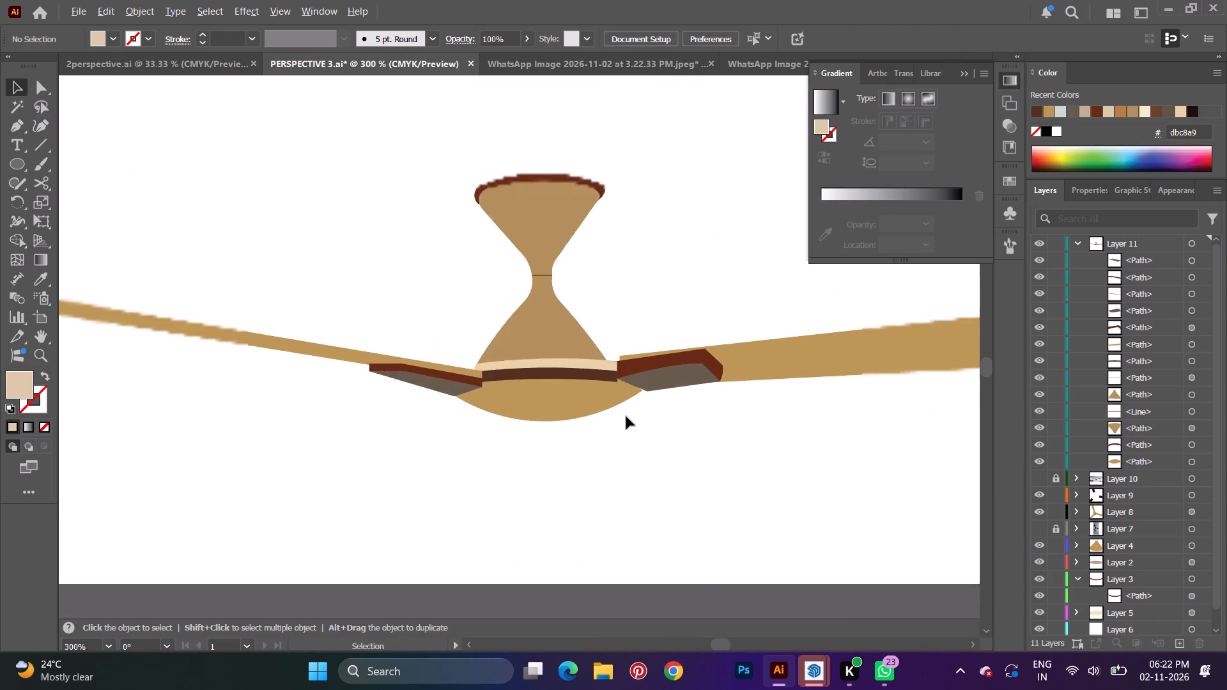
scroll(626, 417, "down", 4, "alt")
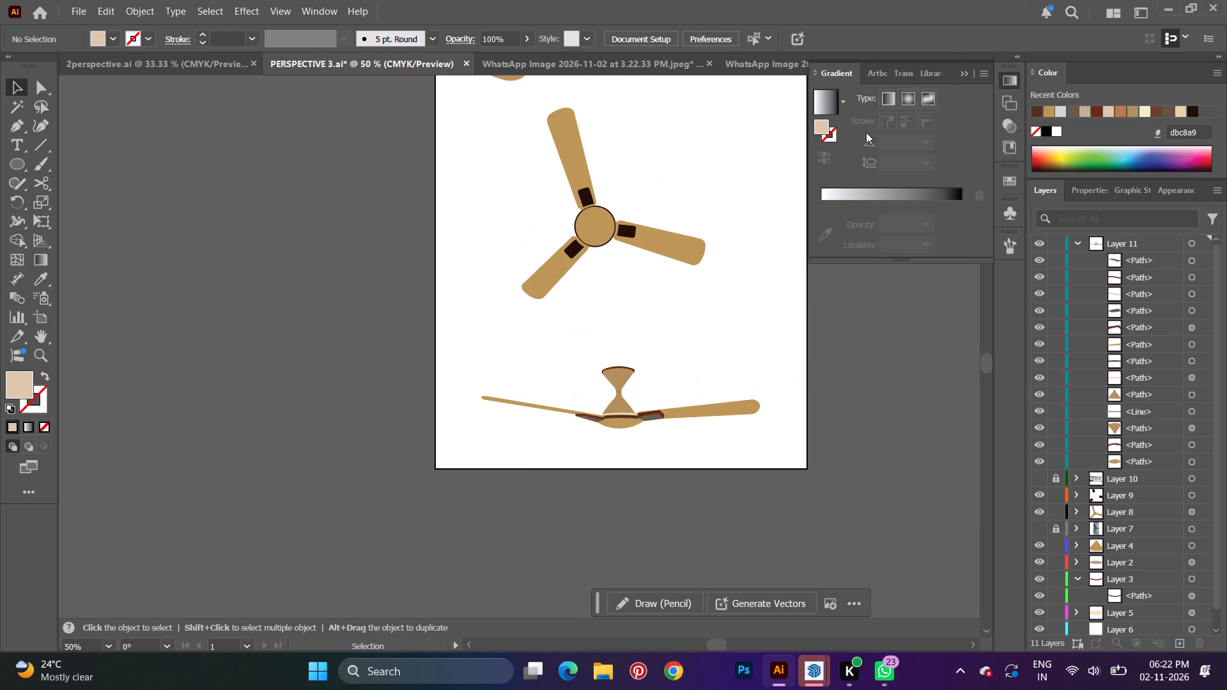
scroll(745, 264, "down", 2, "alt")
scroll(750, 297, "up", 5)
scroll(1192, 489, "down", 12)
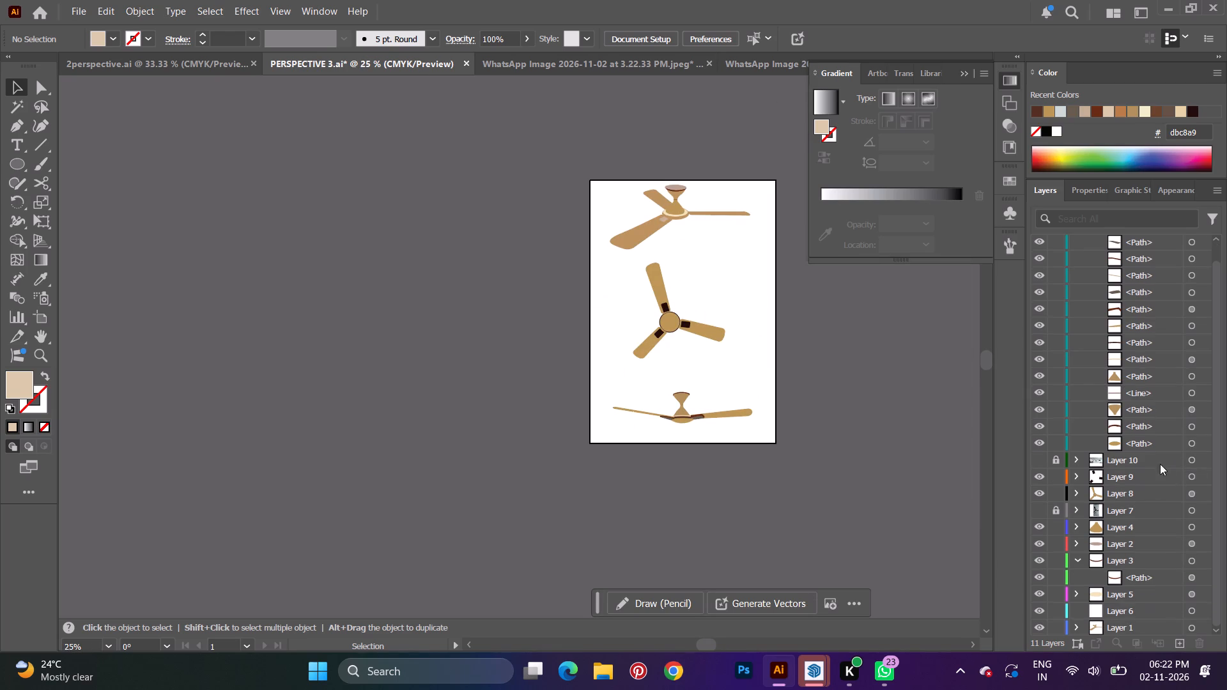
scroll(1140, 392, "up", 5)
left_click(1076, 242)
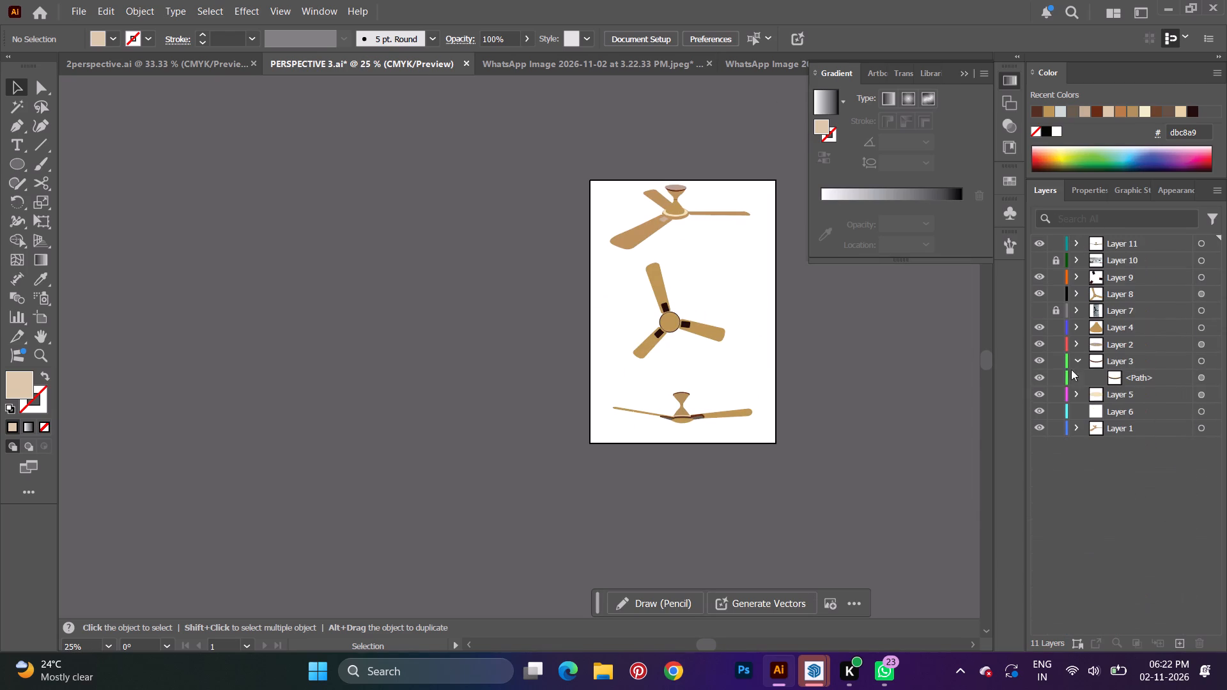
Unlock Layer 7 and Layer 10.
scroll(1074, 389, "down", 4)
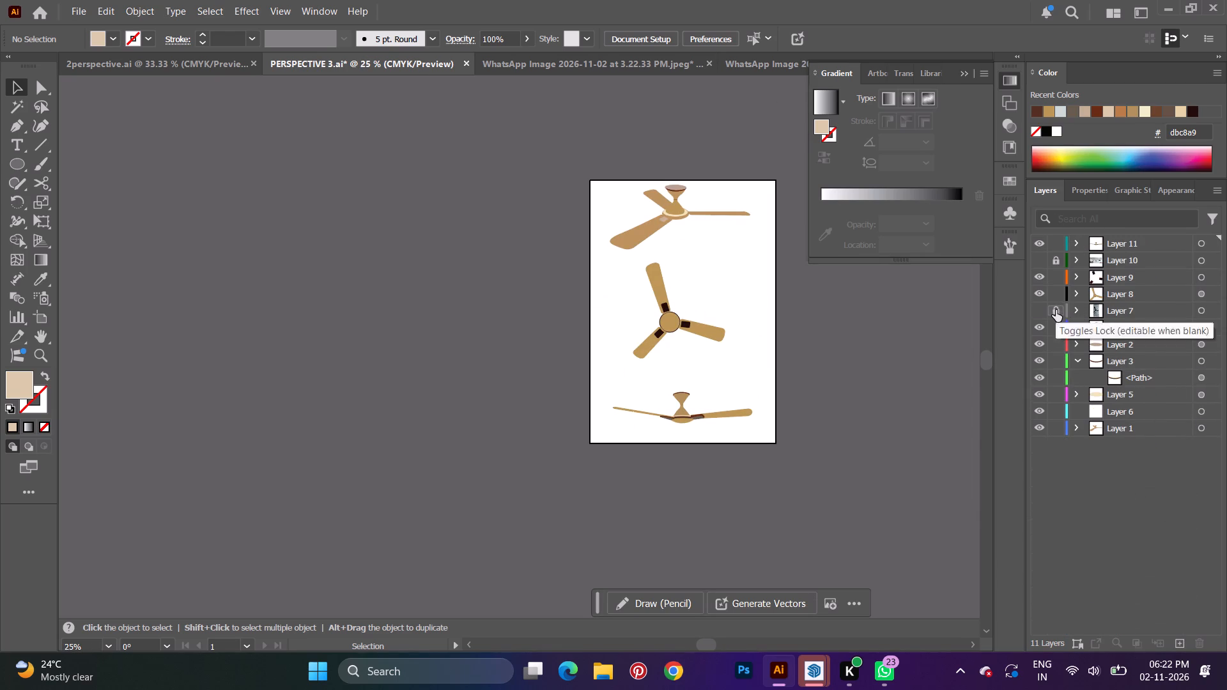
left_click(1056, 310)
left_click(1055, 261)
Toggle the visibility of Layers 10, 7 and 9 to check what they contain, leaving Layer 10 hidden.
left_click(1042, 259)
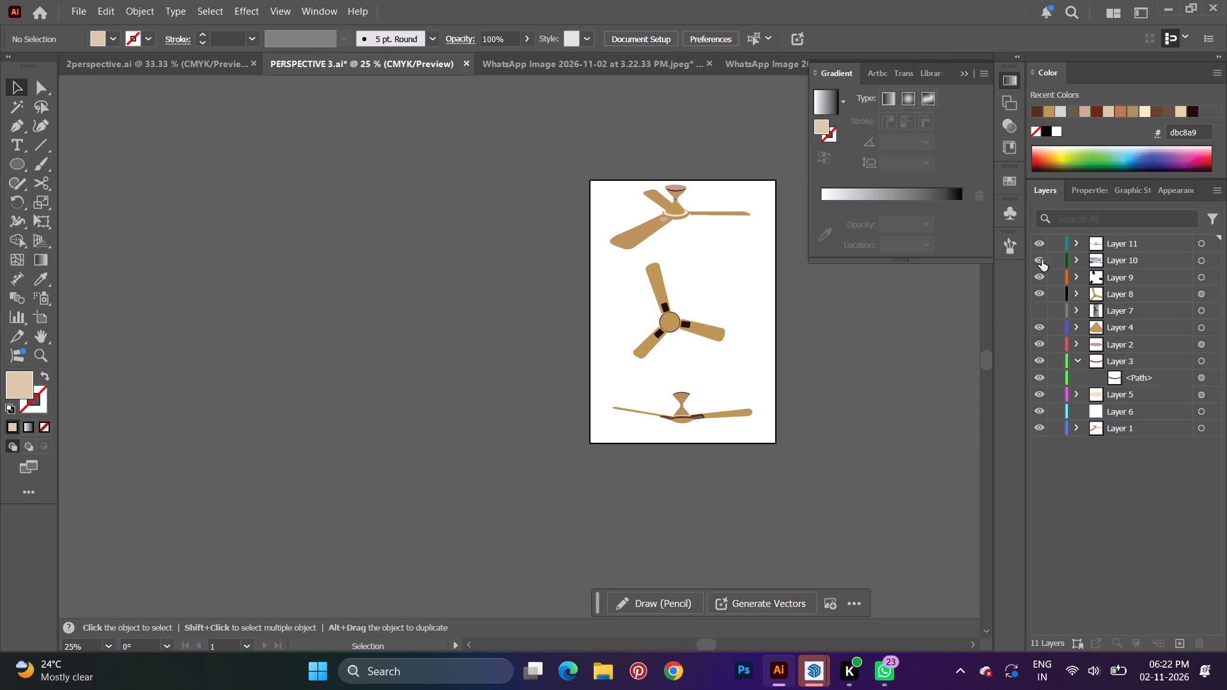
left_click(1035, 314)
left_click(1035, 313)
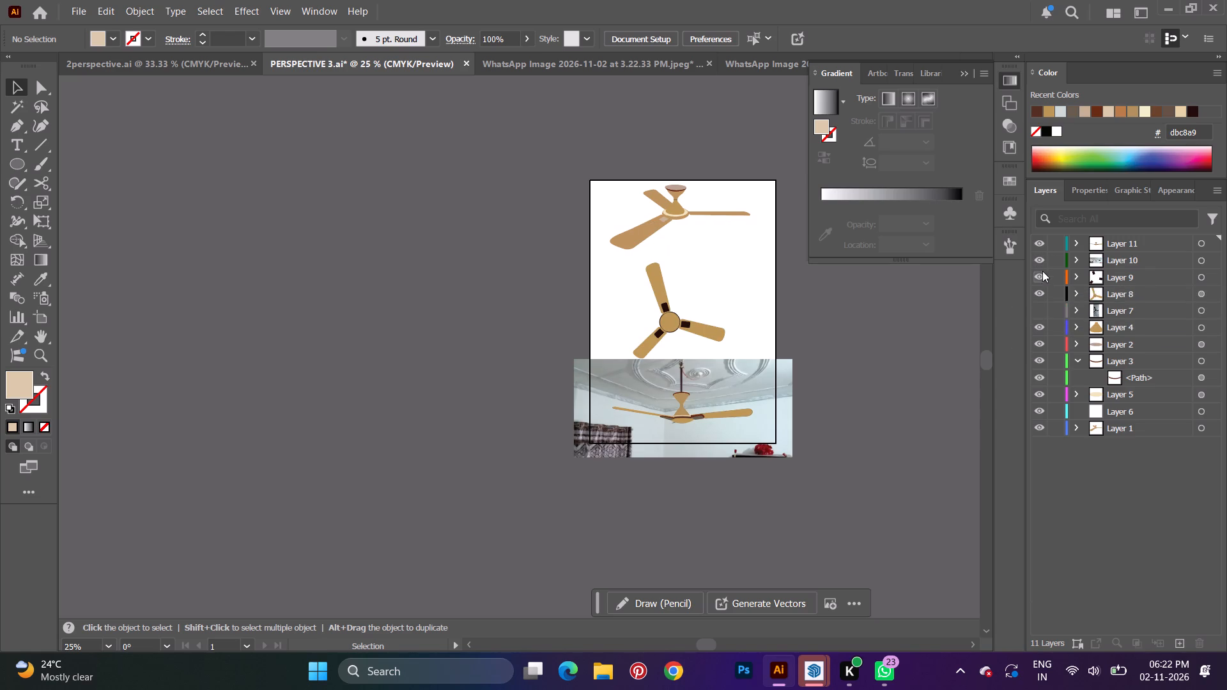
left_click(1038, 277)
left_click(1038, 279)
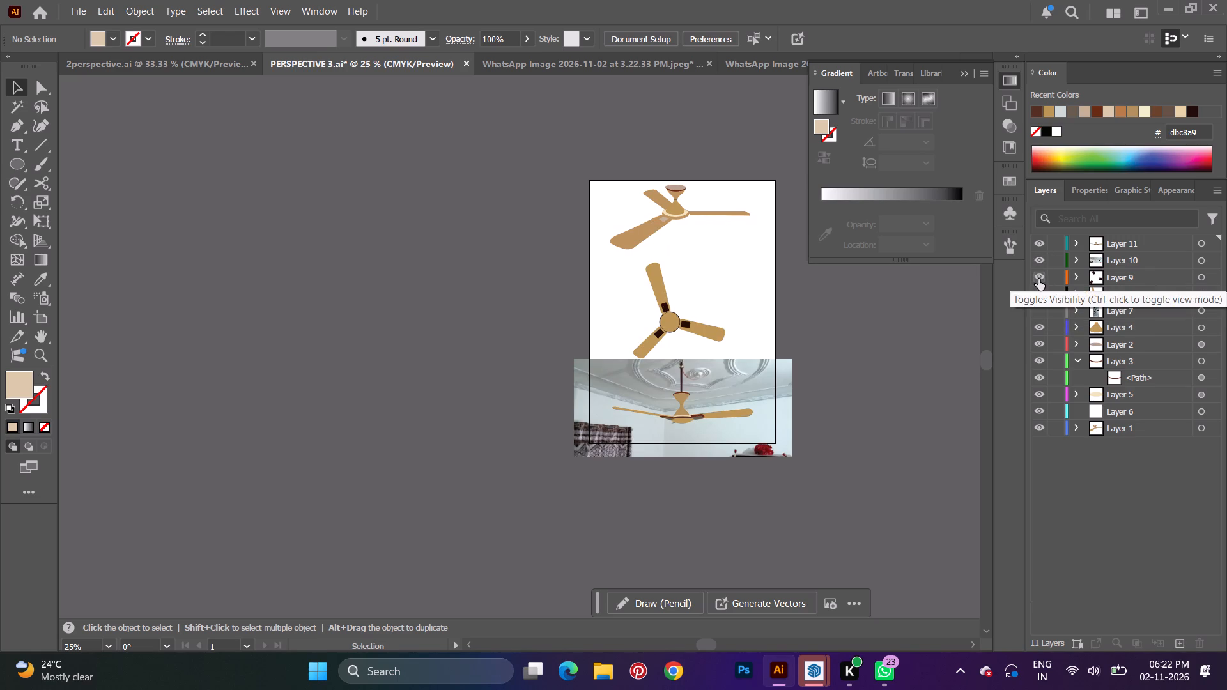
left_click(1038, 264)
Delete Layer 10 together with its reference photo of the ceiling fan.
left_click(1138, 257)
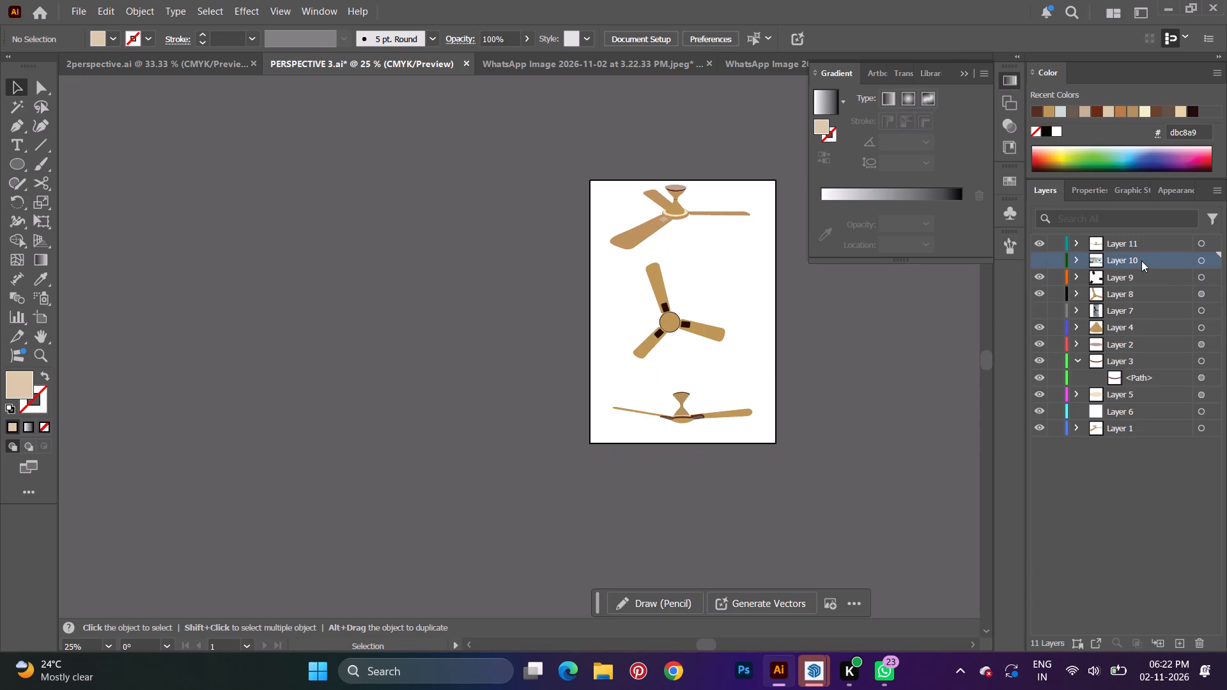
left_click(1200, 263)
left_click(1074, 263)
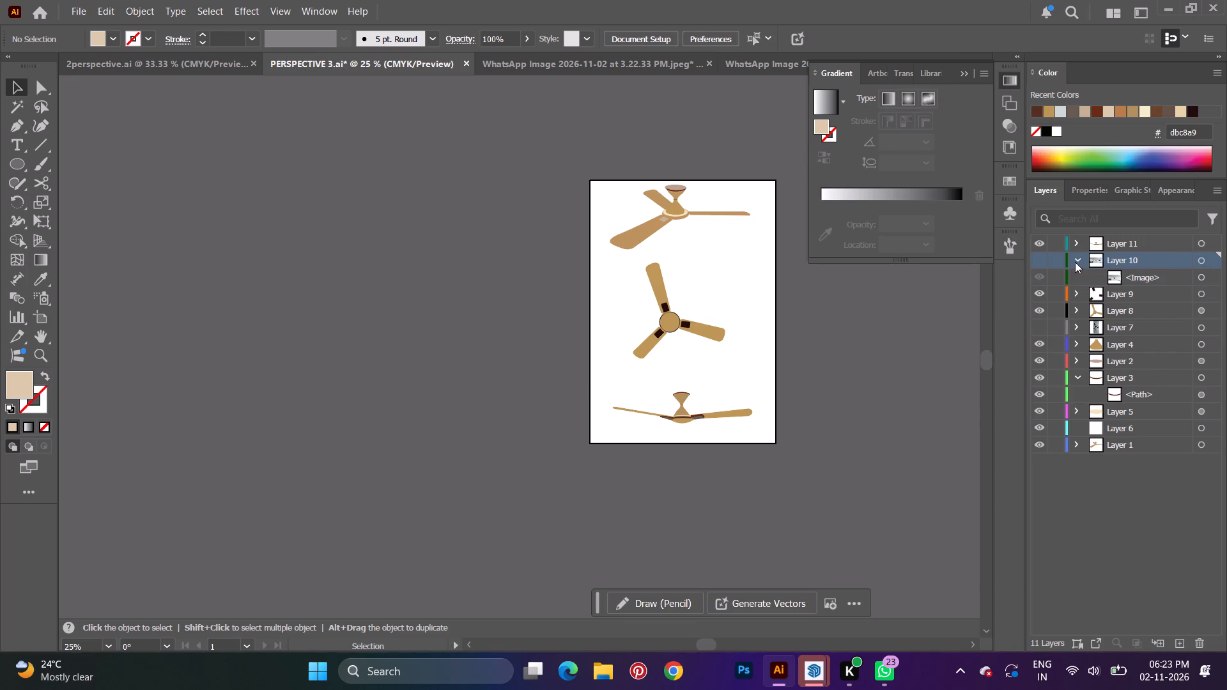
left_click(1185, 250)
left_click(1201, 256)
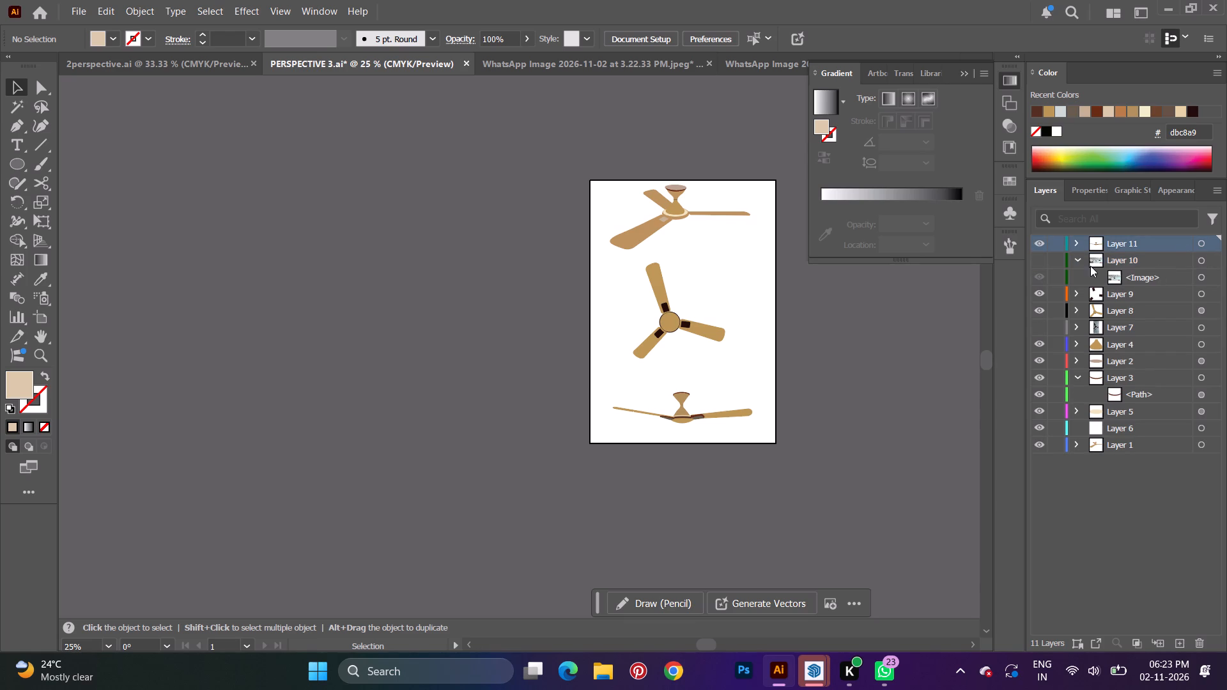
left_click(1076, 258)
left_click(1076, 257)
key("Delete")
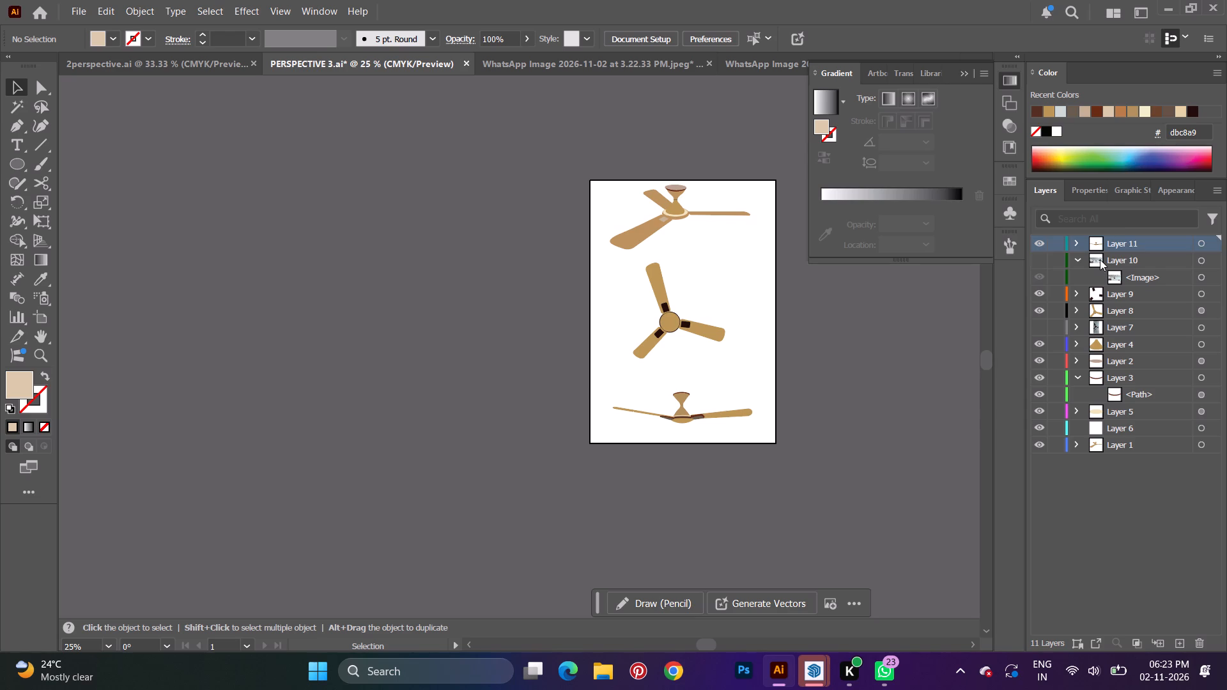
left_click(1100, 259)
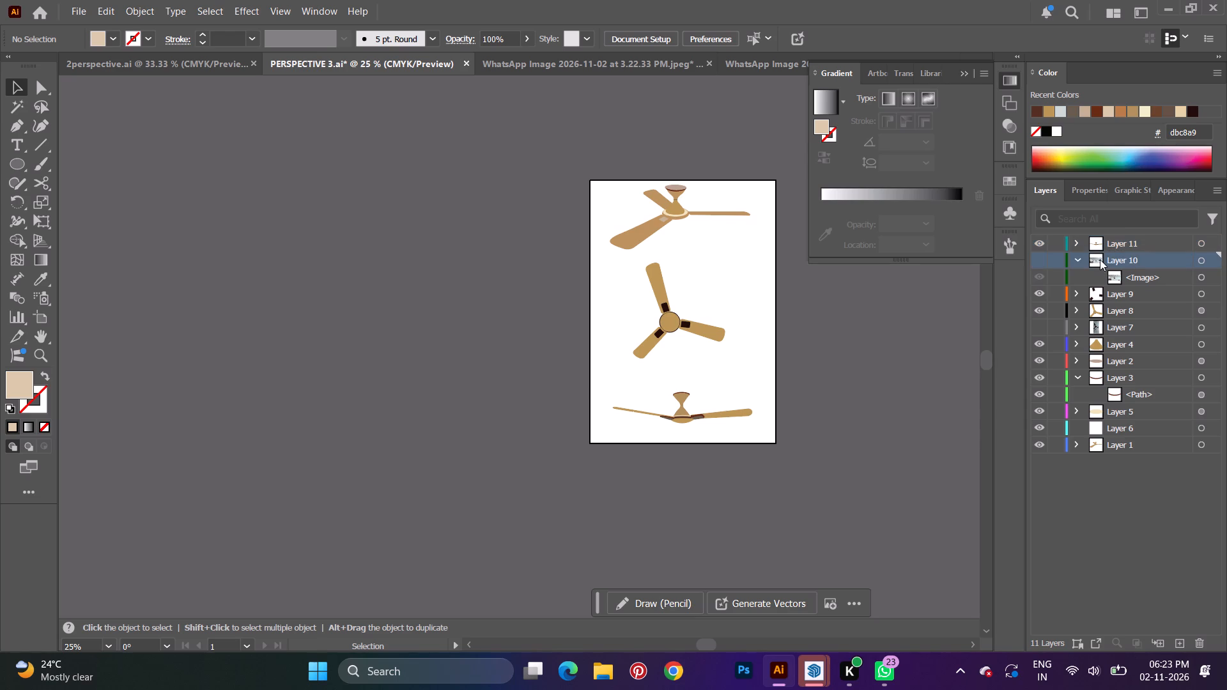
key("ctrl+z")
key("ctrl+shift+z")
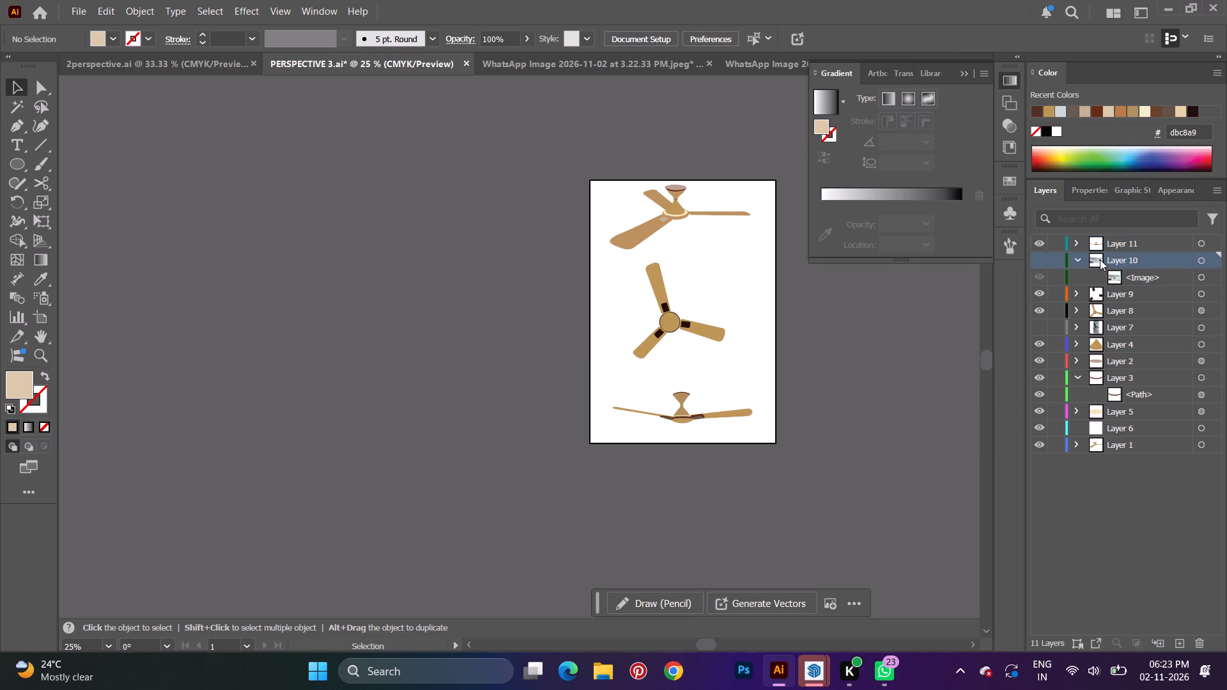
left_click(1108, 262)
left_click(1201, 259)
left_click(1203, 643)
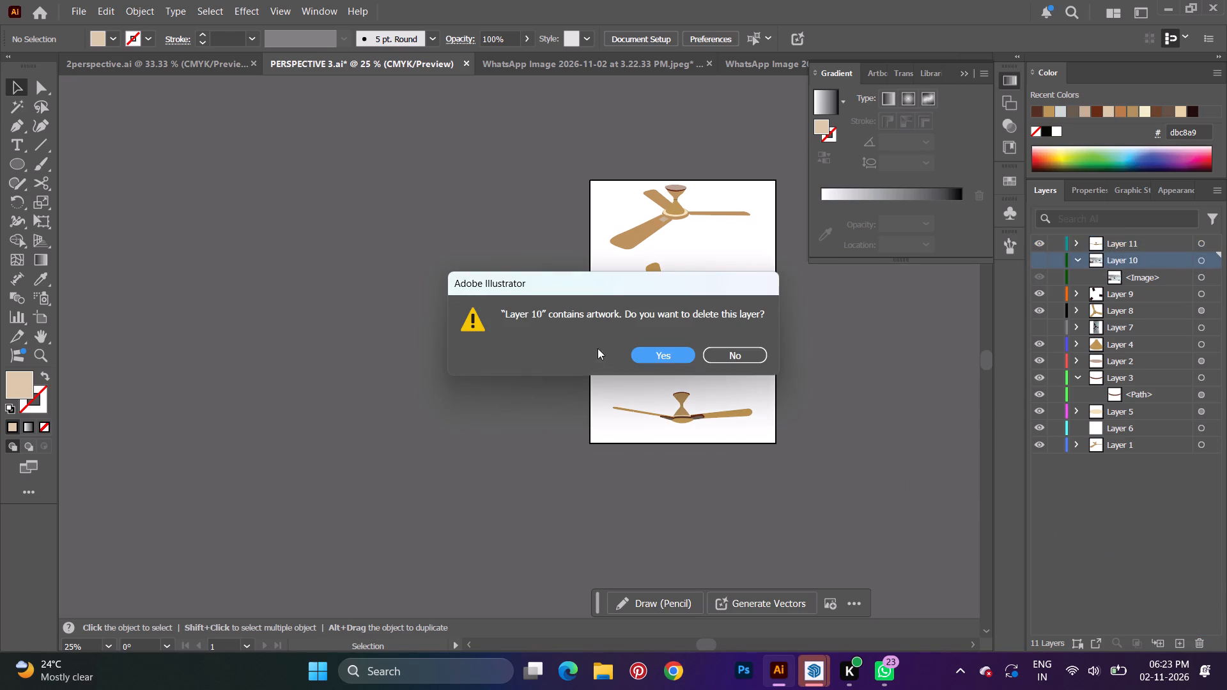
left_click(668, 349)
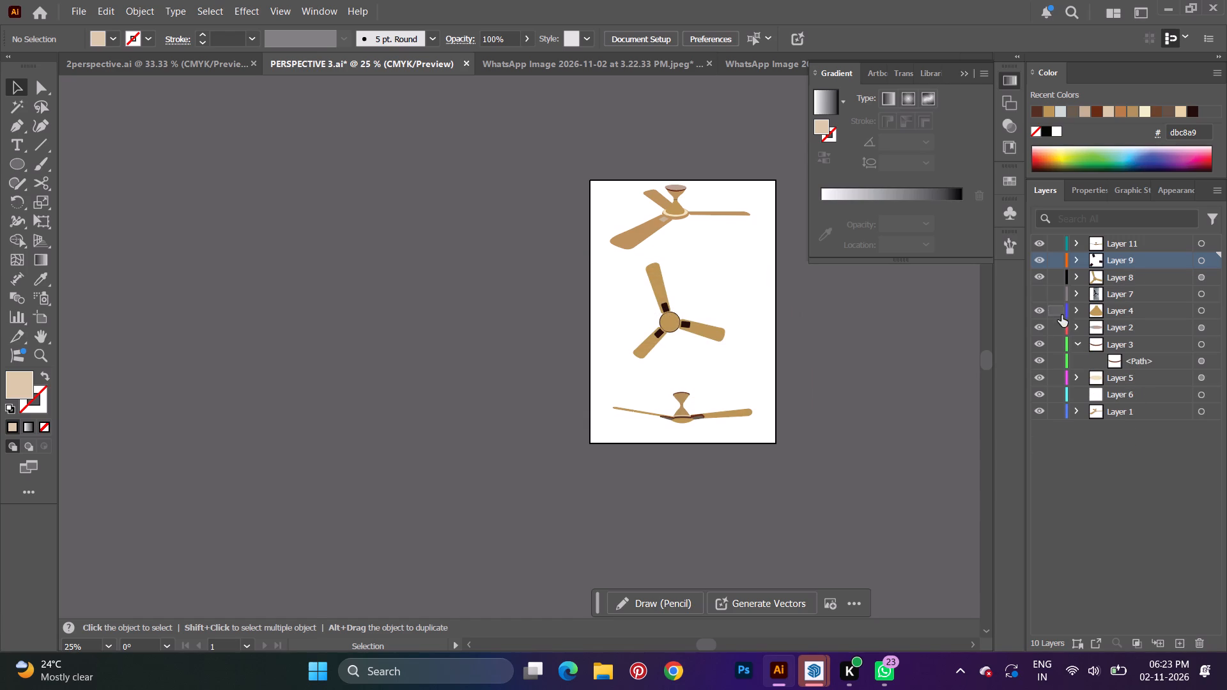
Check Layer 7 by toggling its visibility, and delete it together with its artwork.
left_click(1093, 292)
left_click(1038, 298)
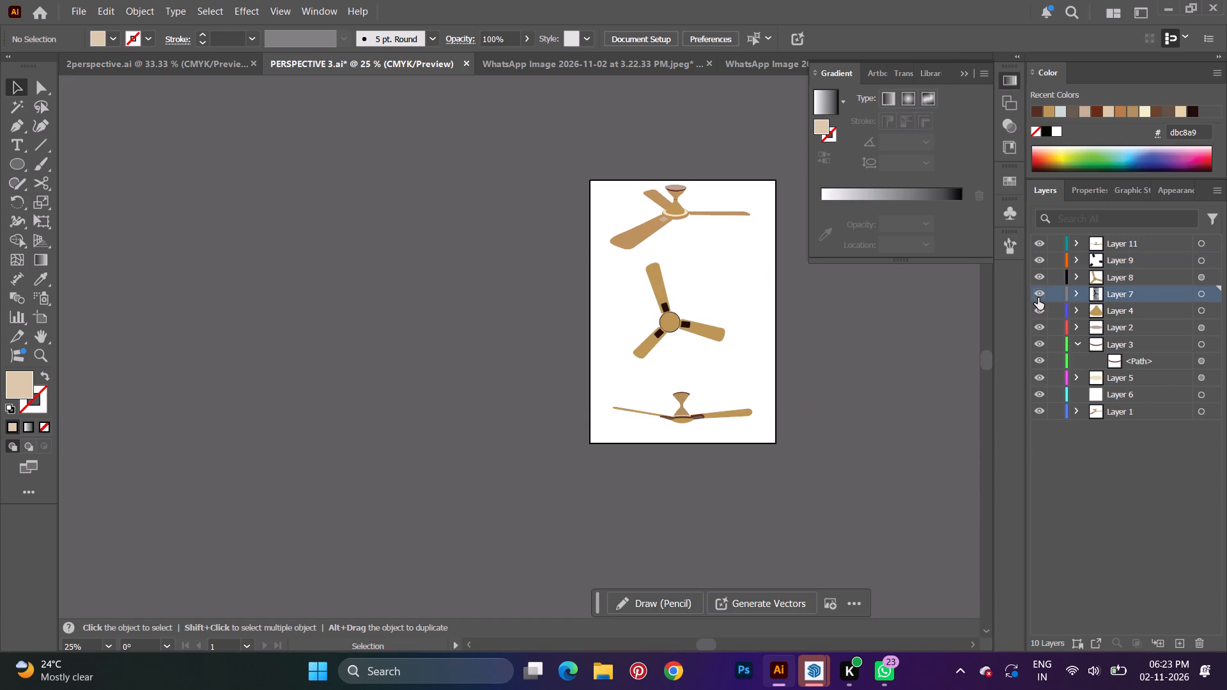
left_click(1036, 296)
left_click(1202, 293)
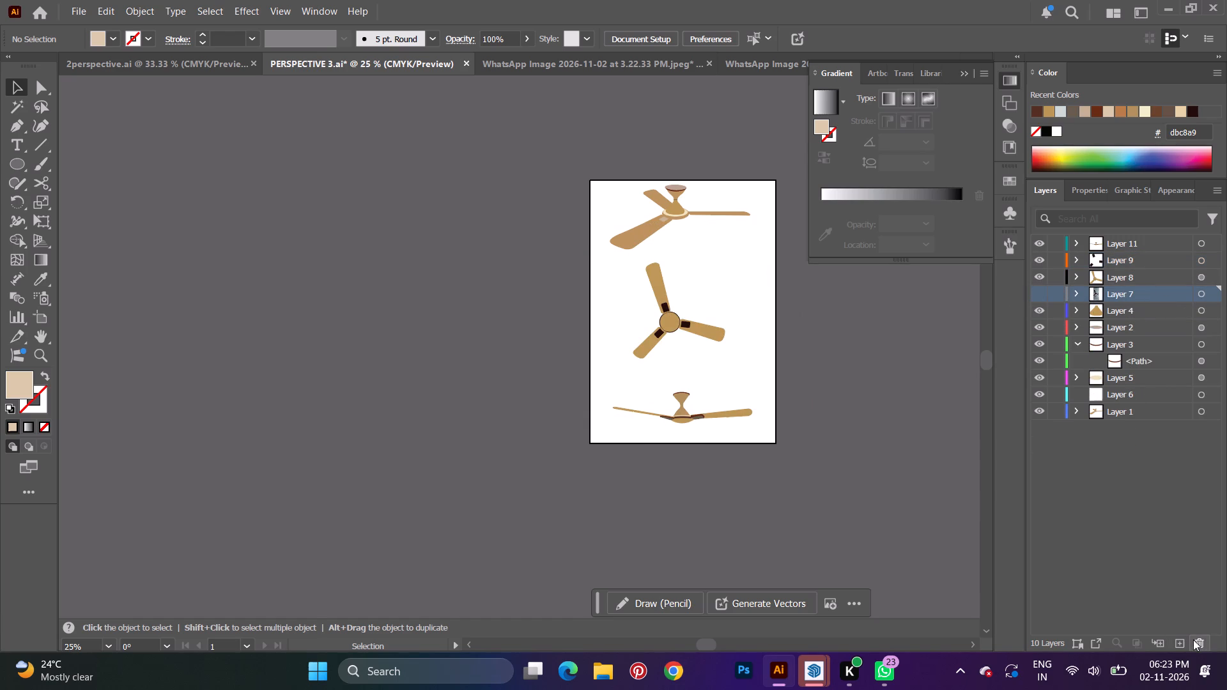
left_click(1192, 640)
left_click(674, 349)
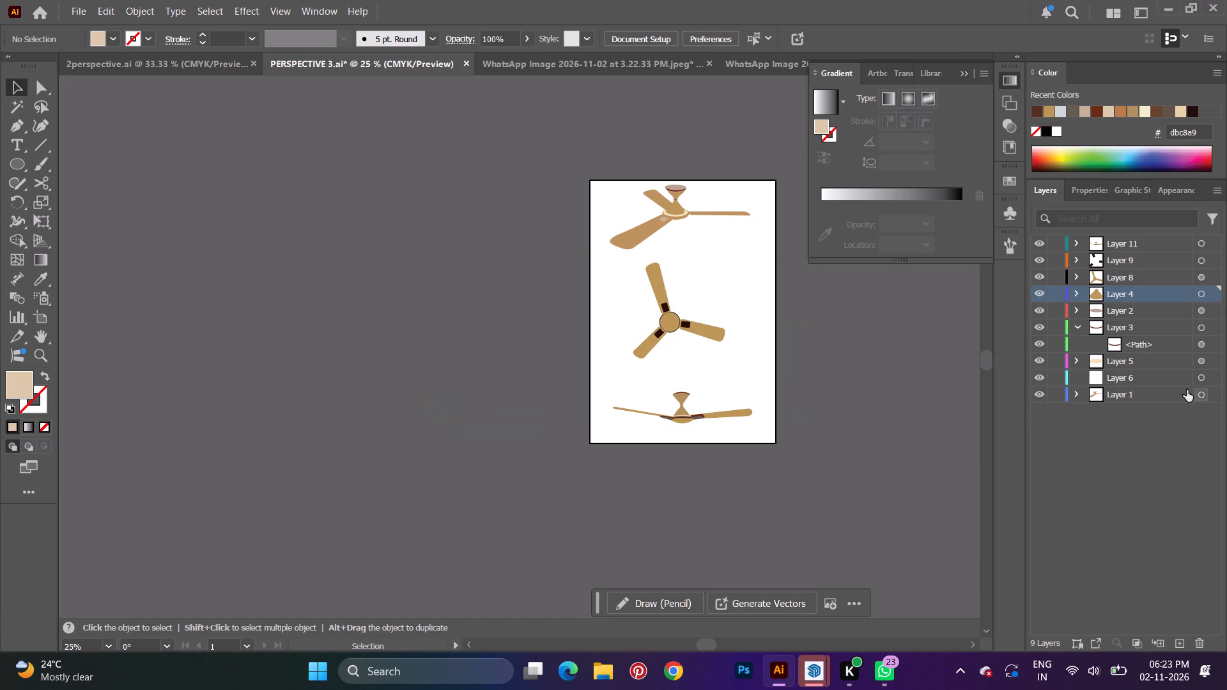
Add a new empty layer and place it at the bottom of the layer stack, beneath Layer 1.
scroll(1067, 370, "down", 1)
left_click(1109, 393)
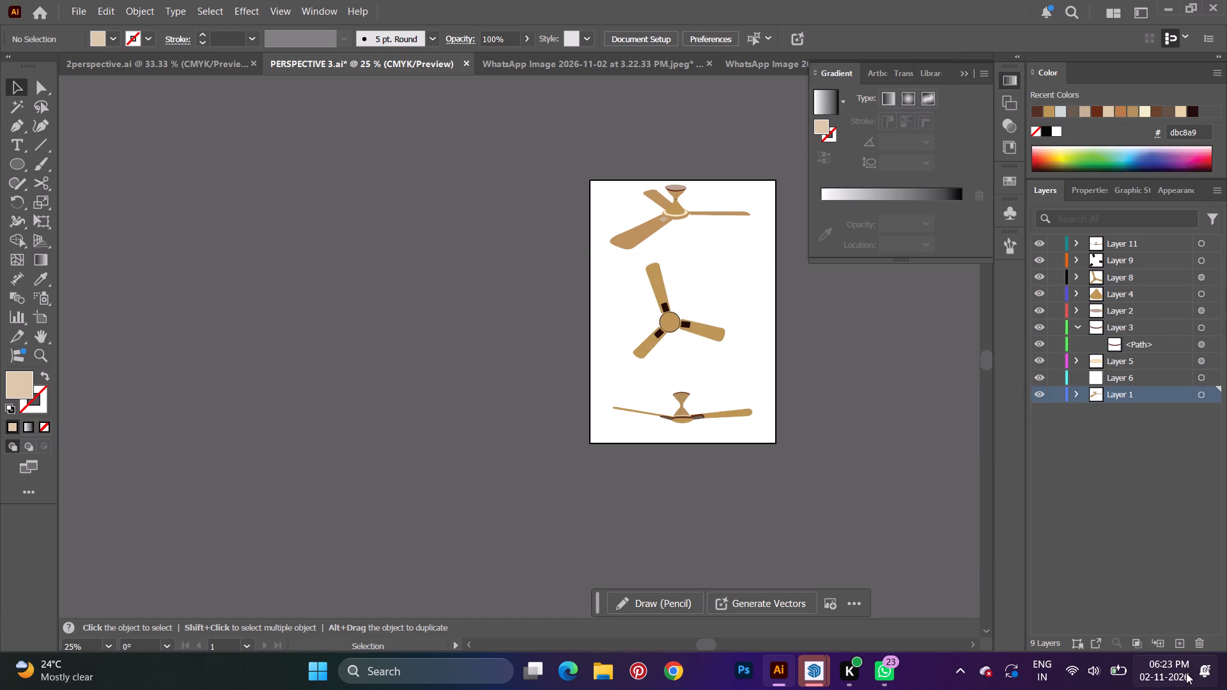
left_click(1182, 648)
left_click_drag(1154, 395, 1154, 415)
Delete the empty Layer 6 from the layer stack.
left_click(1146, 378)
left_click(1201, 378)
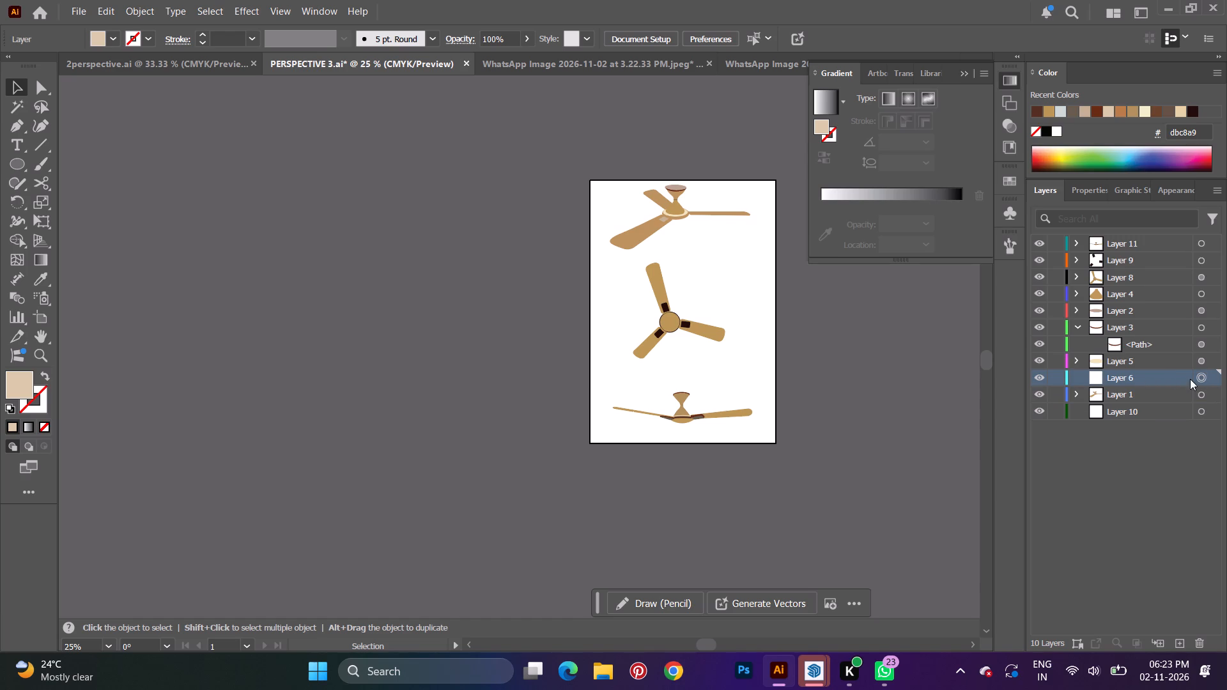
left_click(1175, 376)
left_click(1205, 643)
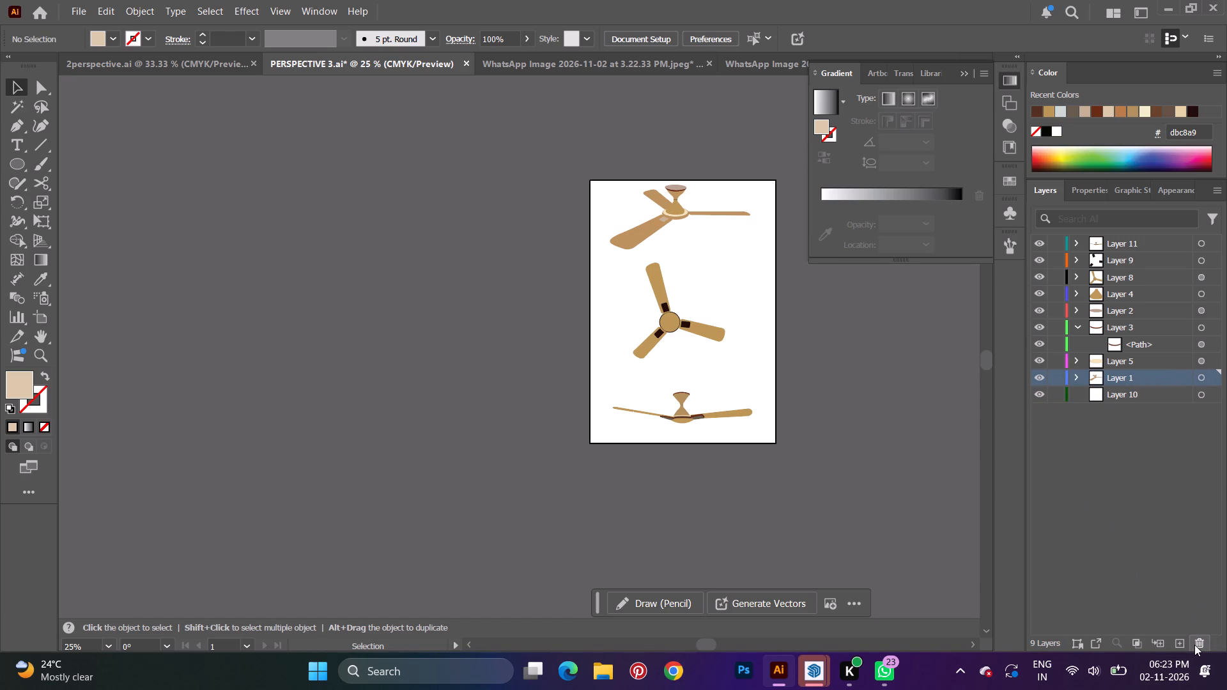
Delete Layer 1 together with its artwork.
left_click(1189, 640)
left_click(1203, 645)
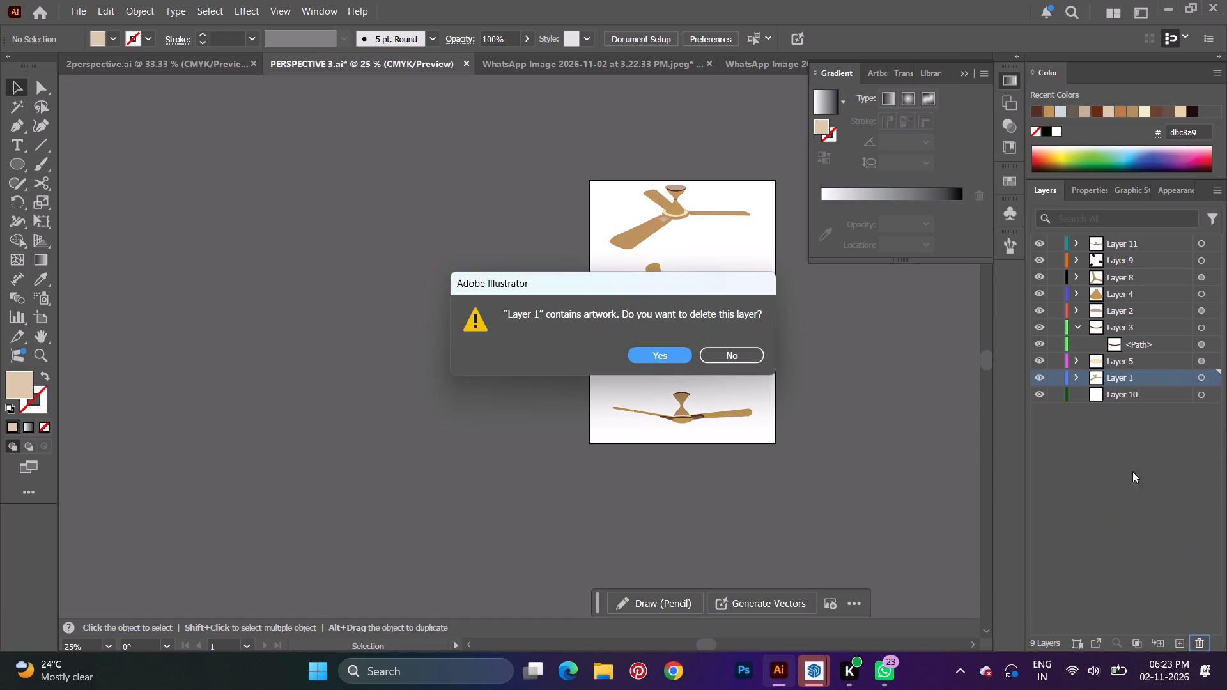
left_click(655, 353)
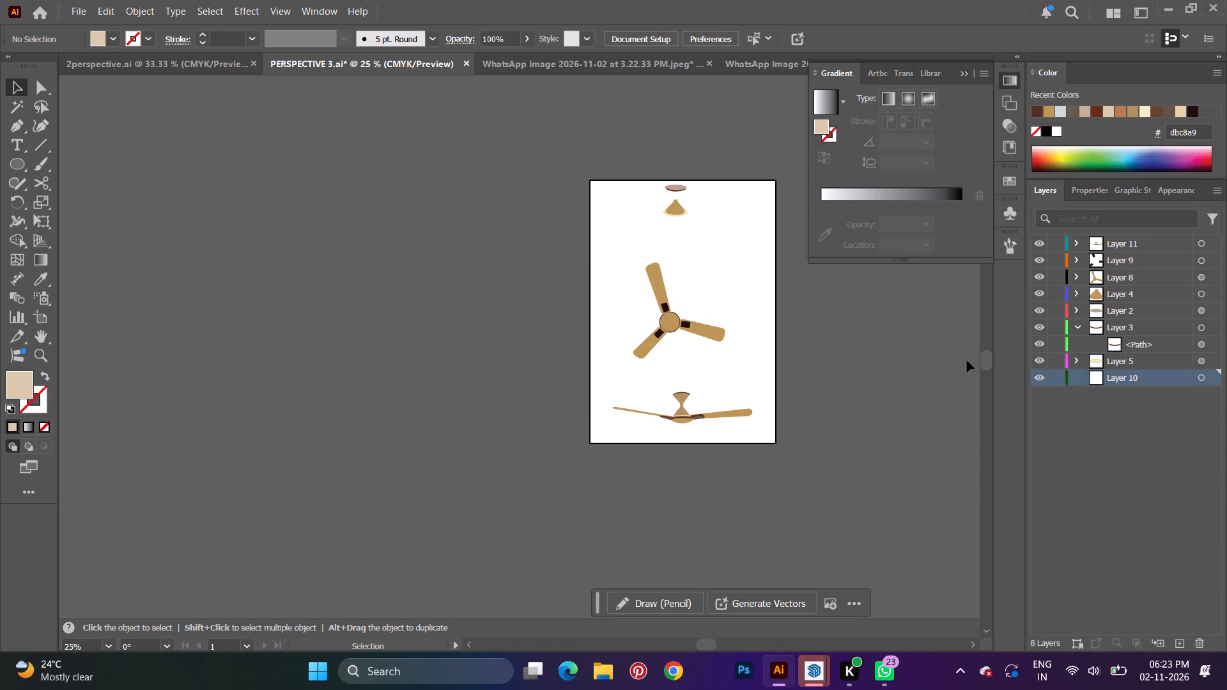
Undo the recent layer deletions and the added bottom layer, back to before Layer 7 was deleted.
left_click(1155, 379)
key("ctrl+z")
key("ctrl+z")
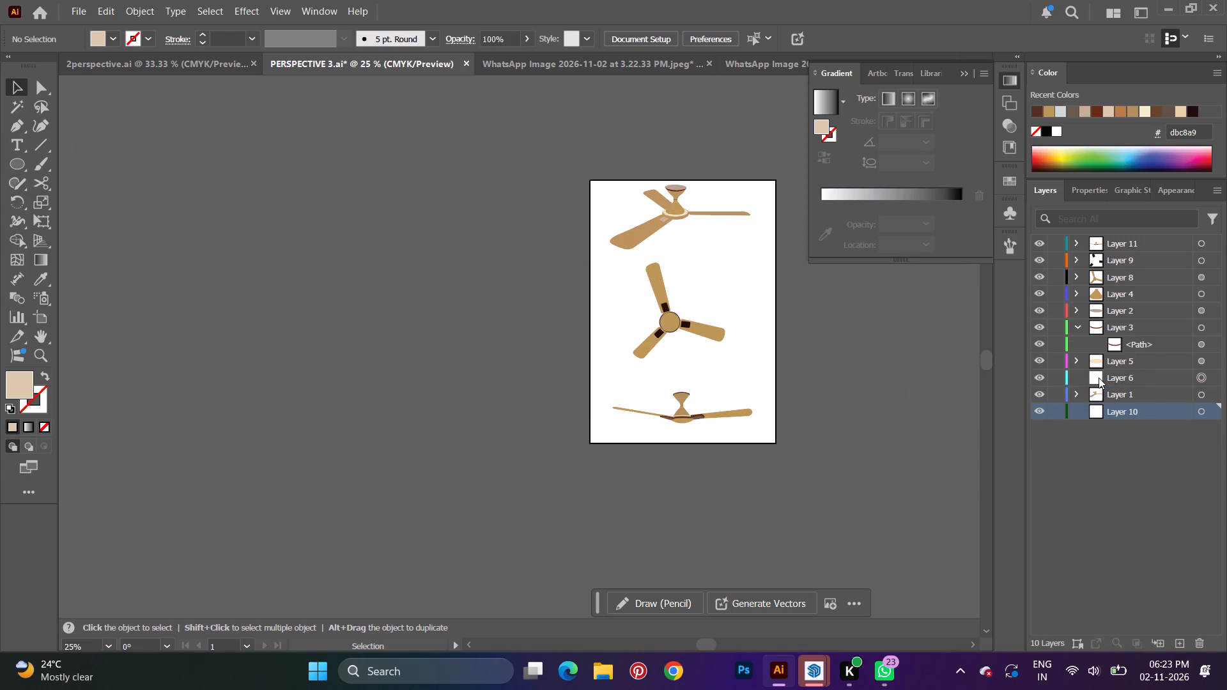
key("ctrl+z")
key("ctrl+z")
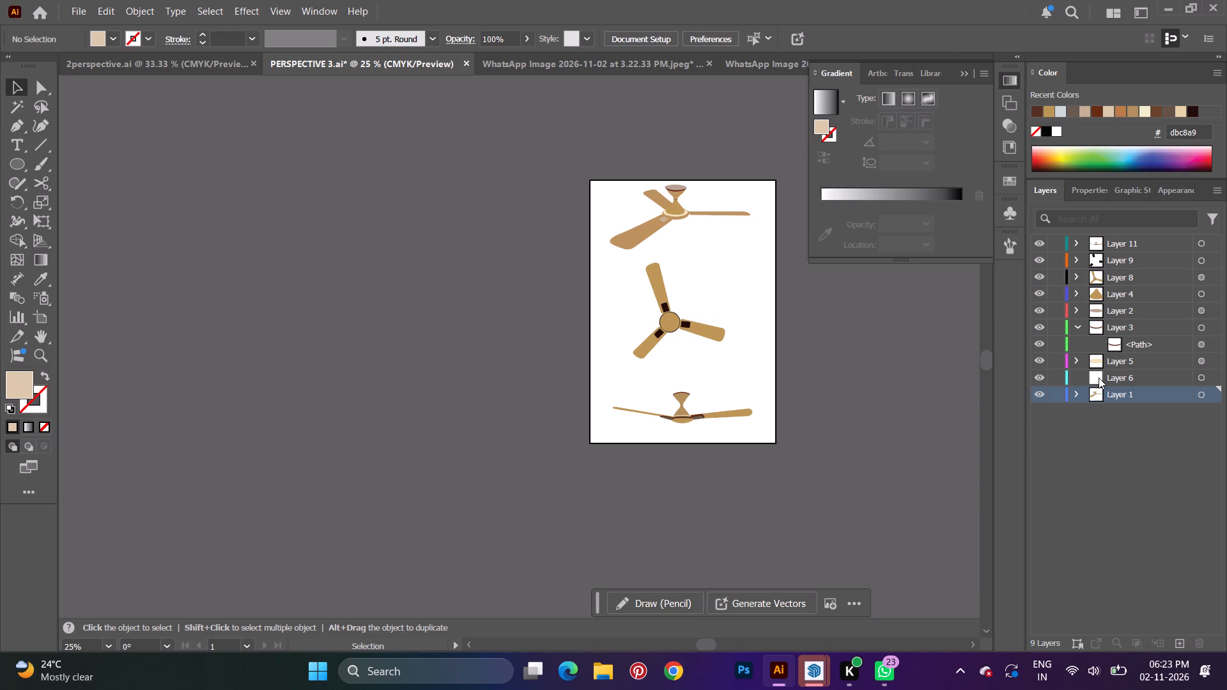
key("ctrl+z")
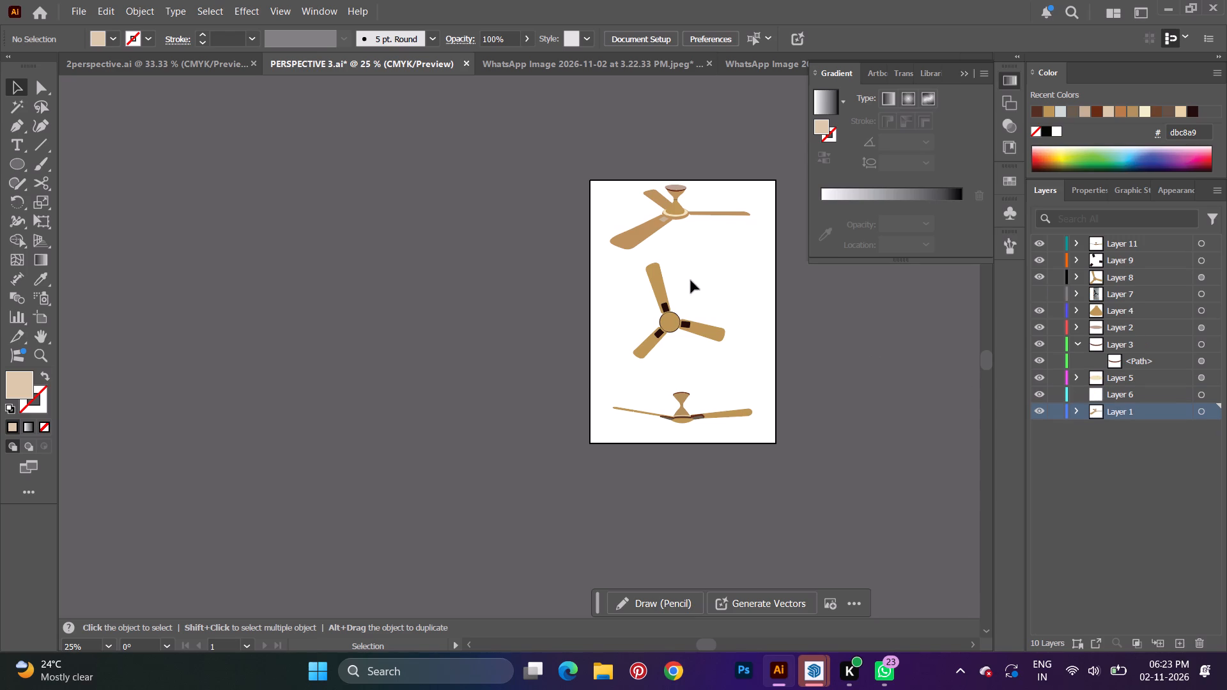
Show Layer 7 and sample the grey 869797 from its ceiling photo as the fill colour with the Eyedropper.
key("space")
key("space")
key("space")
key("space")
key("space")
key("space")
key("space")
key("space")
key("space")
key("space")
key("space")
key("space")
key("space")
key("space")
key("space")
key("space")
key("space")
left_click_drag(739, 275, 631, 267)
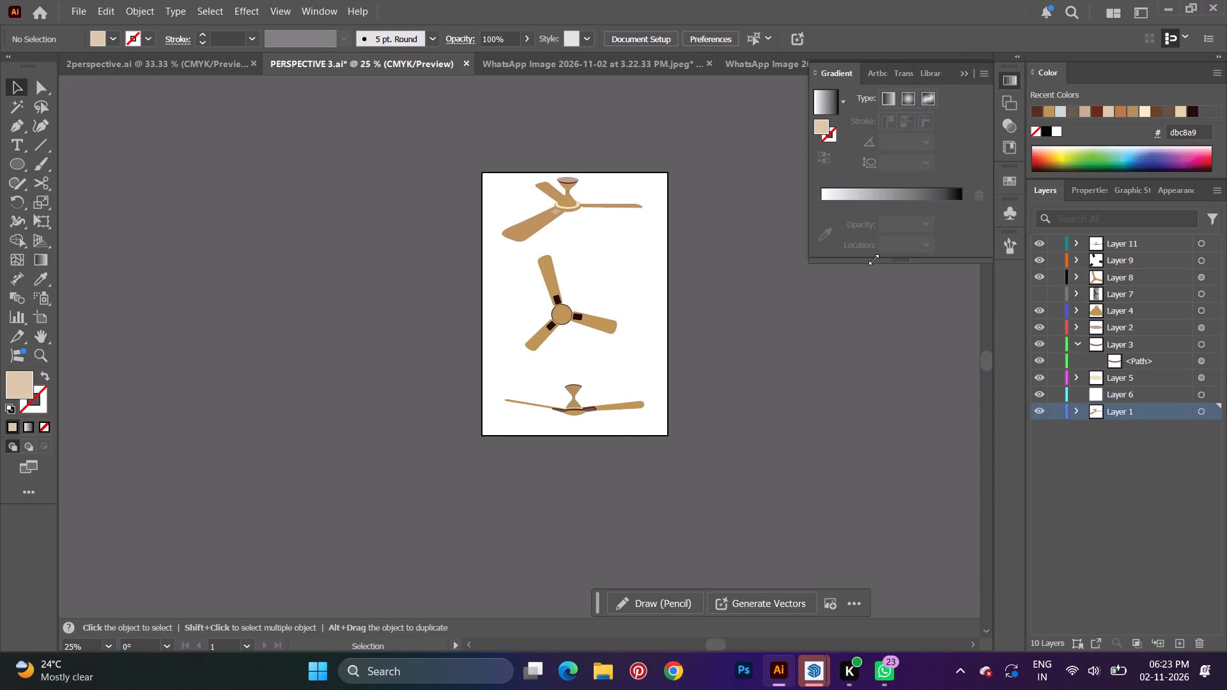
left_click(1171, 295)
left_click(1037, 295)
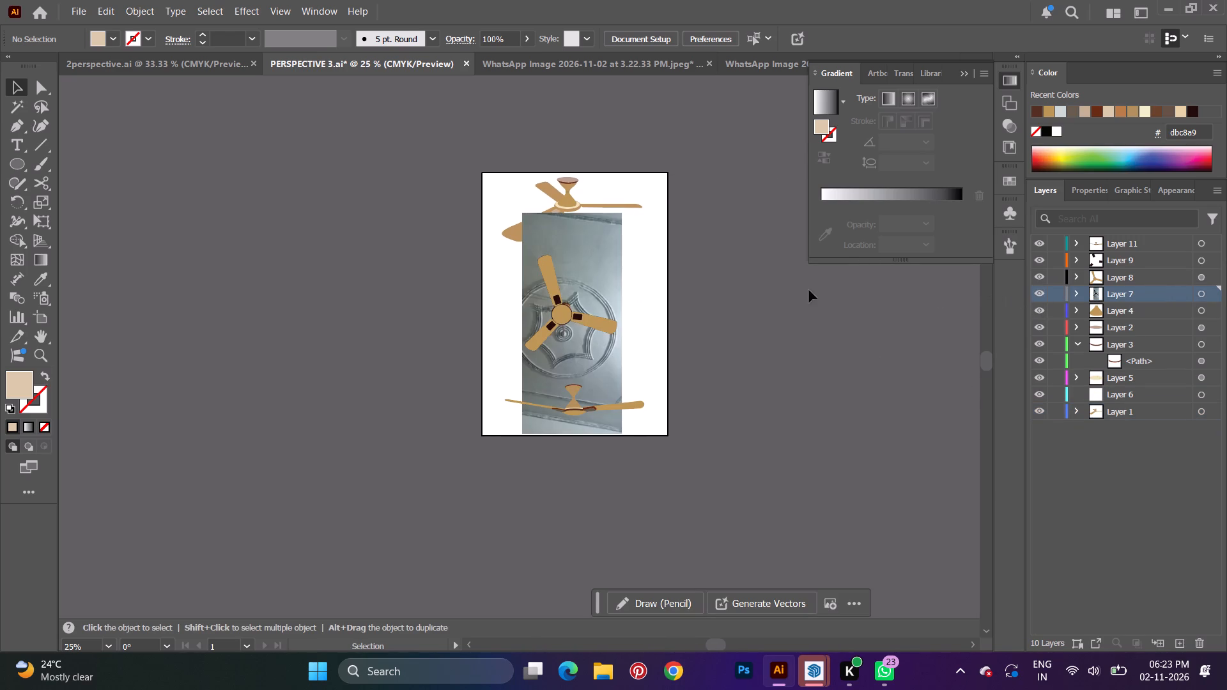
key("i")
left_click(580, 251)
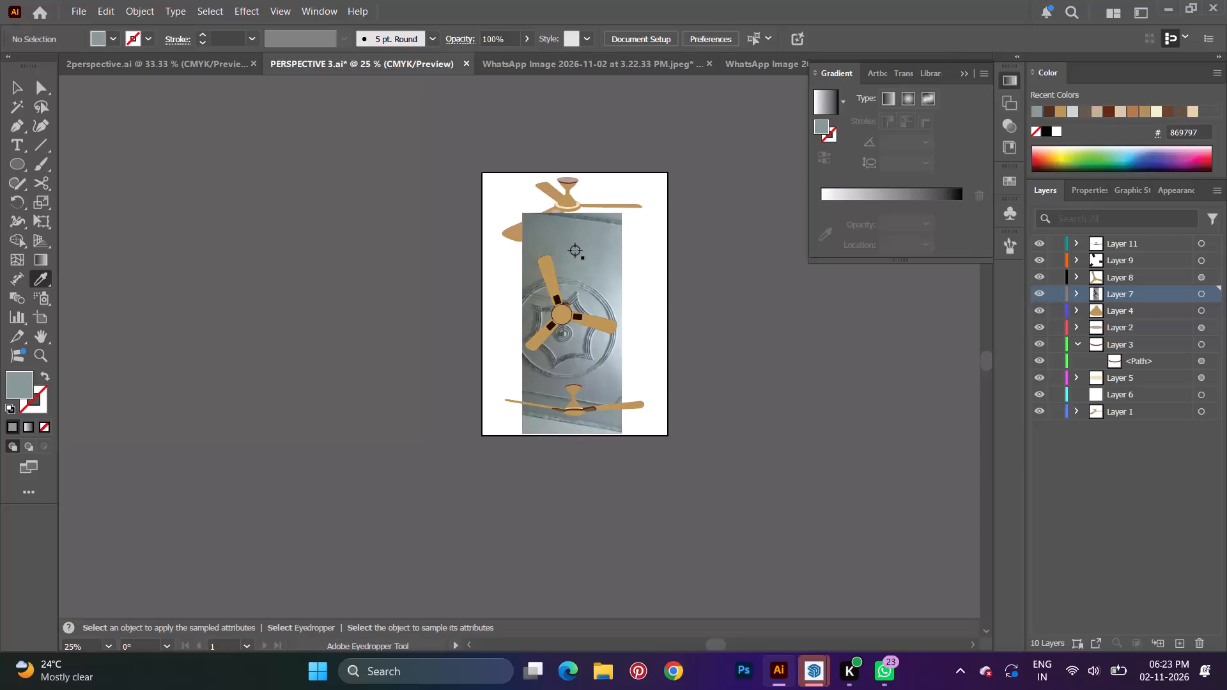
Delete Layer 7 together with its reference photo.
left_click(1148, 500)
left_click(1110, 291)
left_click(1206, 299)
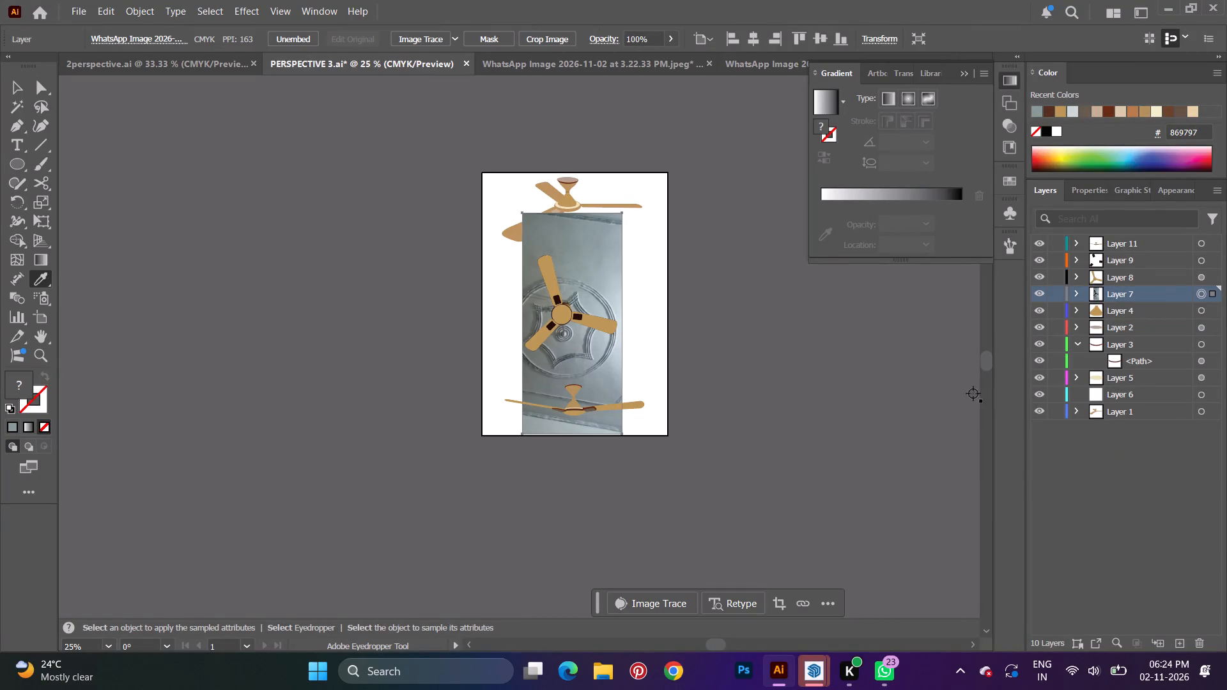
left_click(1072, 293)
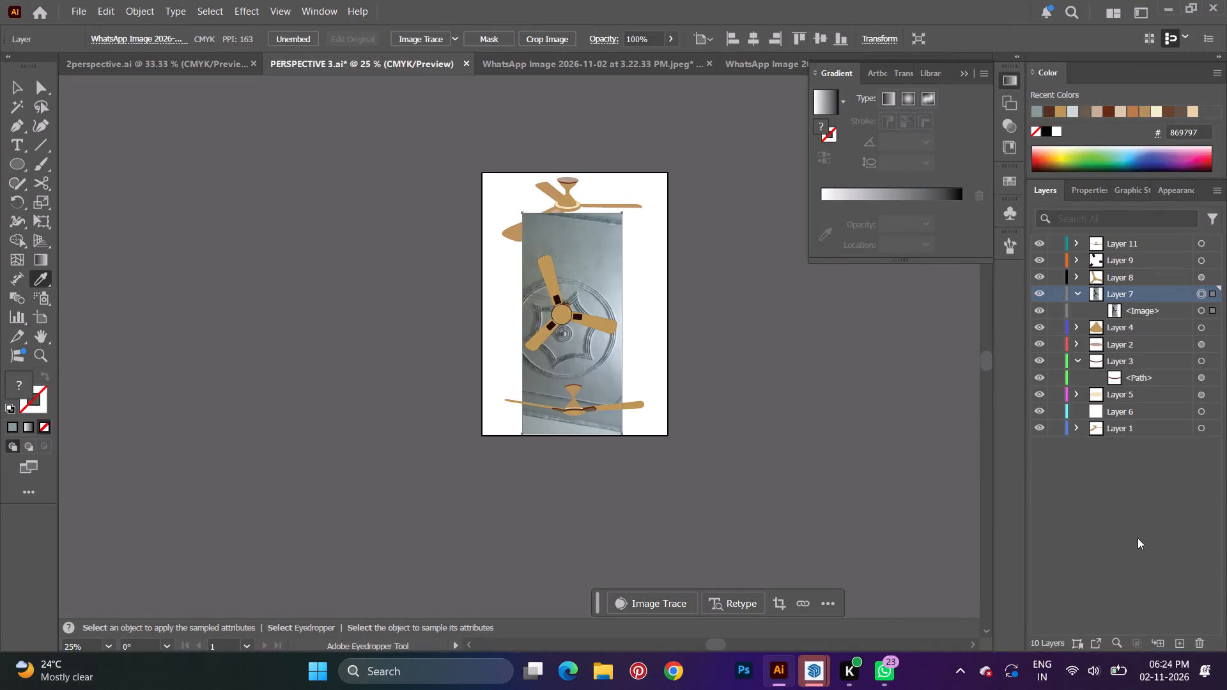
left_click(1194, 638)
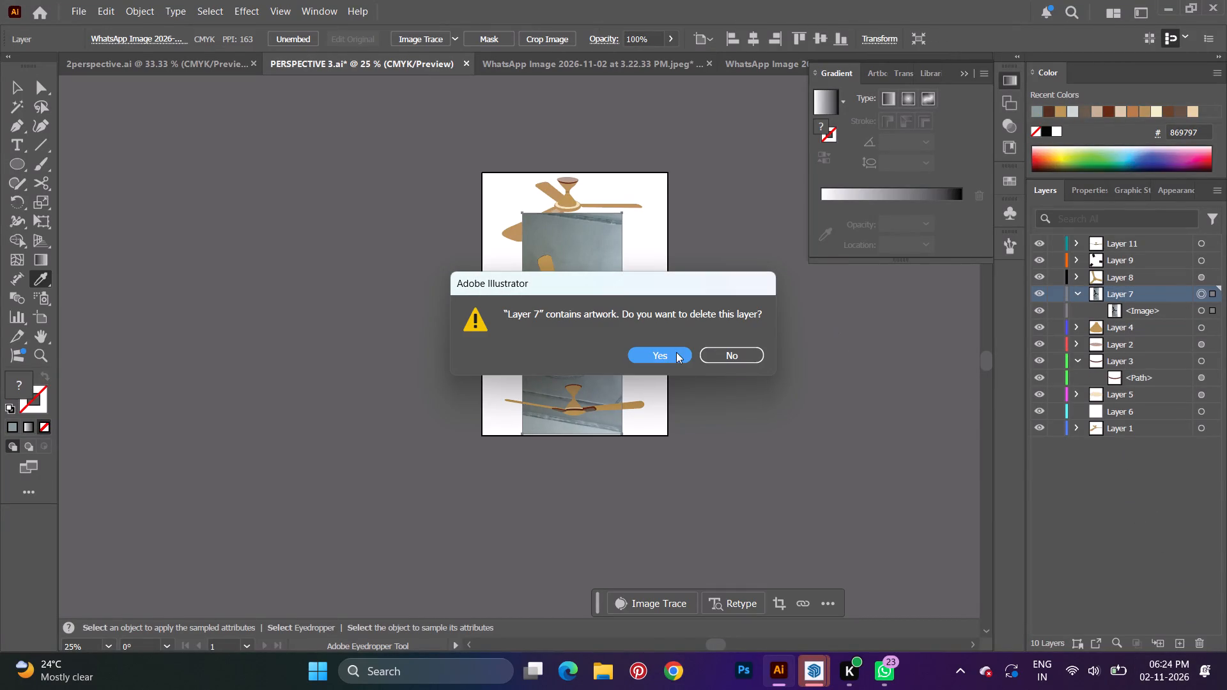
left_click(675, 352)
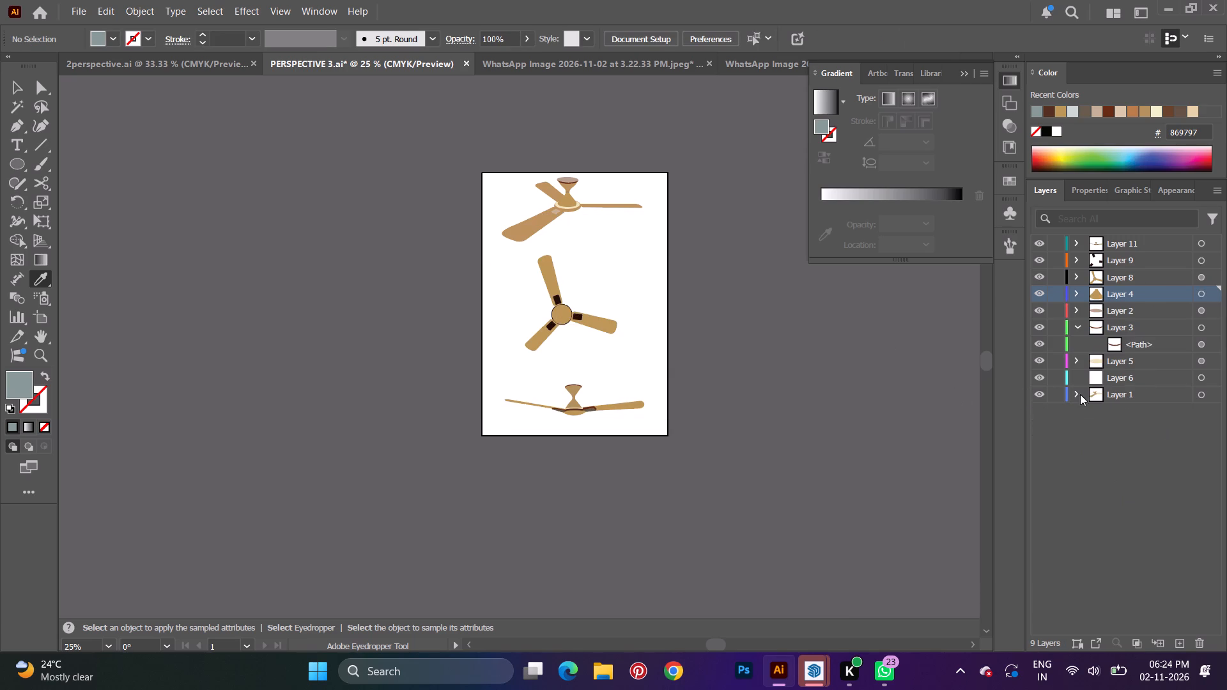
Move the empty Layer 6 to the bottom of the layer stack, beneath Layer 1.
left_click(1152, 374)
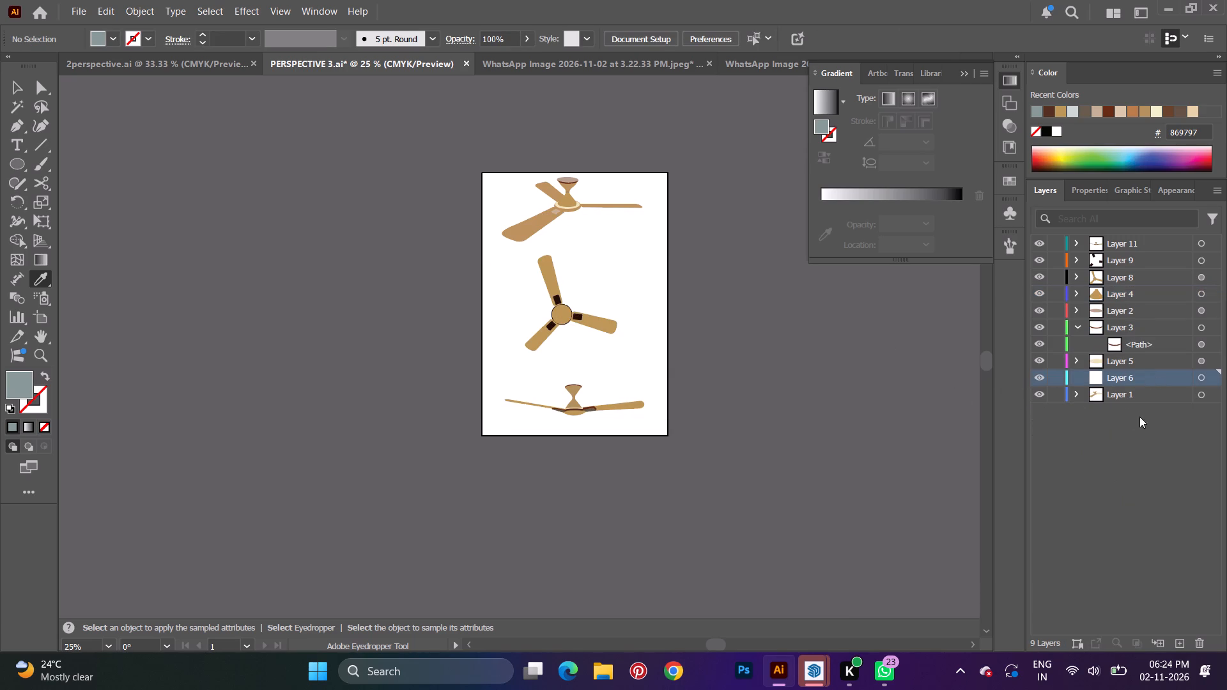
left_click_drag(1104, 376, 1114, 401)
Draw a 595 x 842 pt grey background rectangle on Layer 6, covering the whole artboard behind the fans.
right_click(17, 159)
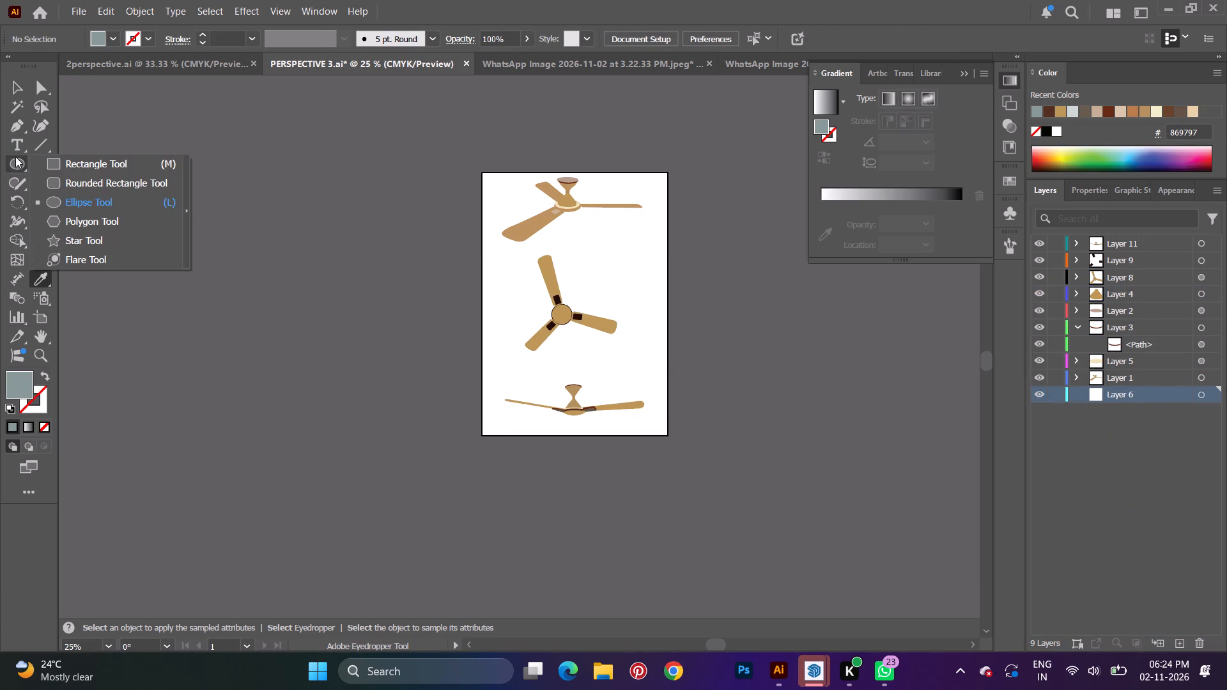
left_click(86, 166)
scroll(508, 168, "up", 2, "alt")
key("space")
key("space")
key("space")
key("space")
key("space")
key("space")
key("space")
key("space")
key("space")
key("space")
key("space")
key("space")
key("space")
key("space")
key("space")
key("space")
key("space")
key("space")
key("space")
key("space")
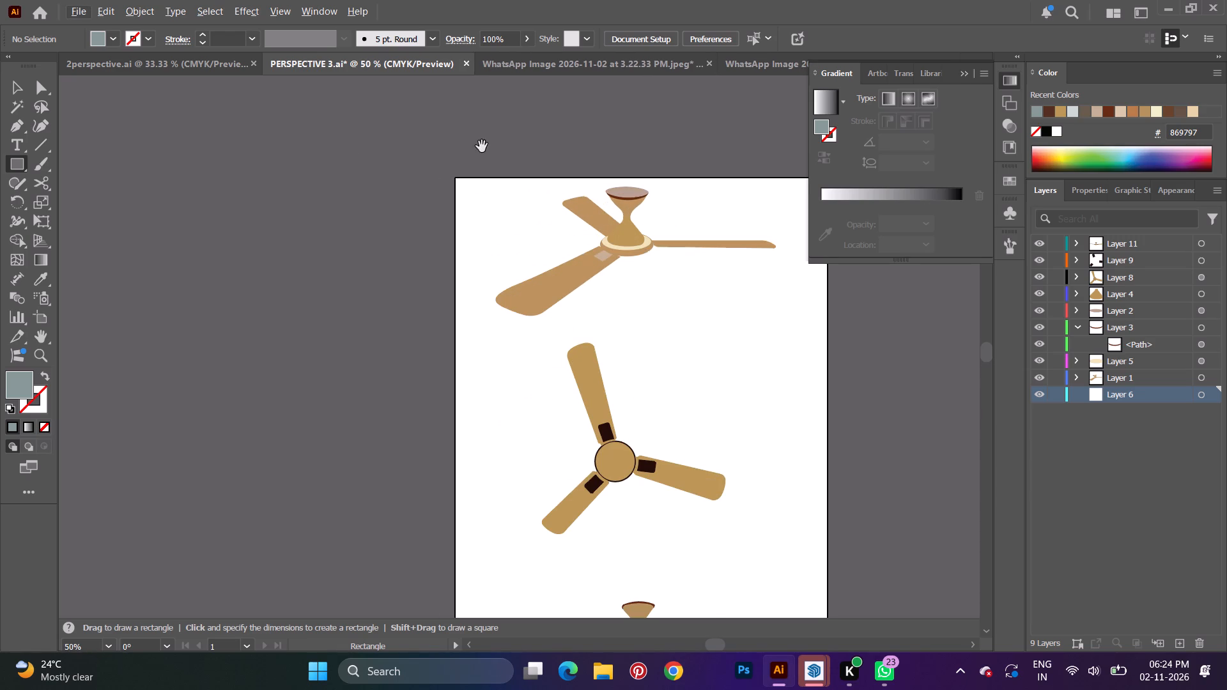
left_click_drag(482, 146, 325, 53)
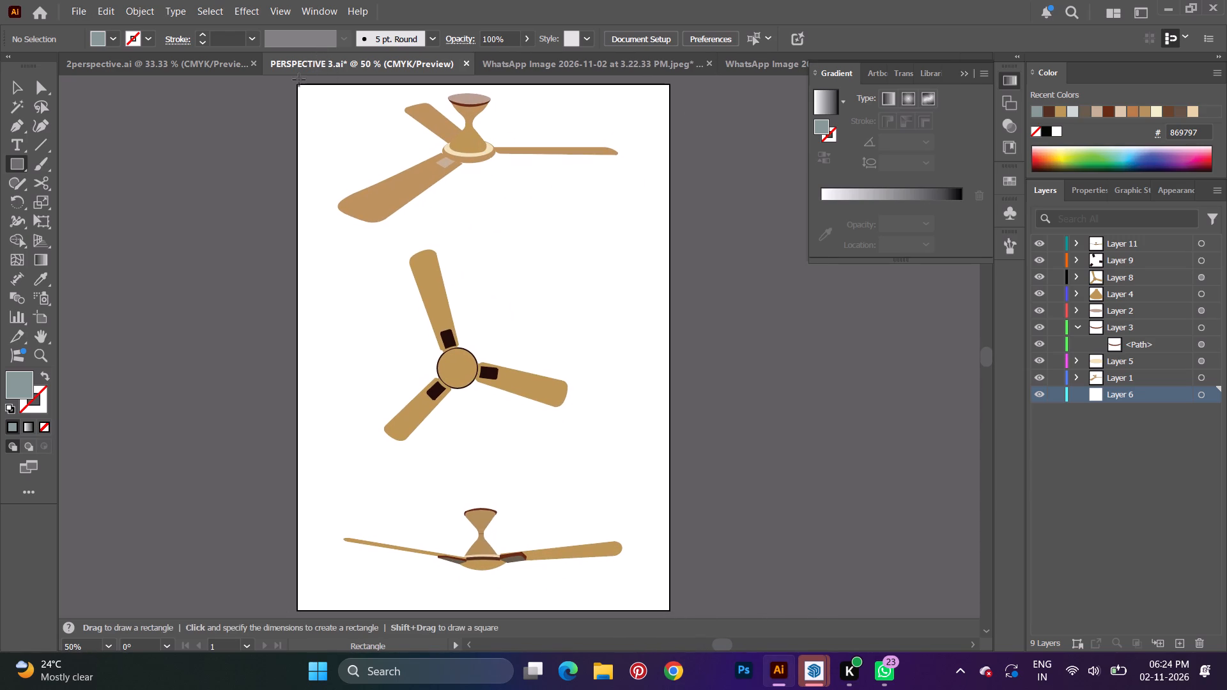
left_click_drag(298, 85, 617, 576)
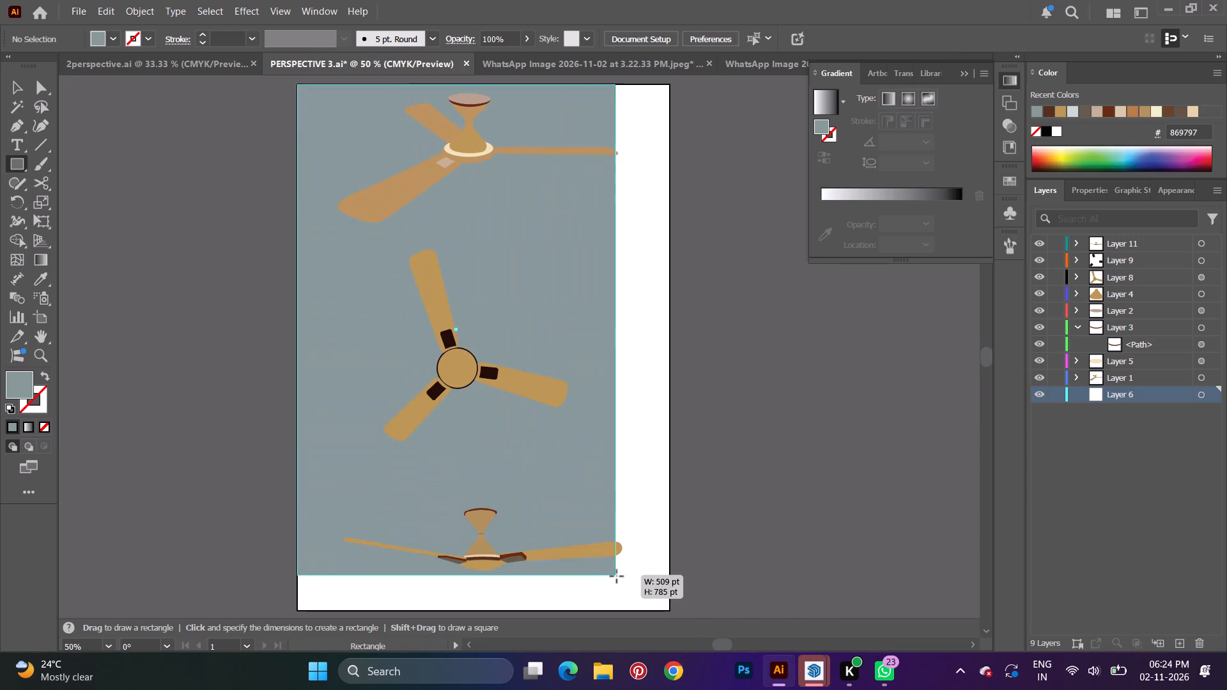
left_click_drag(617, 576, 670, 609)
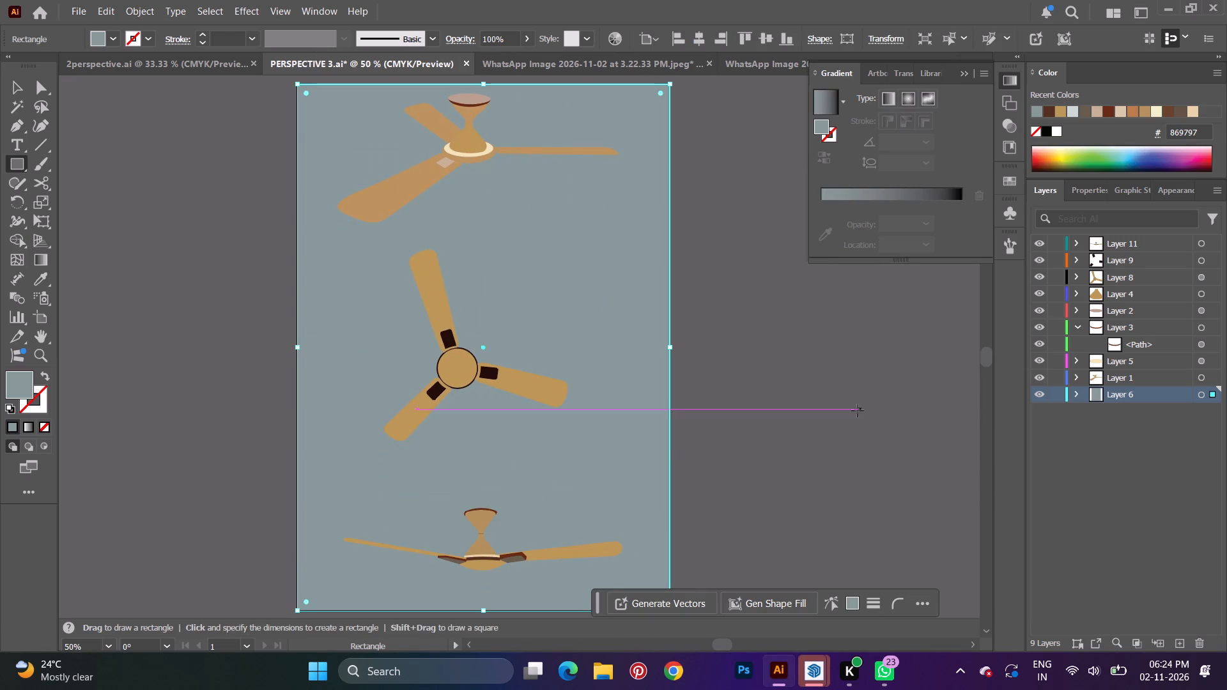
key("v")
left_click(846, 404)
Recolour the background rectangle with the recent colour ccd6d3, adjusted to C 24% and M 12% (c1ced0).
scroll(622, 366, "down", 3, "alt")
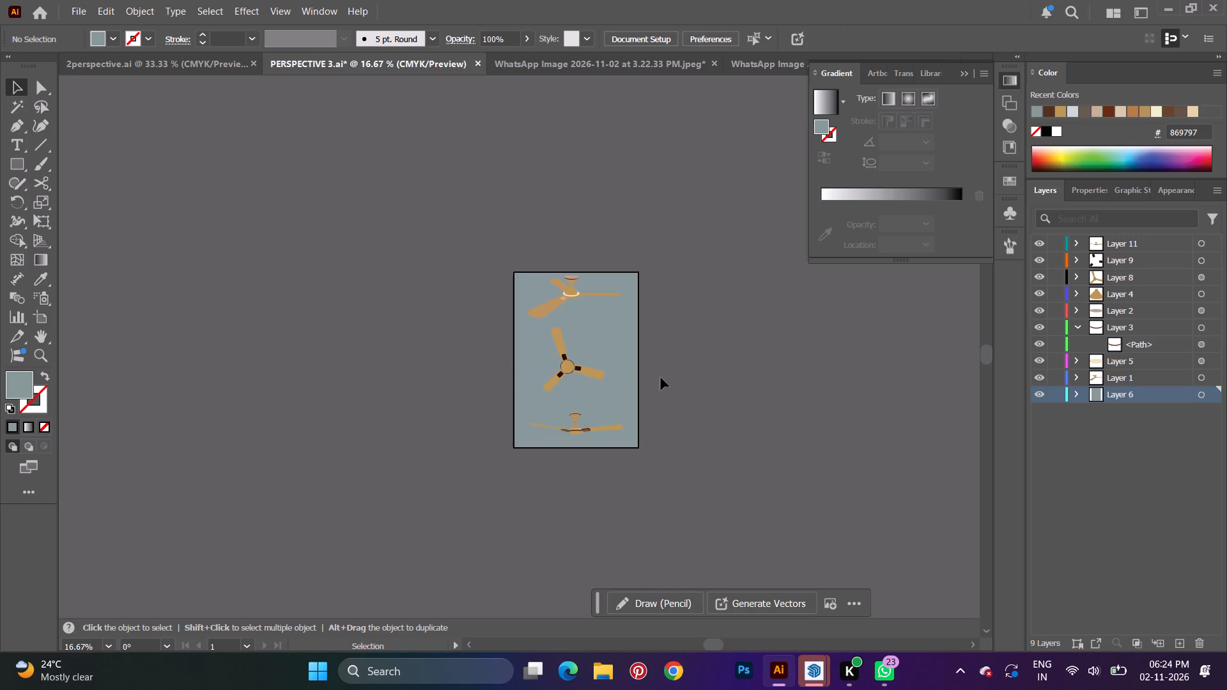
scroll(662, 378, "up", 2, "alt")
left_click(525, 333)
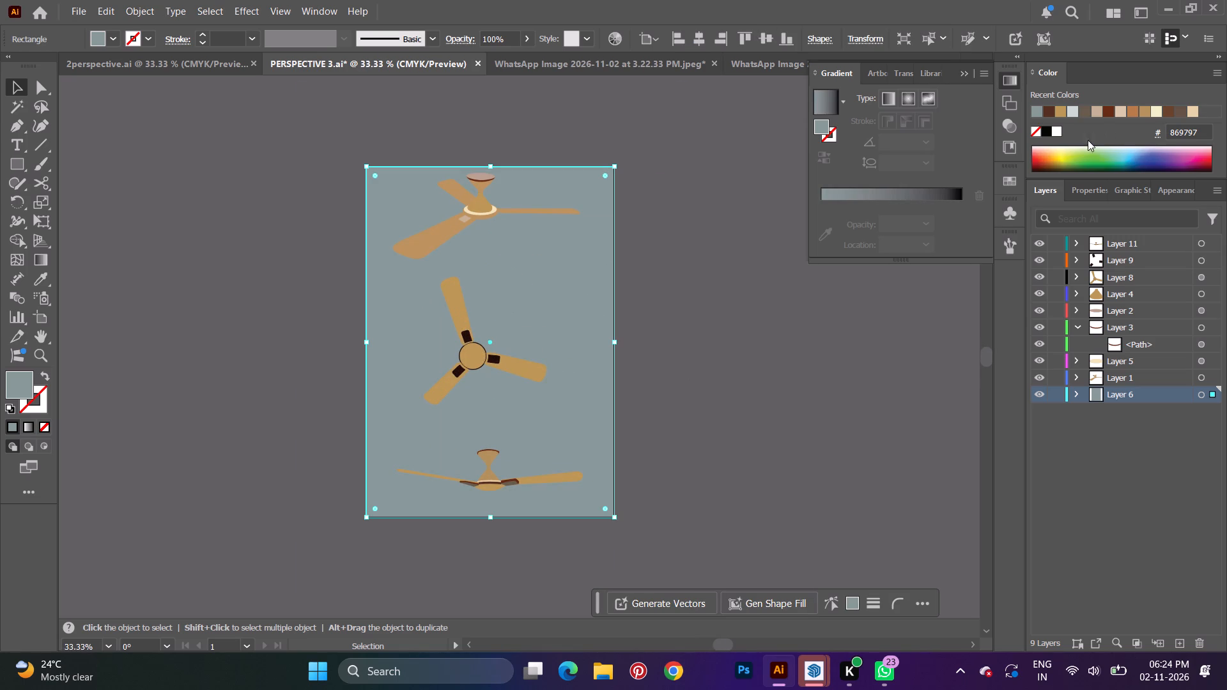
left_click(1076, 194)
left_click(1038, 367)
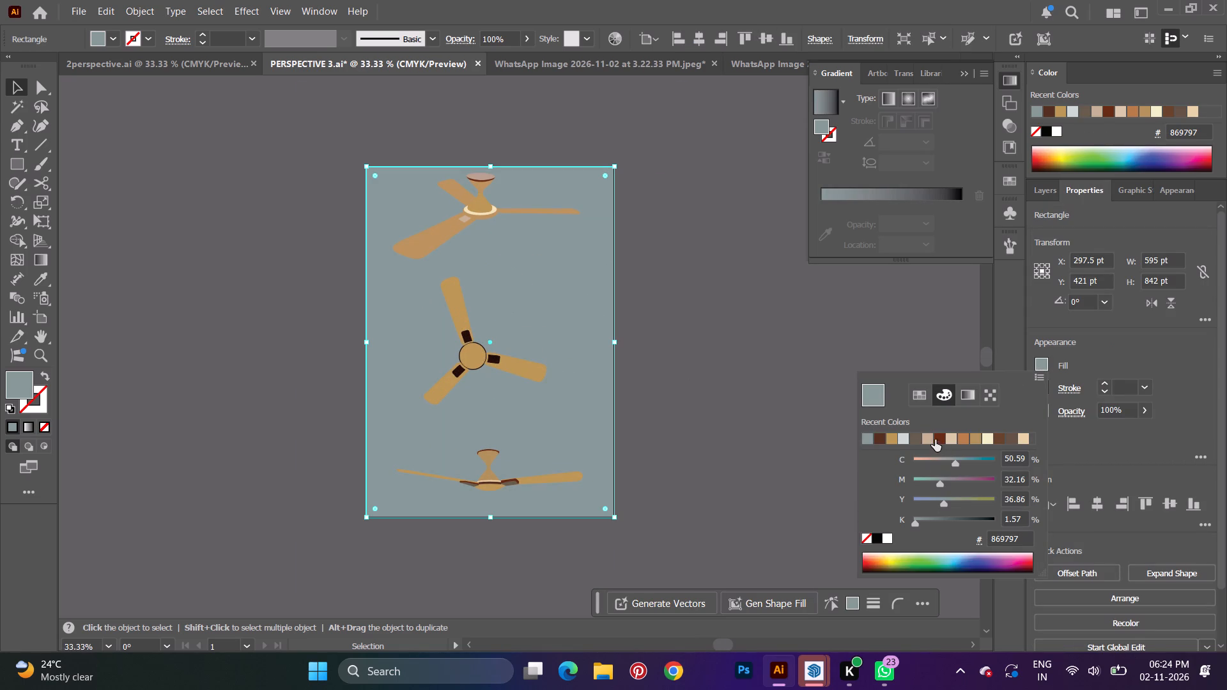
left_click(900, 438)
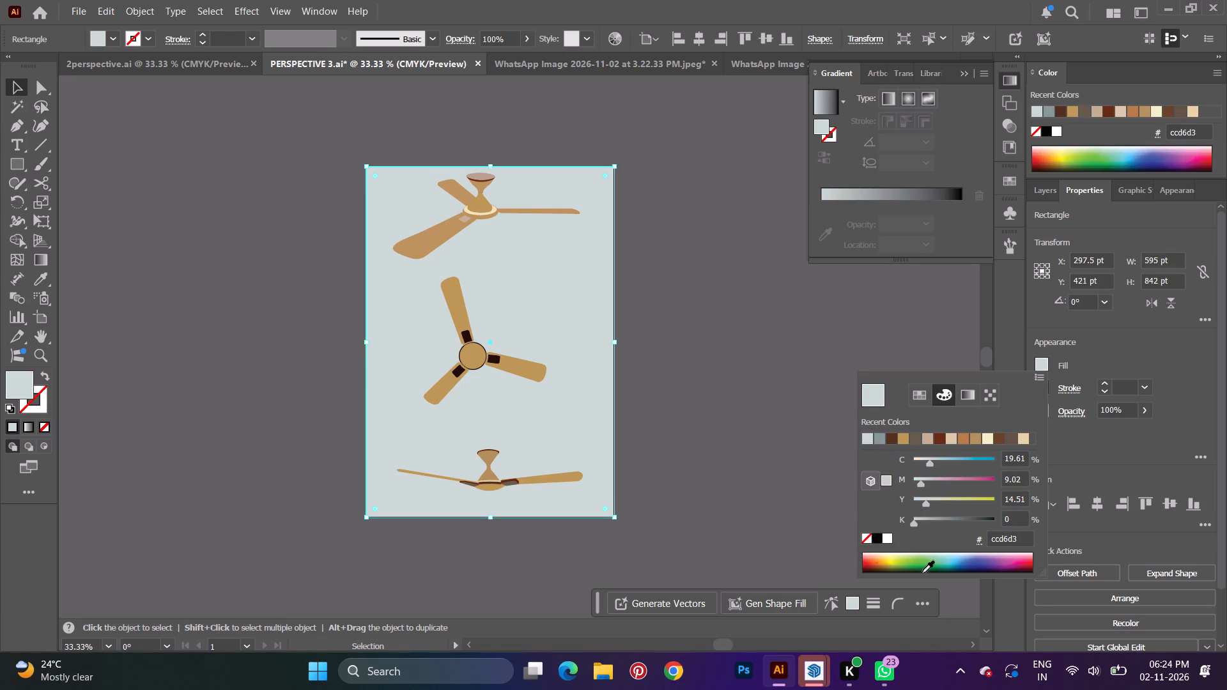
left_click(929, 463)
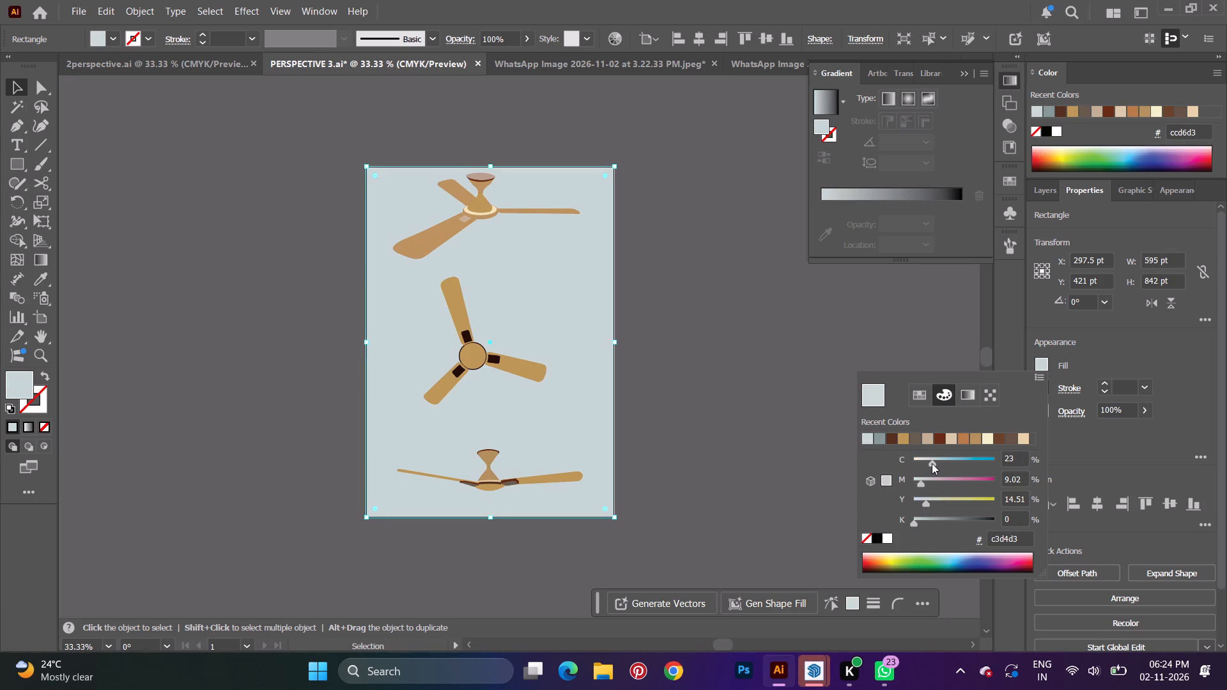
left_click(921, 485)
left_click(753, 447)
key("v")
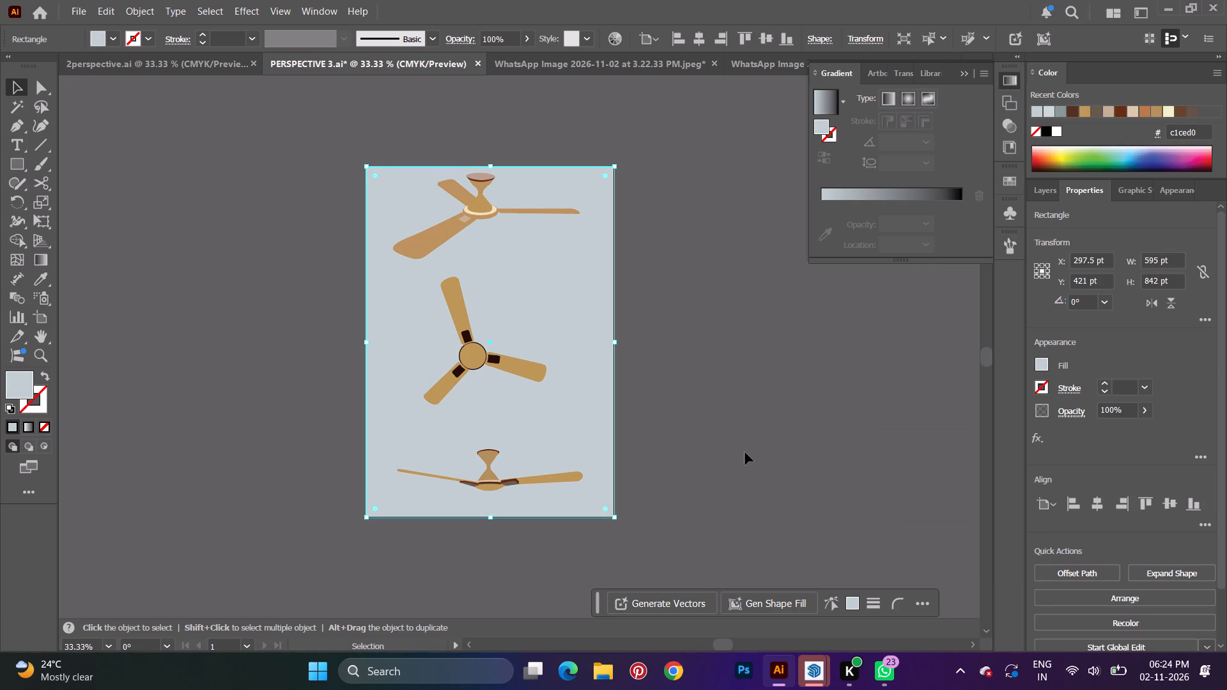
left_click(745, 452)
Add a point text label reading TOP VIEW on Layer 6, just beneath the uppermost fan.
scroll(580, 422, "down", 3, "alt")
scroll(579, 422, "up", 2)
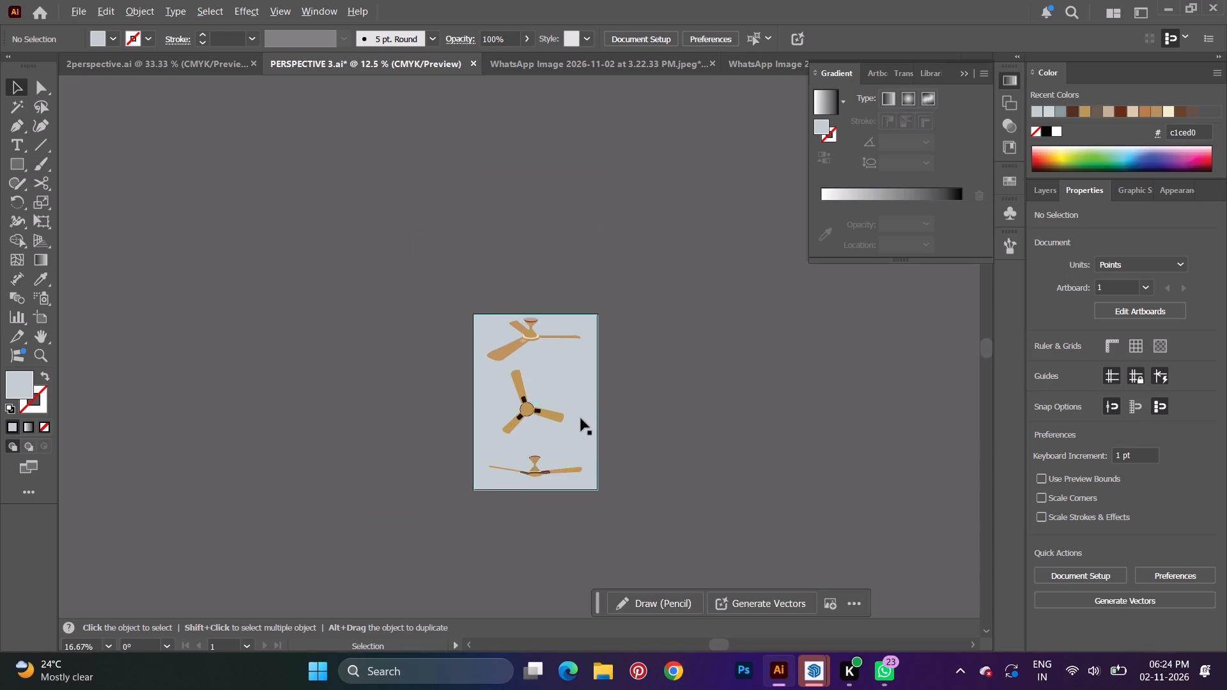
scroll(581, 418, "up", 1)
scroll(584, 415, "down", 3)
scroll(584, 415, "up", 2, "alt")
key("space")
left_click_drag(688, 378, 886, 489)
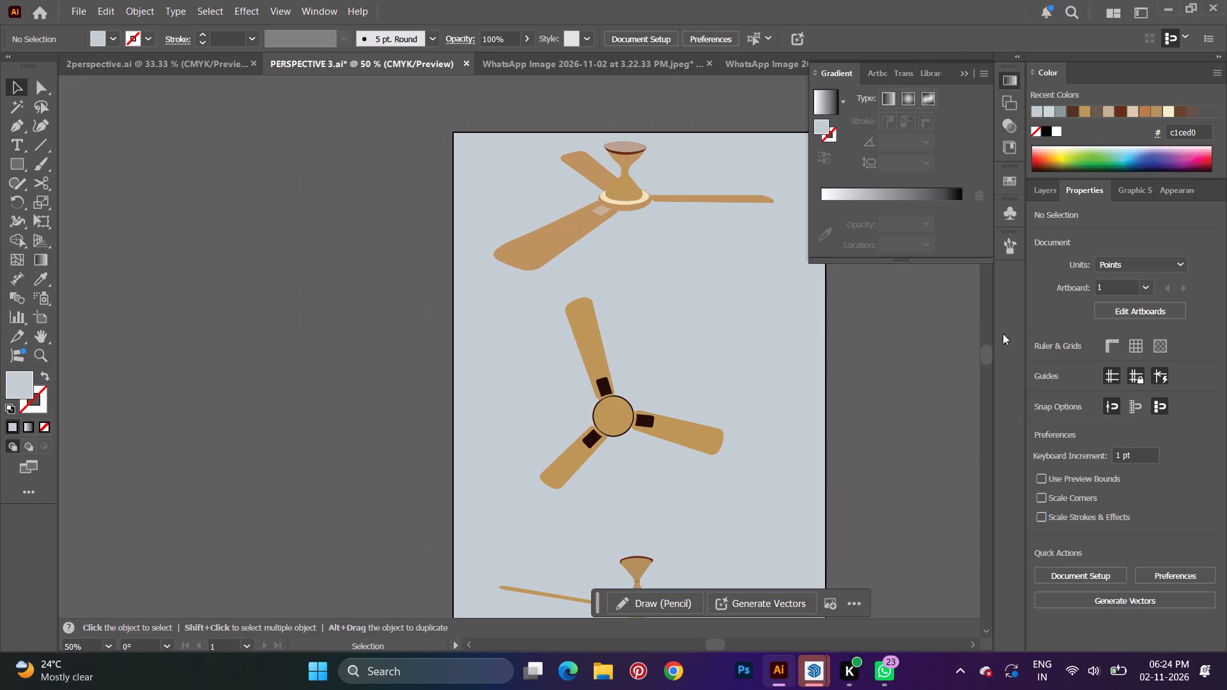
left_click(1040, 190)
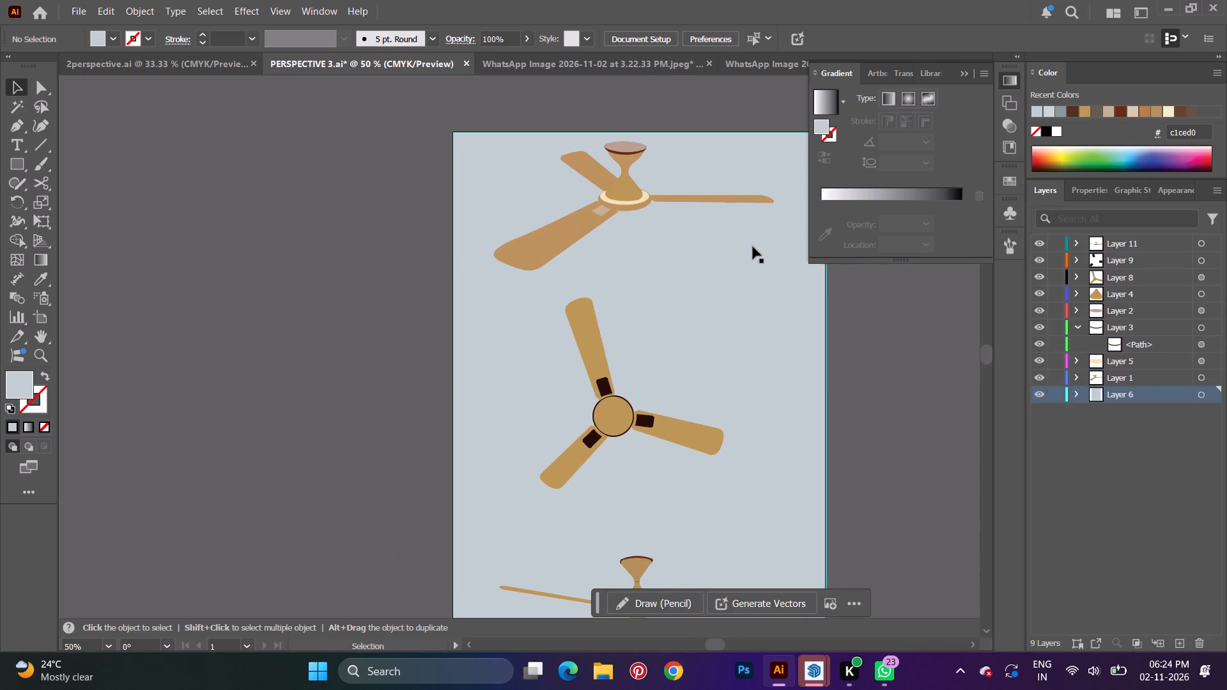
key("t")
left_click(637, 249)
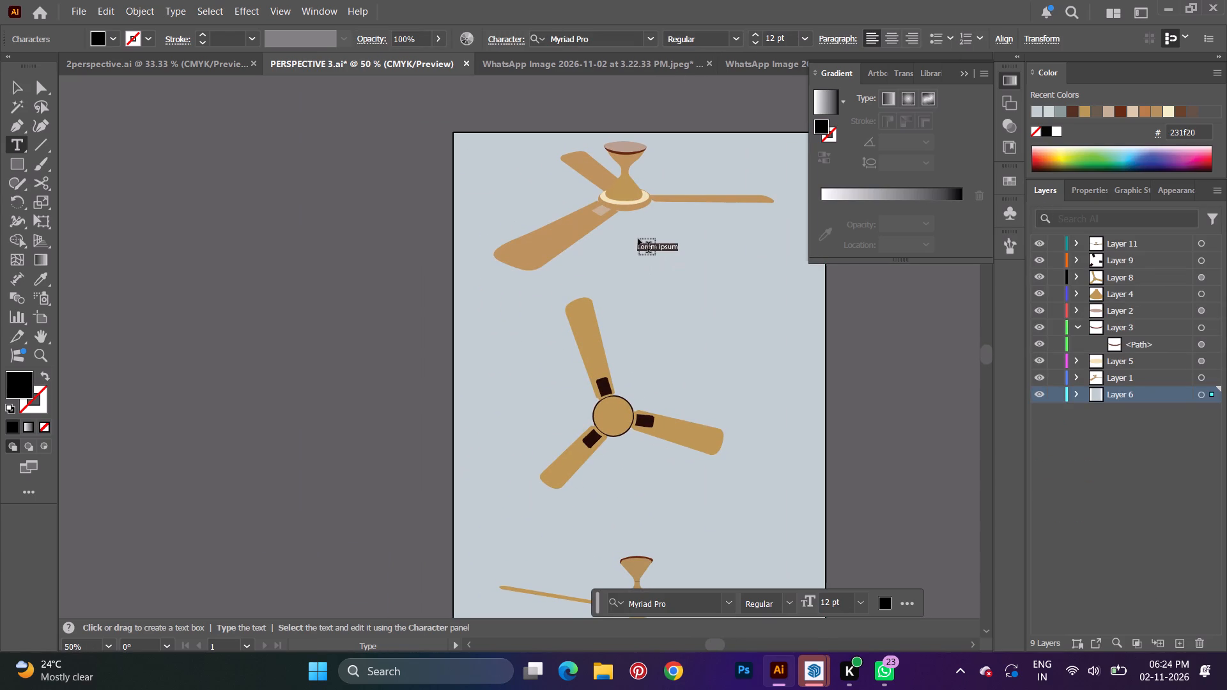
key("BackSpace")
type("TOP VIEW")
key("v")
left_click(11, 86)
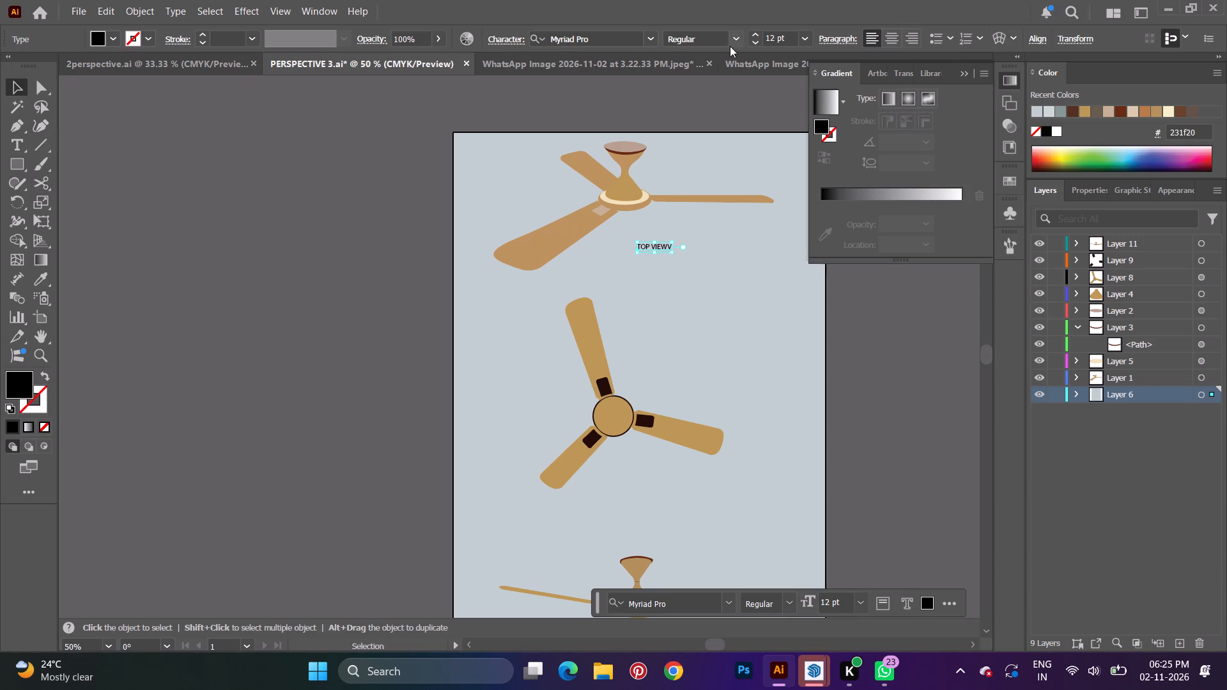
Set the TOP VIEW label's font size to 24 pt.
left_click(802, 36)
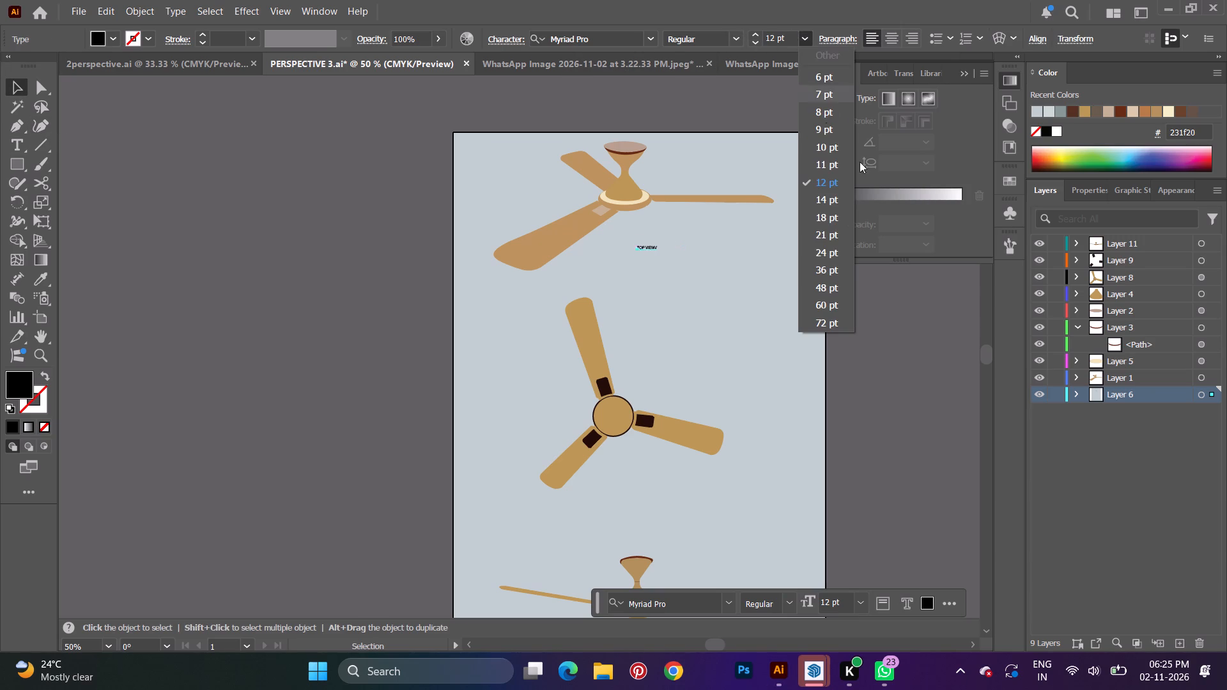
left_click(827, 253)
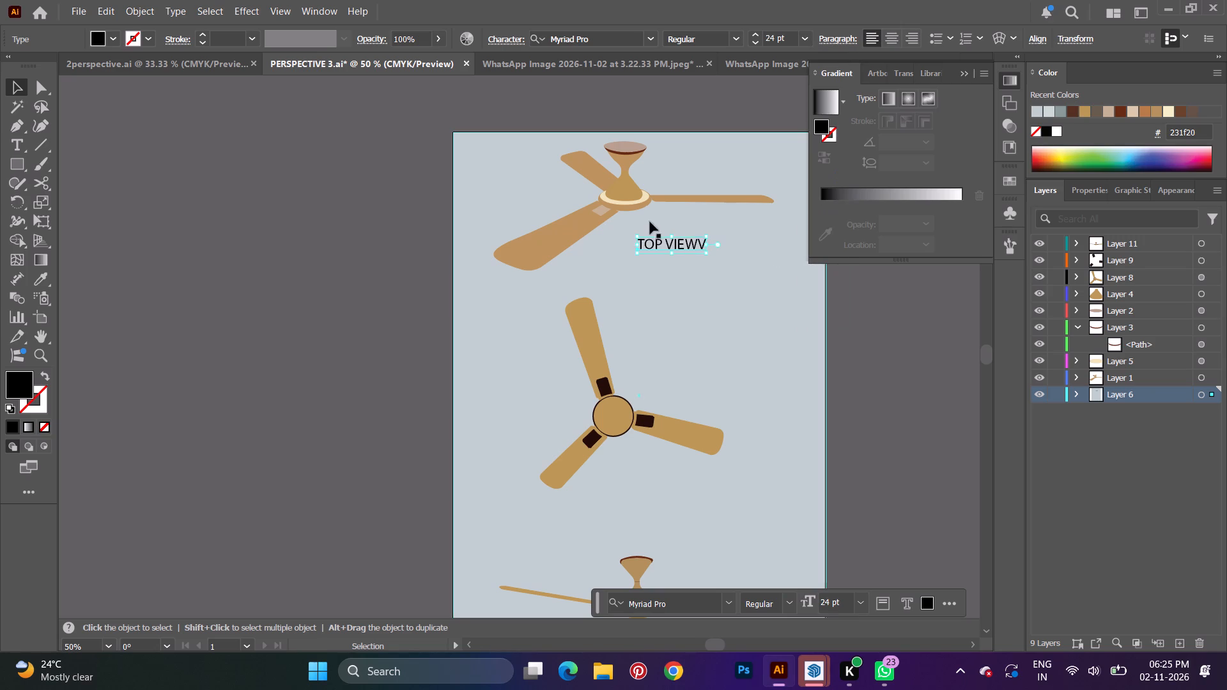
Remove the stray extra V from the end of the TOP VIEW label.
left_click(15, 142)
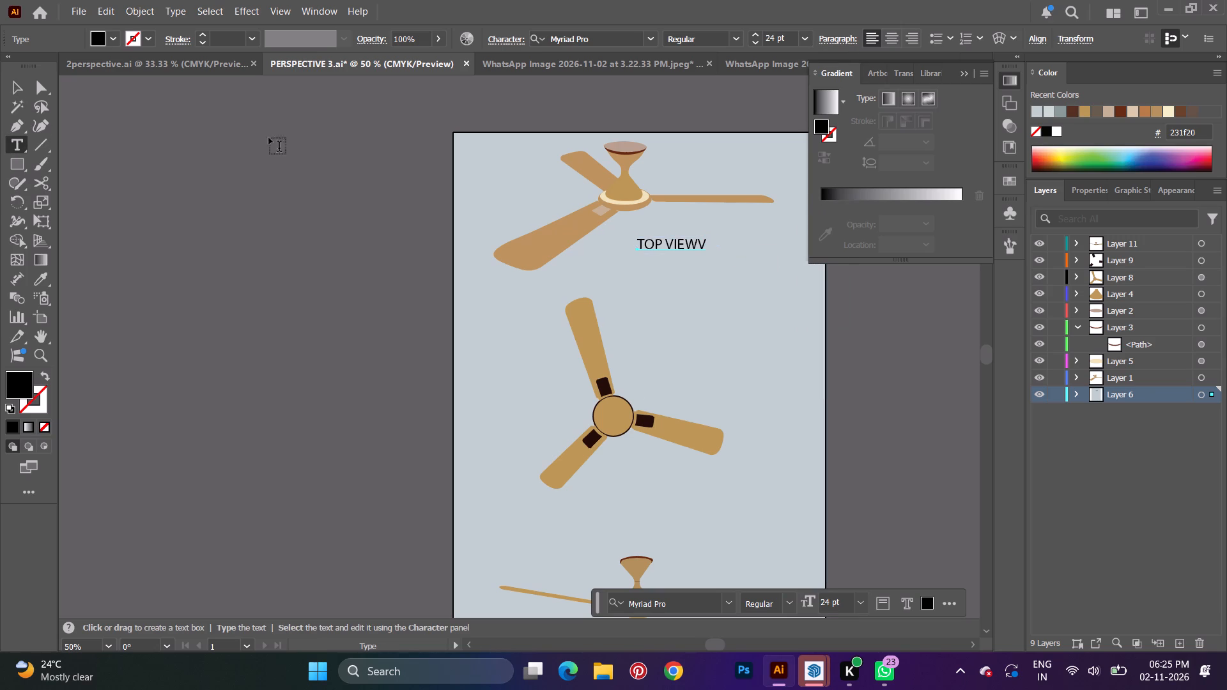
left_click(704, 245)
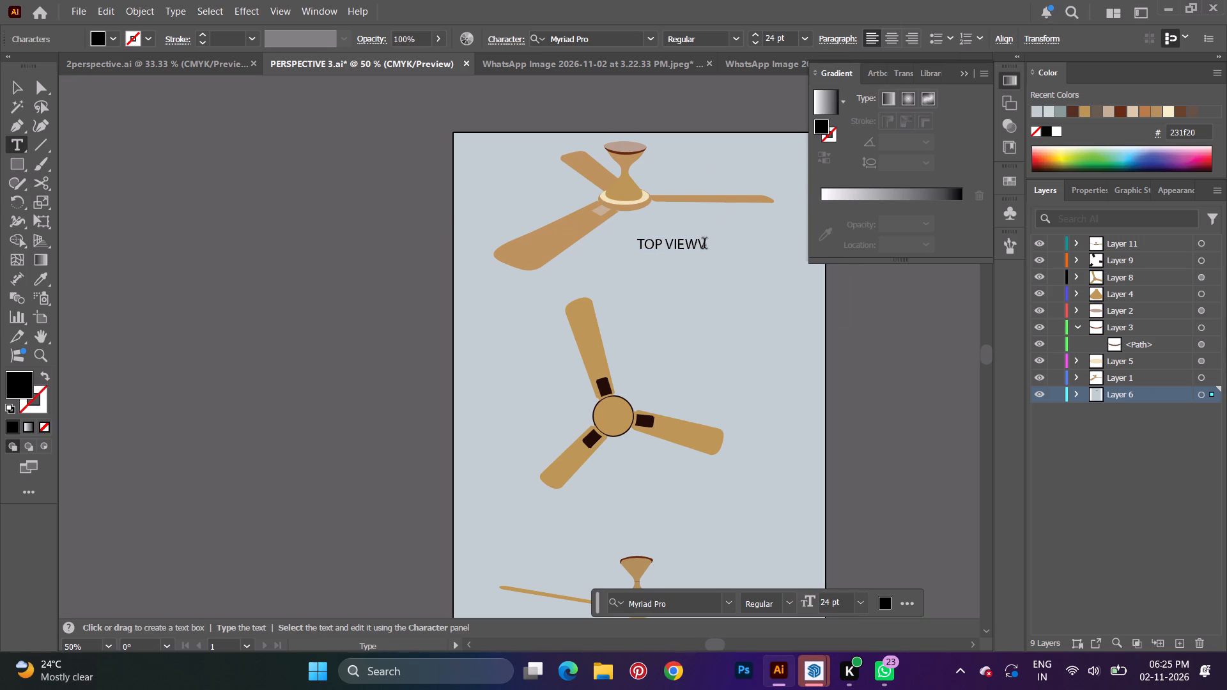
key("BackSpace")
Change the whole TOP VIEW label's font to Times New Roman.
left_click(649, 36)
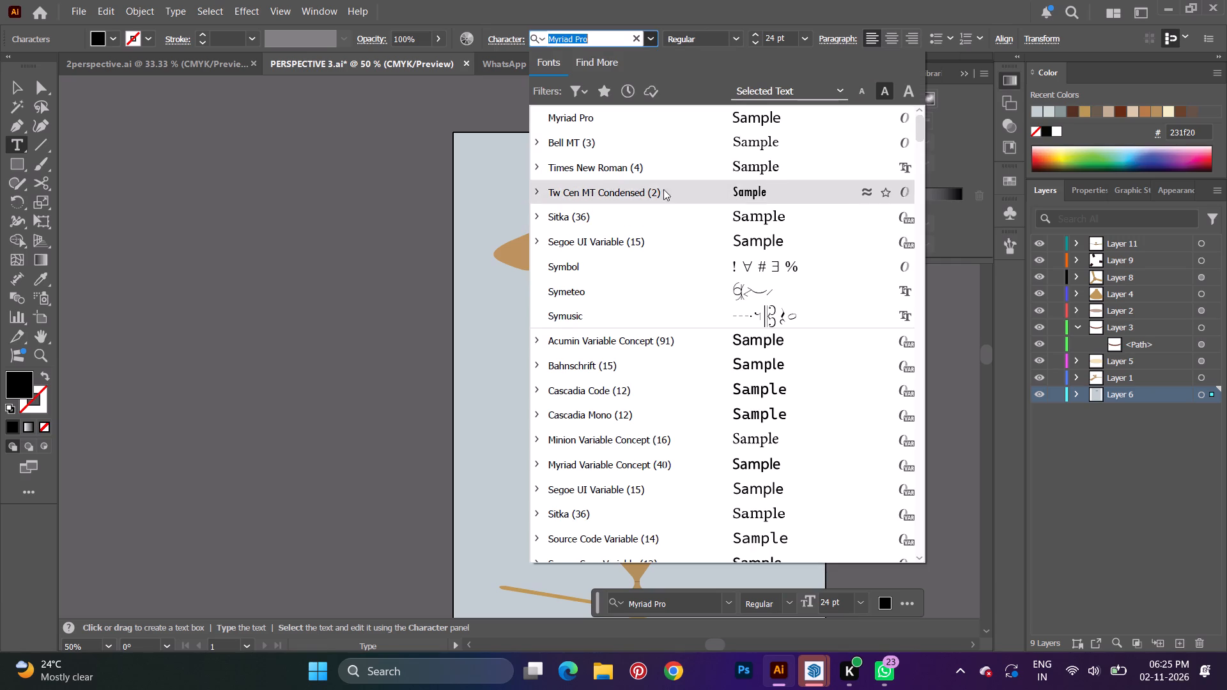
left_click(619, 144)
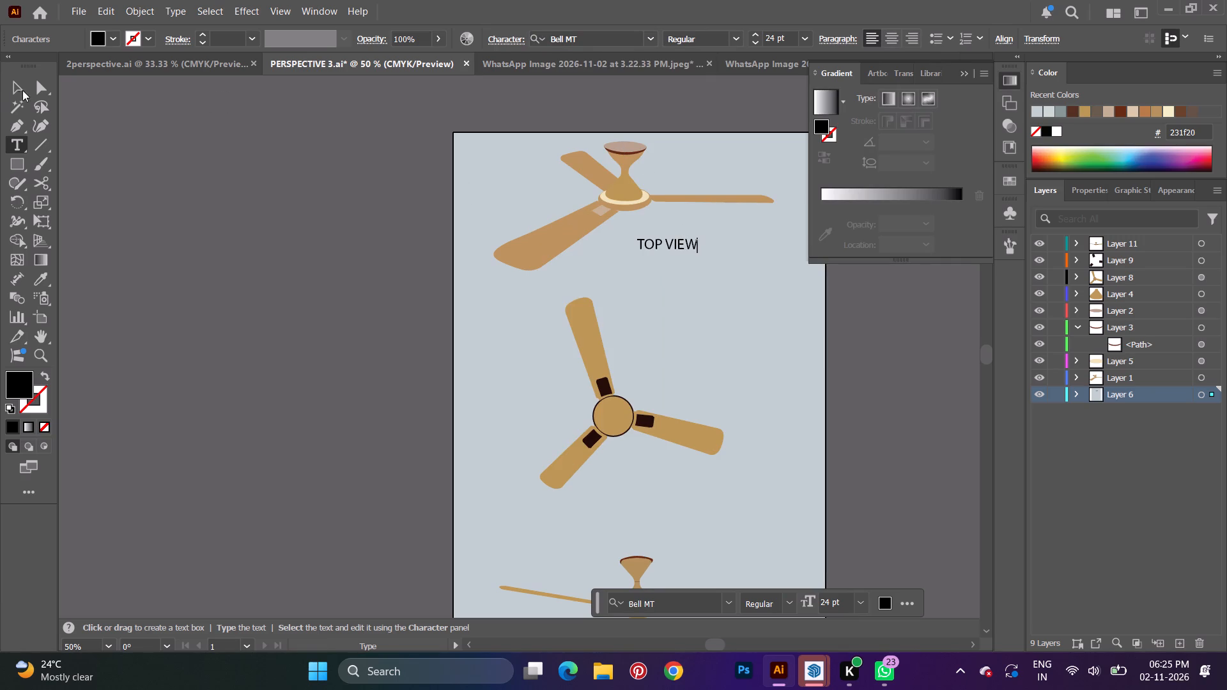
left_click(22, 89)
left_click(648, 40)
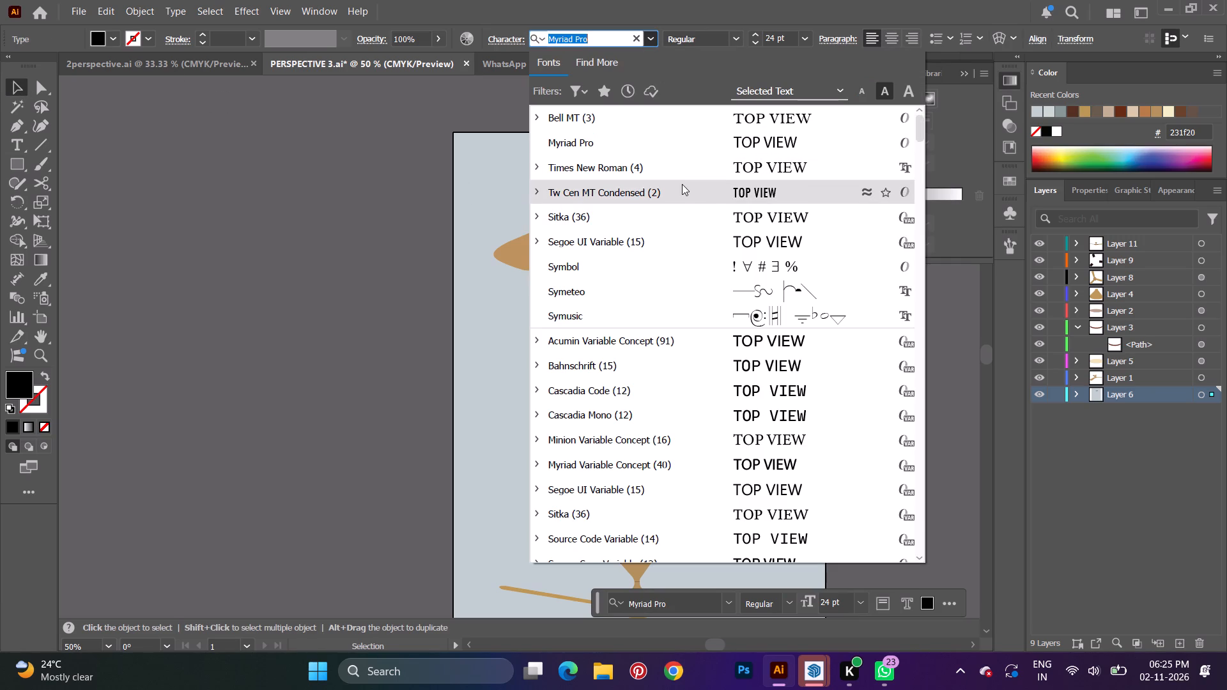
left_click(679, 175)
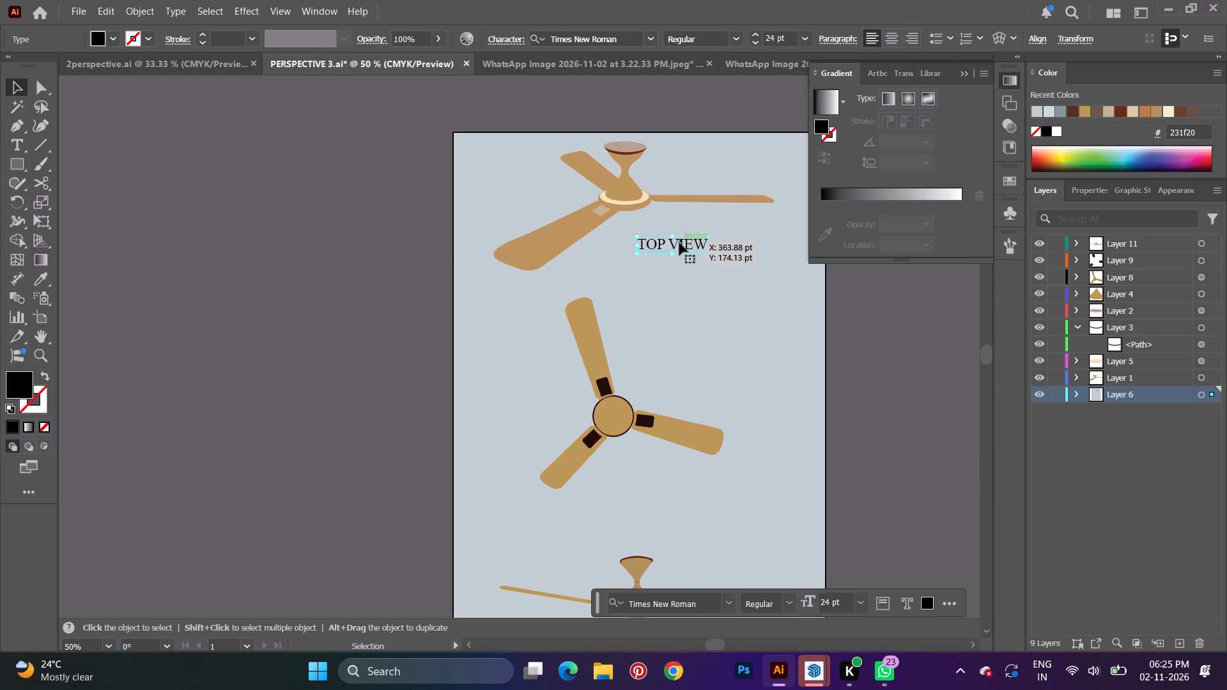
Move the TOP VIEW label down and left, into the gap between the uppermost and middle fans.
left_click_drag(679, 243, 632, 272)
Add a 24 pt Times New Roman text label beginning with BOTTOM beneath the middle fan.
scroll(709, 332, "down", 10)
key("y")
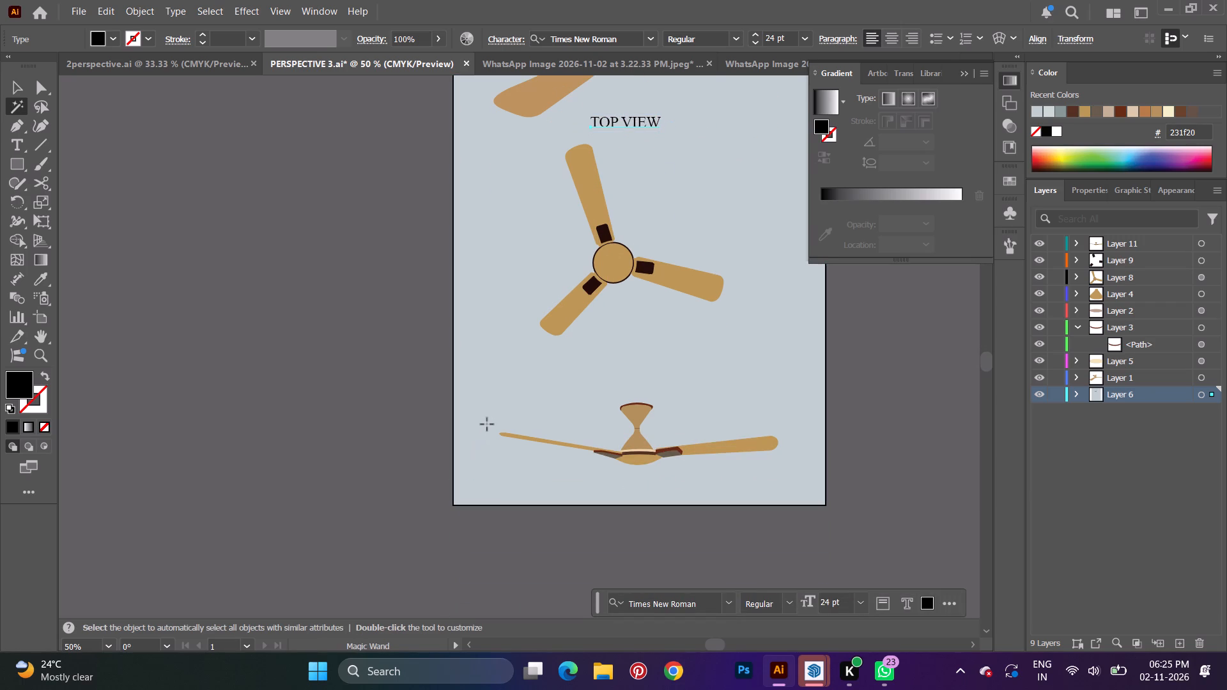
key("t")
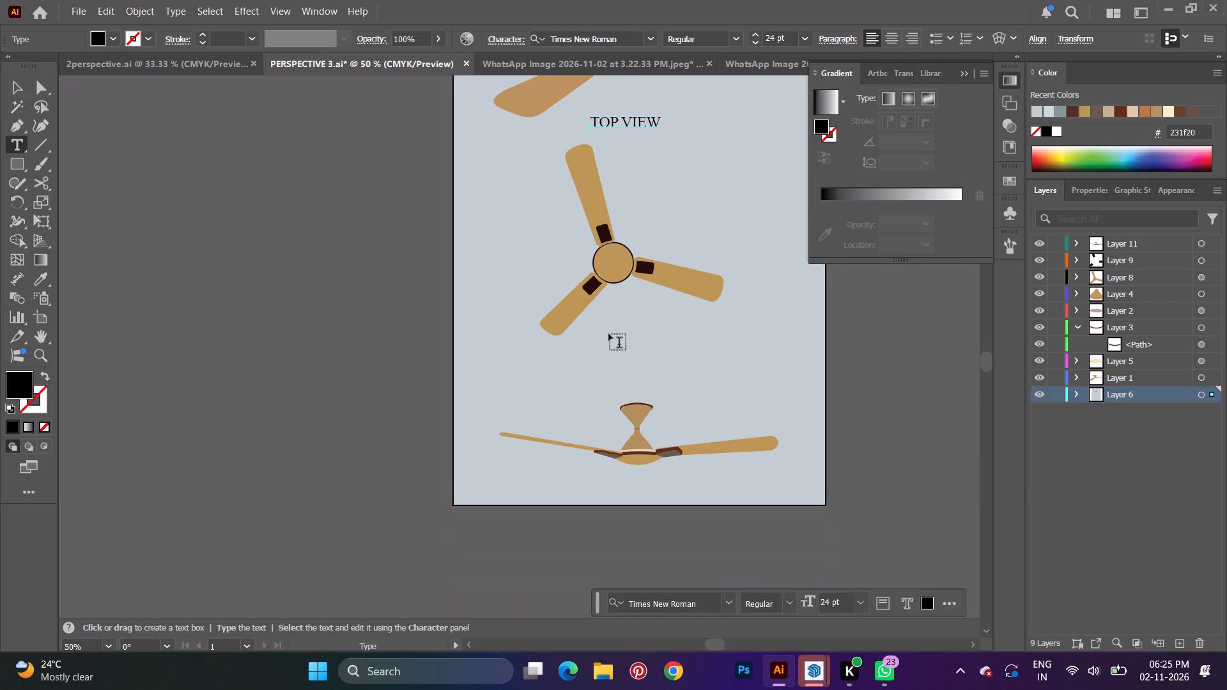
left_click(608, 334)
key("BackSpace")
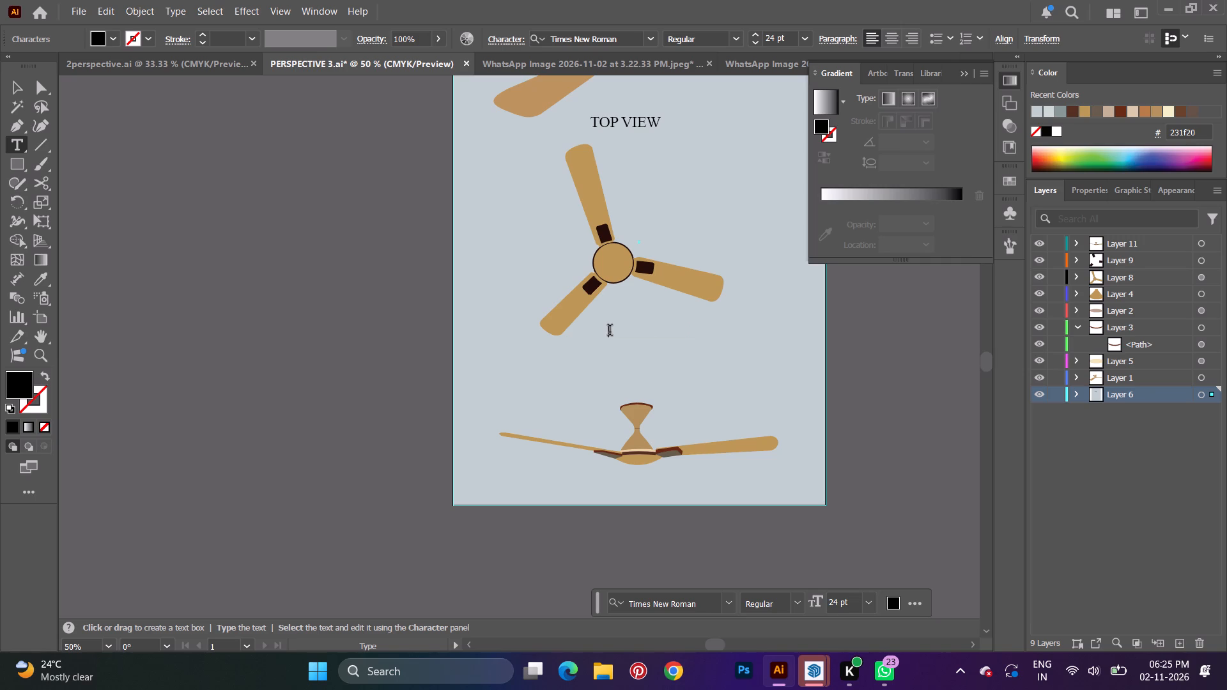
type("BO")
type("TTOM")
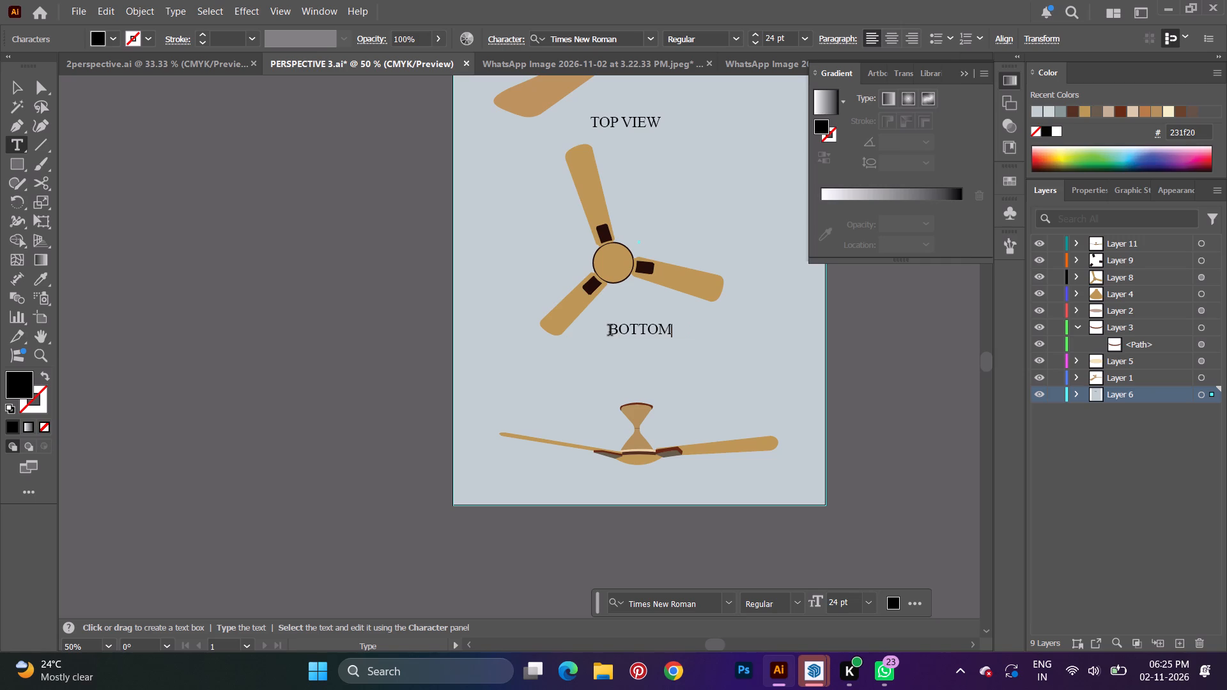
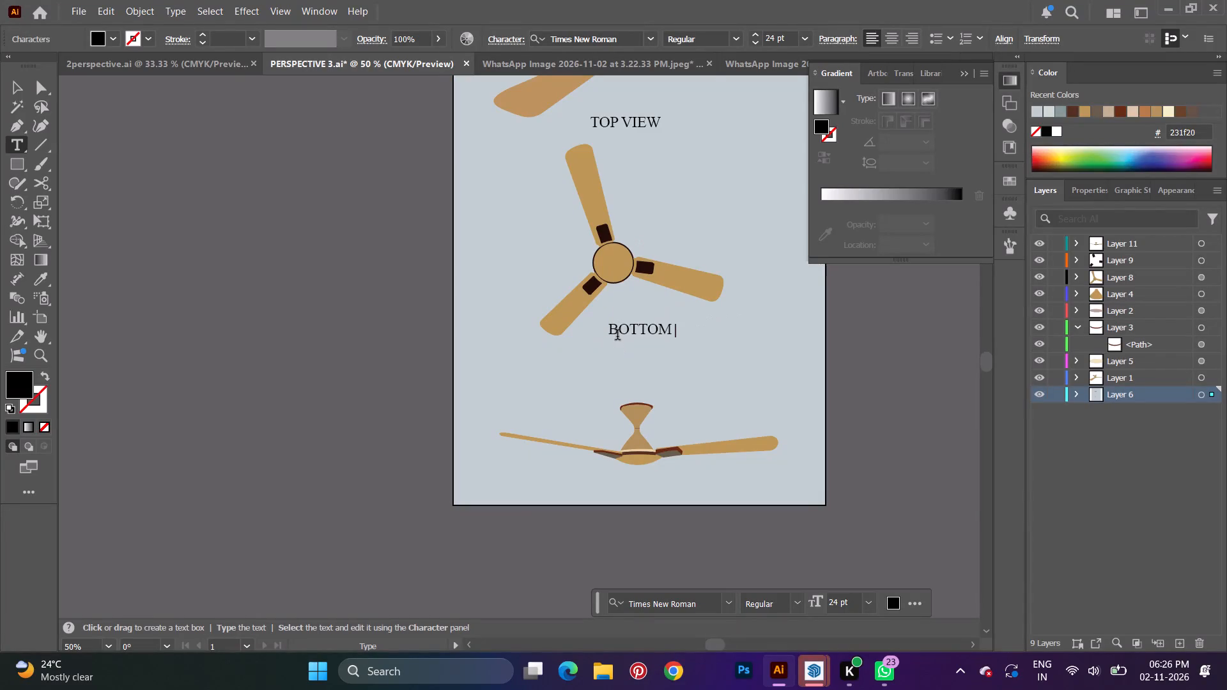
Complete the label beneath the middle fan so that it reads BOTTOM VIEW.
type("VIEW")
key("v")
key("BackSpace")
key("space")
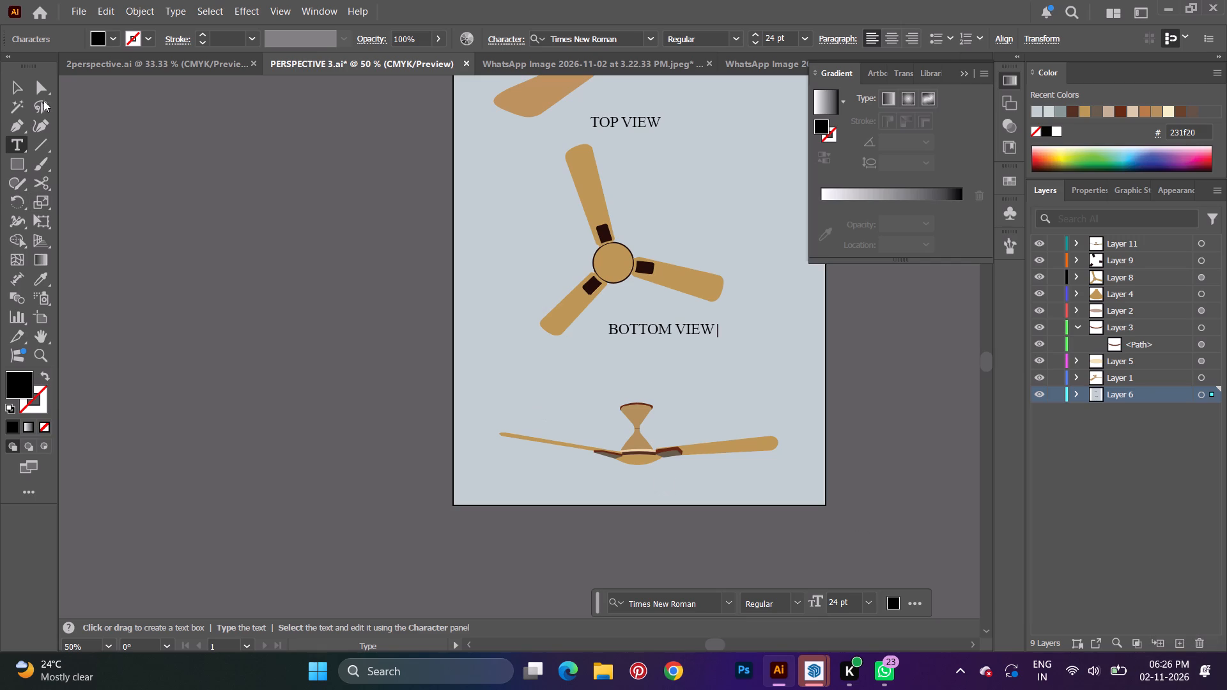
left_click(13, 88)
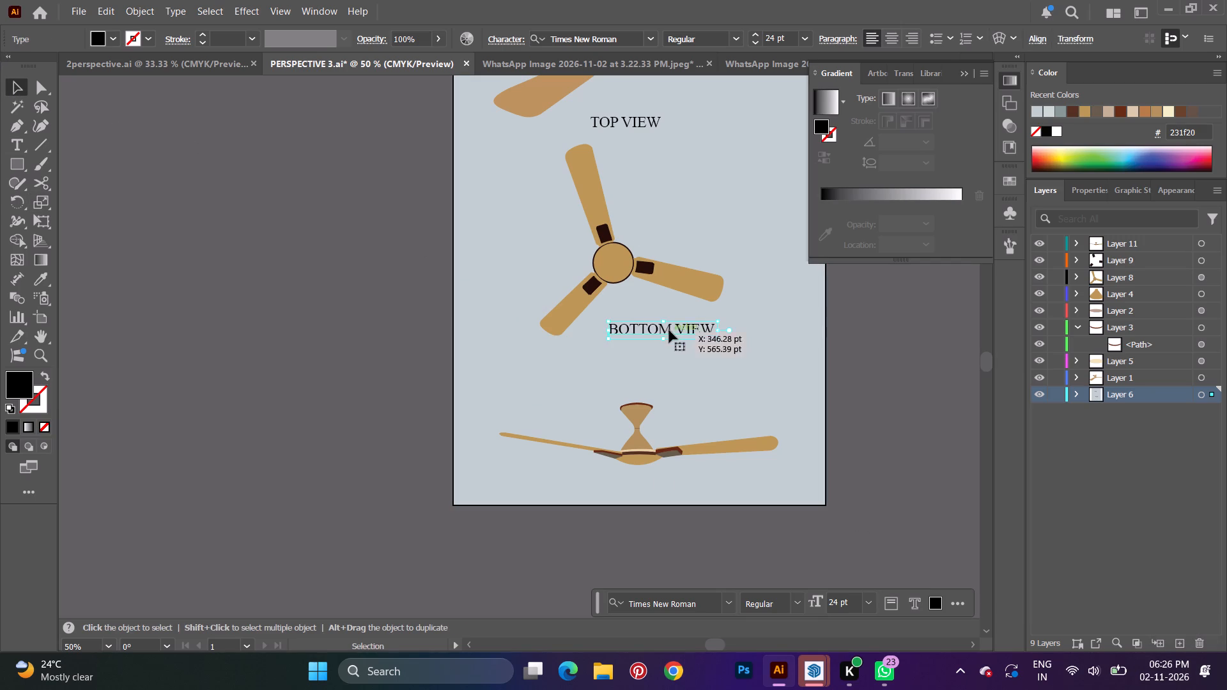
Move the BOTTOM VIEW label down and left, into the gap between the middle and lowest fans.
left_click_drag(669, 326, 646, 339)
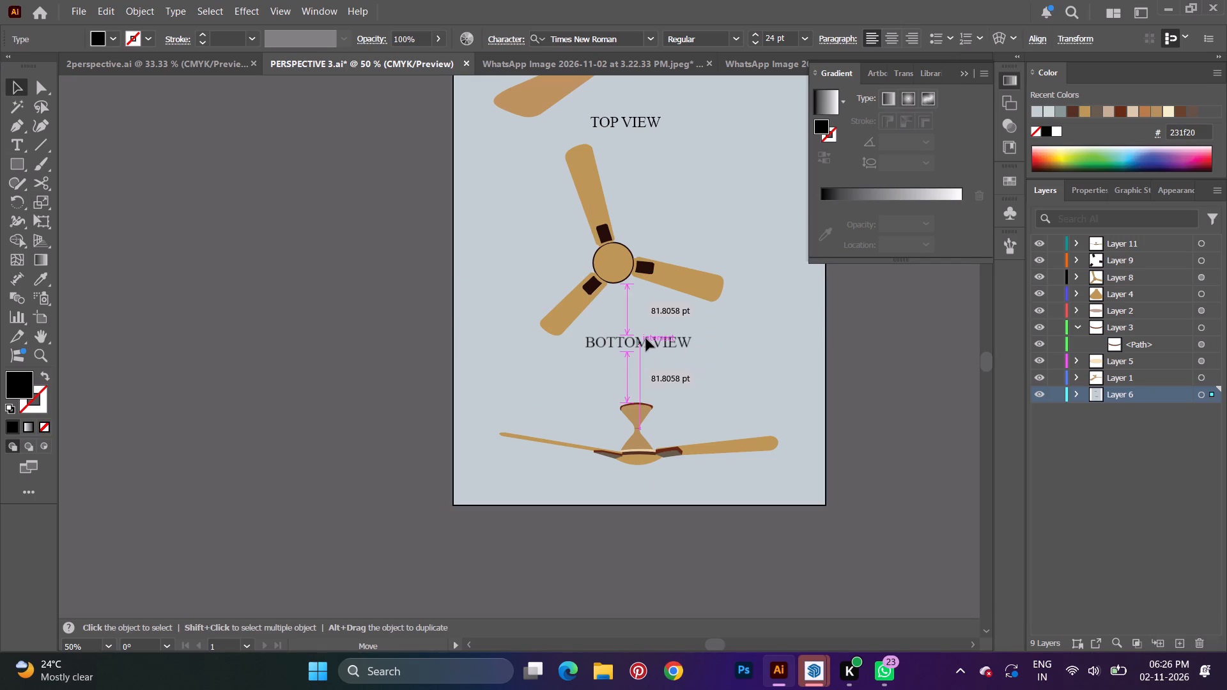
left_click_drag(646, 339, 644, 333)
left_click(749, 379)
Add a 24 pt Times New Roman text label reading SIDE VIEW just beneath the lowest fan.
scroll(668, 420, "down", 5)
left_click(649, 413)
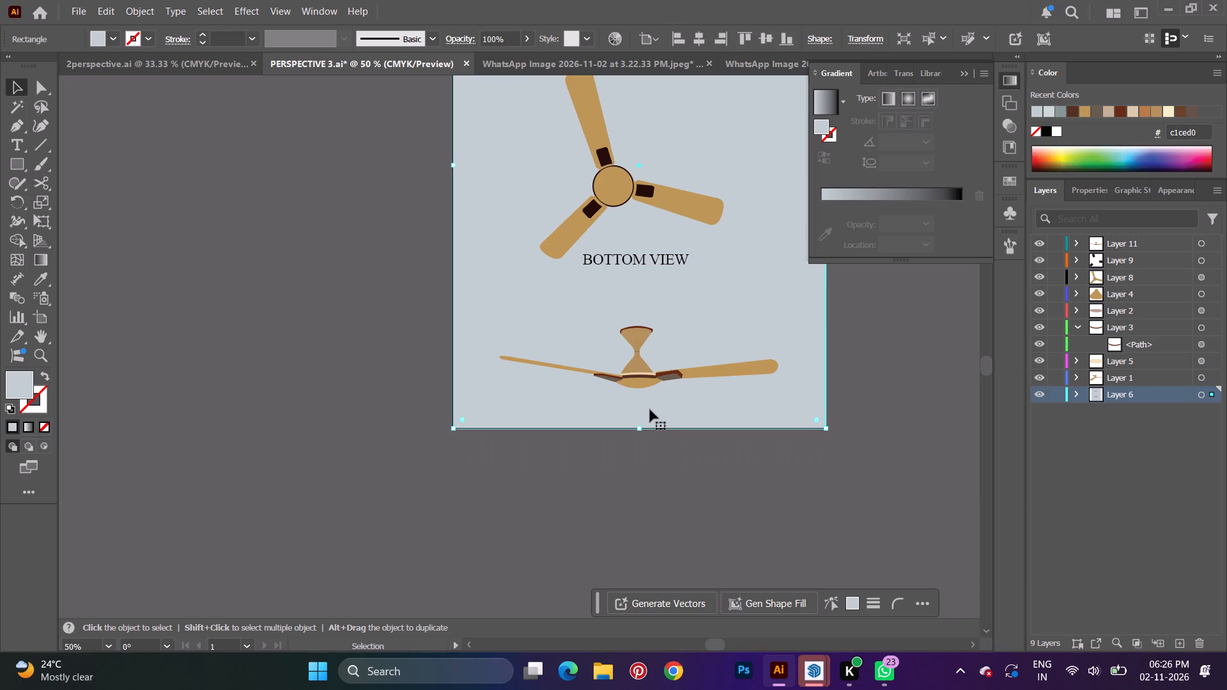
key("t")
left_click(652, 396)
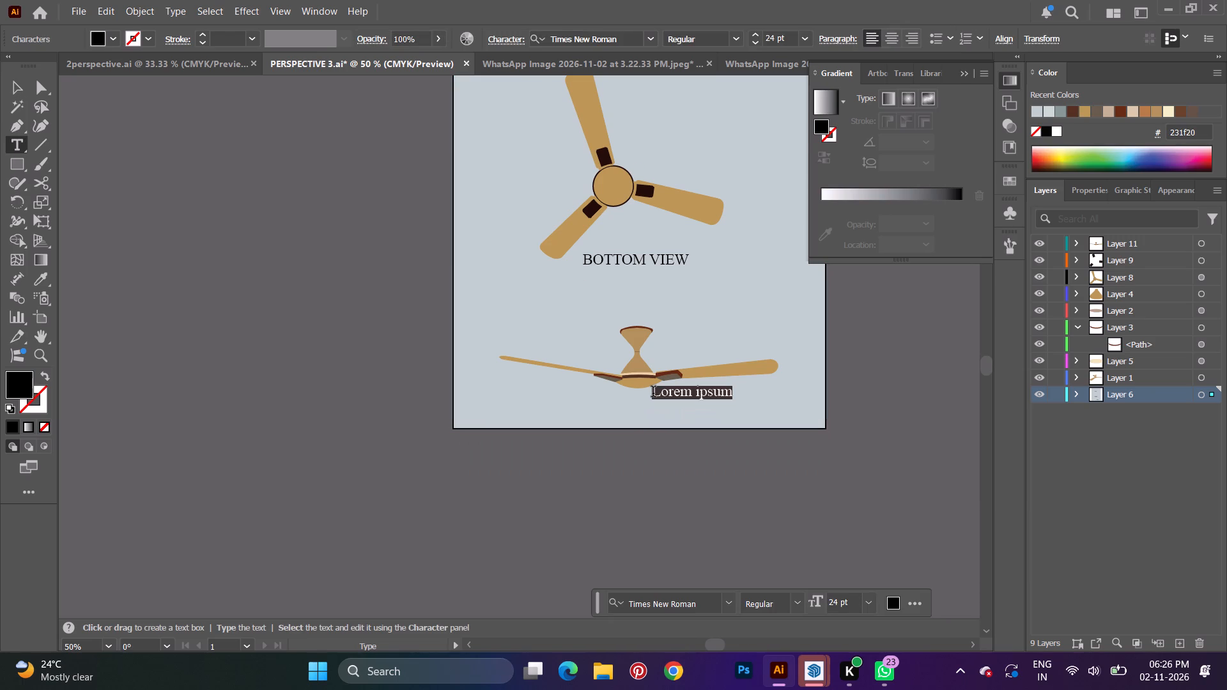
key("BackSpace")
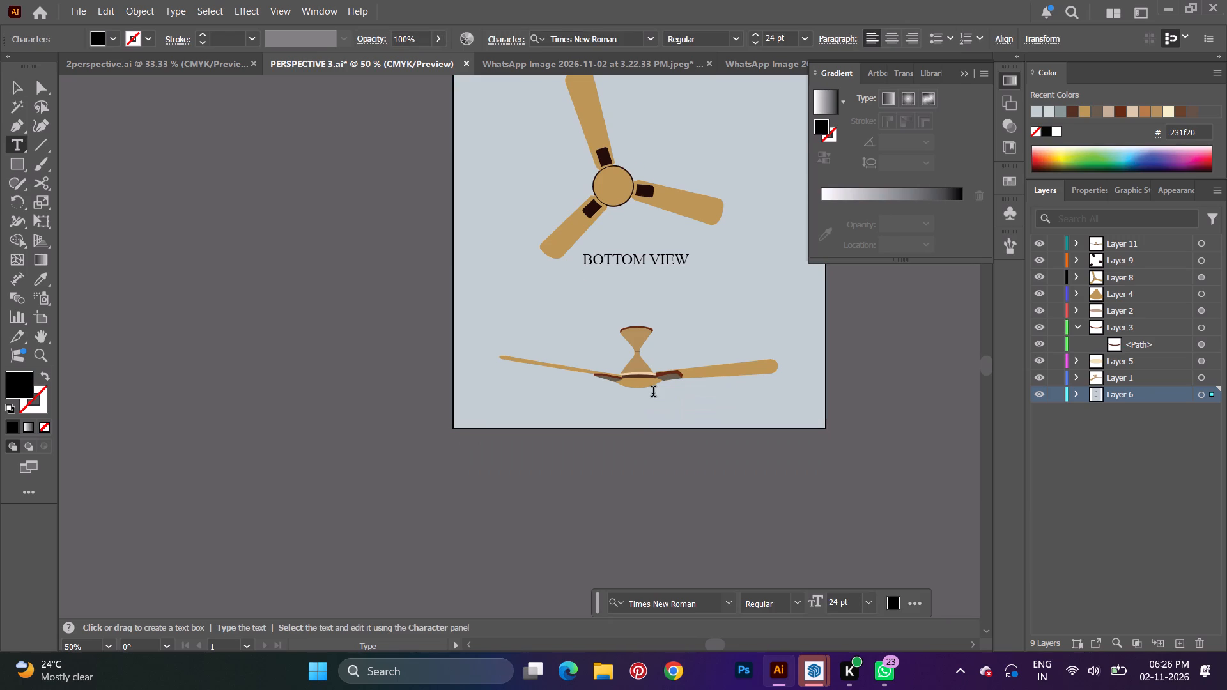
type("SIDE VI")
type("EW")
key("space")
left_click(18, 90)
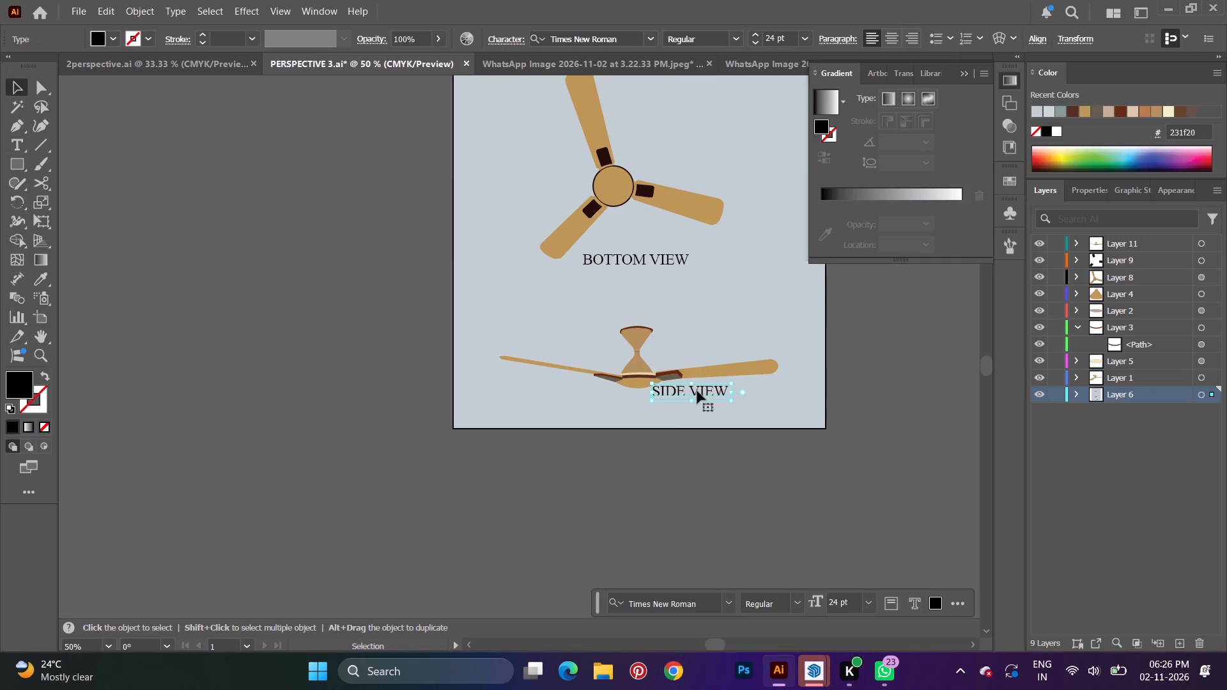
Move the SIDE VIEW label down and left so it sits centred beneath the lowest fan, and deselect it.
left_click_drag(698, 391, 638, 404)
scroll(643, 400, "down", 3, "alt")
left_click(713, 386)
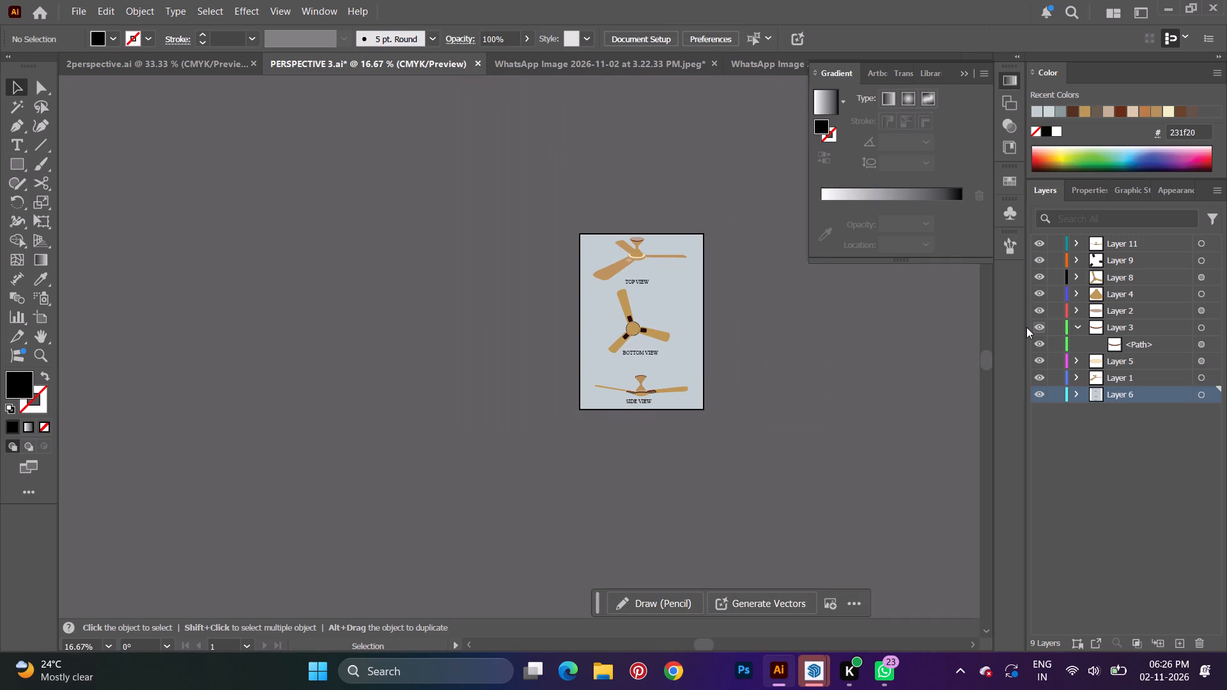
Save the PERSPECTIVE 3.ai document.
key("ctrl+s")
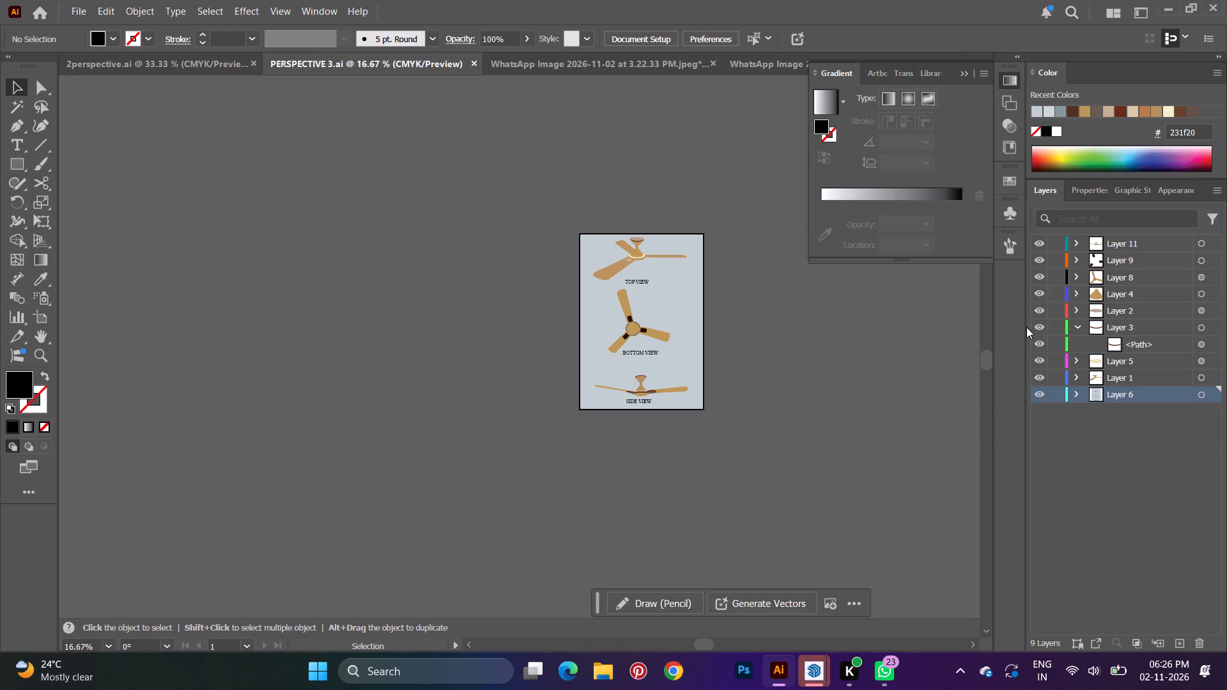
Close the modified document WhatsApp Image 2026-11-02 at 3.22.33 PM.jpeg without saving its changes.
left_click(714, 61)
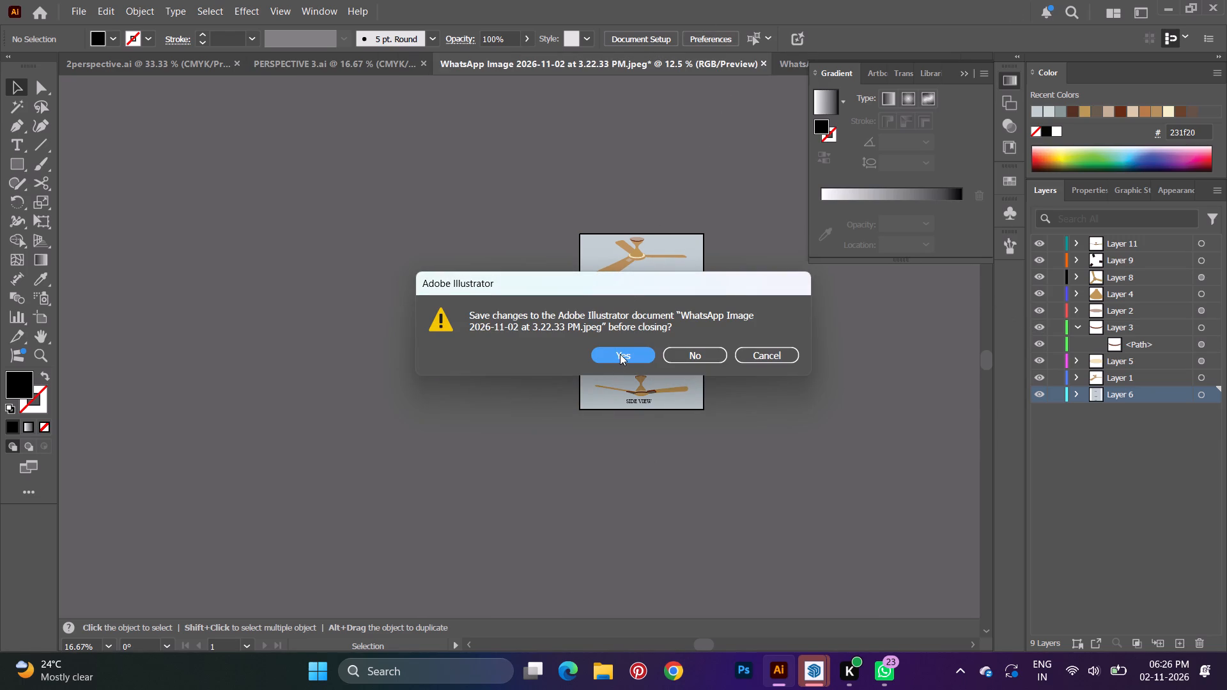
left_click(683, 351)
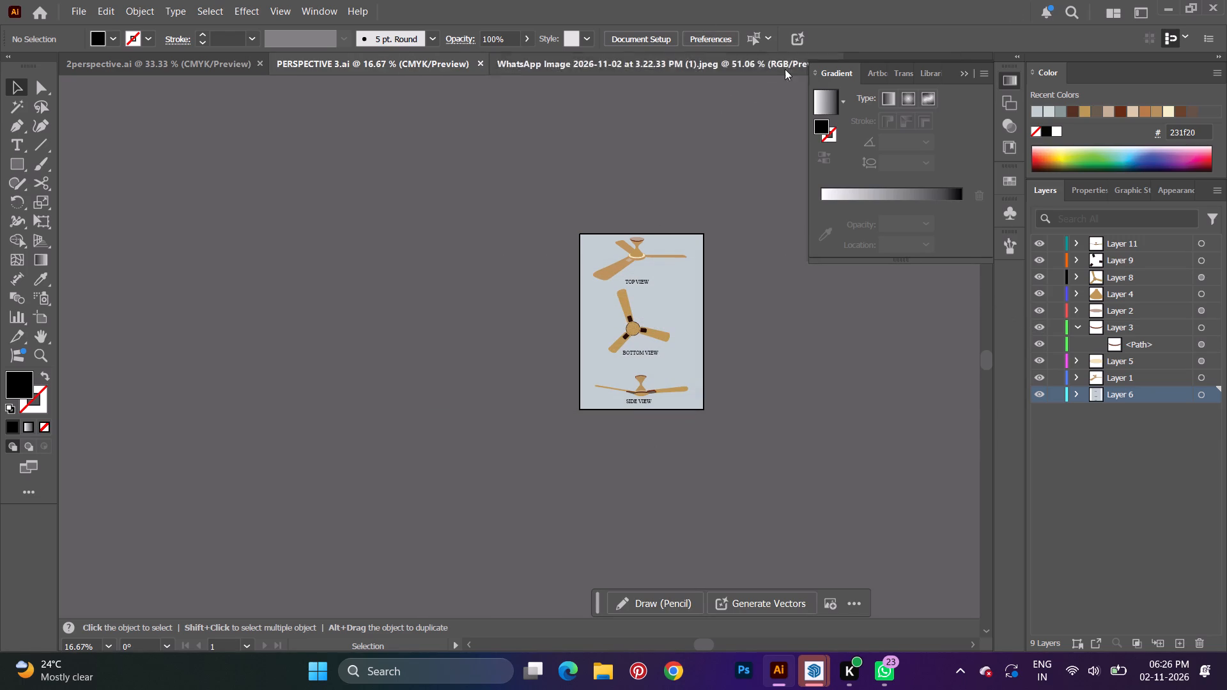
Close the floating Gradient panel that covers the end of the document tabs.
left_click_drag(976, 64, 946, 105)
left_click(957, 101)
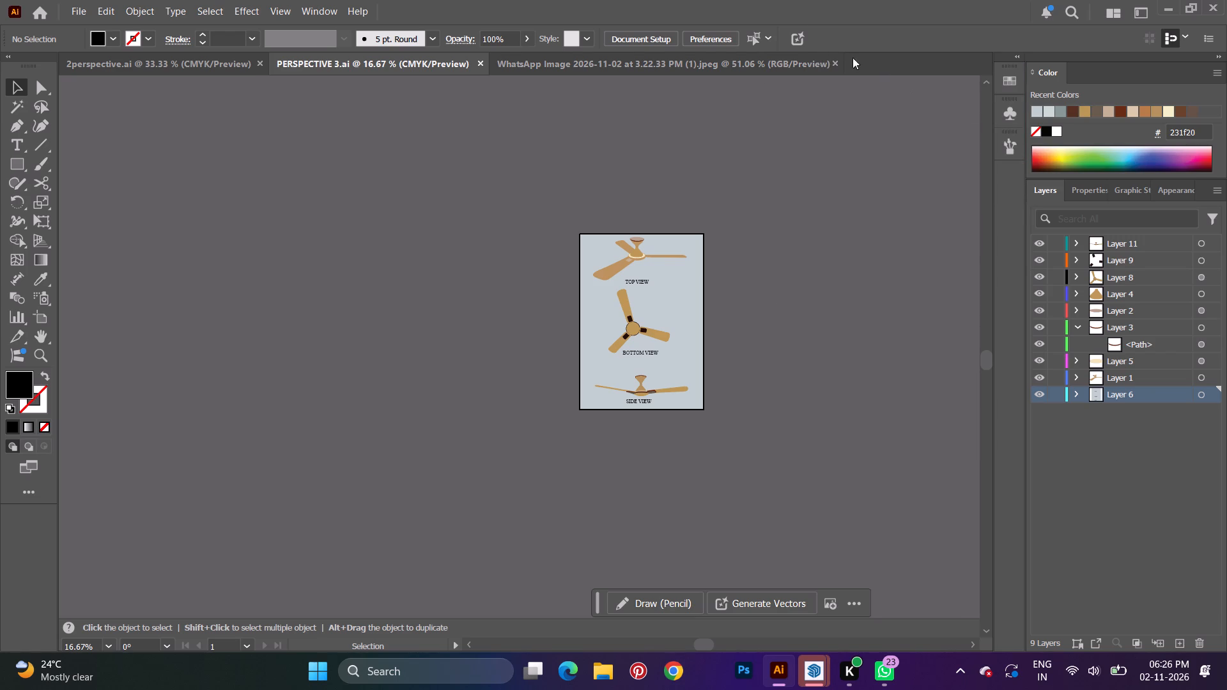
Close the remaining photo document, 3.22.33 PM (1).jpeg, and 2perspective.ai, keeping PERSPECTIVE 3.ai open.
left_click(837, 62)
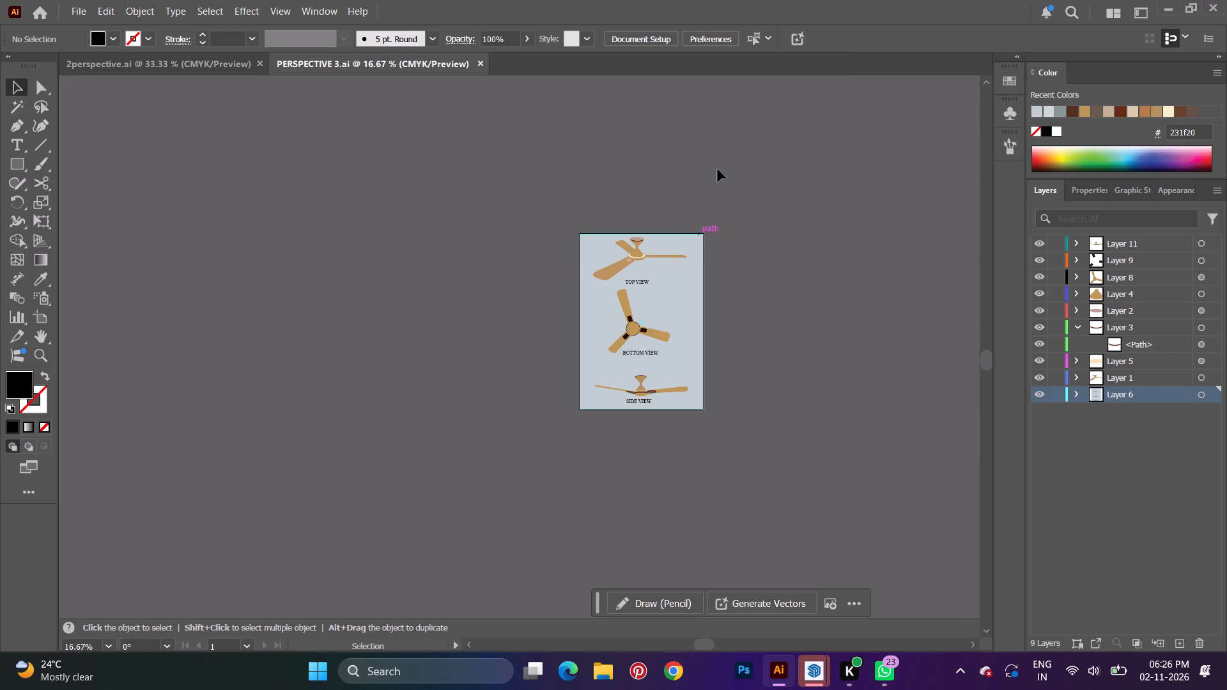
left_click(255, 63)
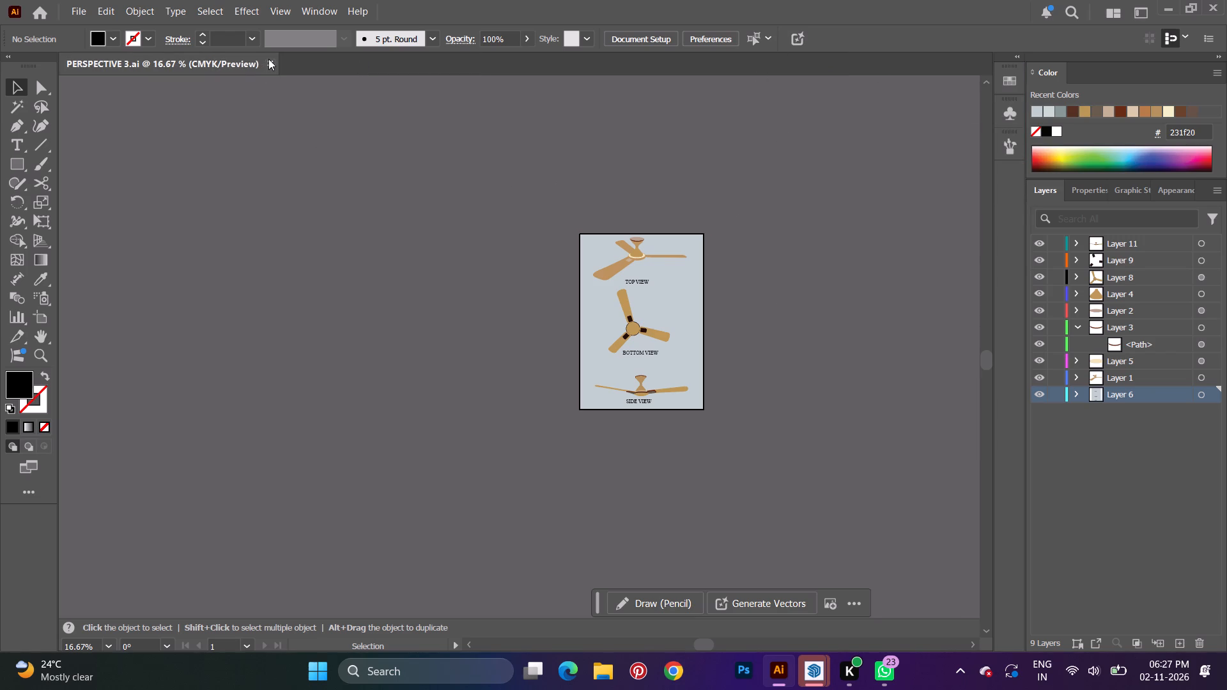
left_click(240, 61)
In File Explorer, delete the first WhatsApp photo listed under Today in the Downloads folder.
left_click(605, 678)
left_click(74, 263)
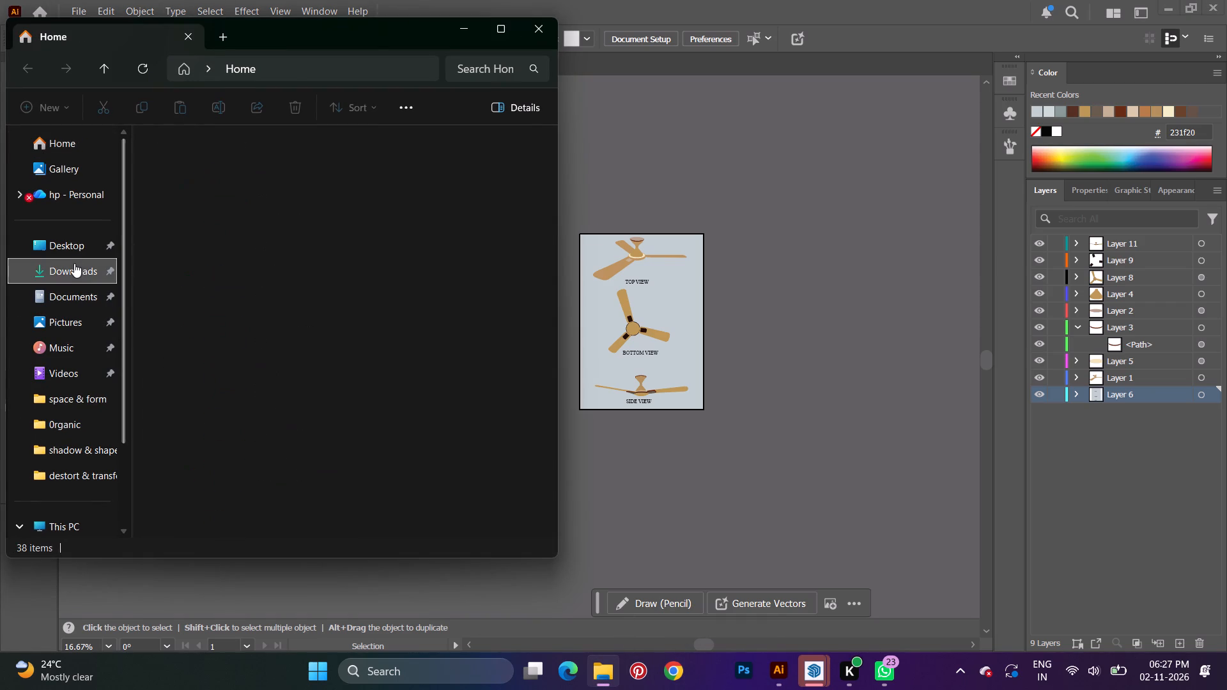
right_click(183, 210)
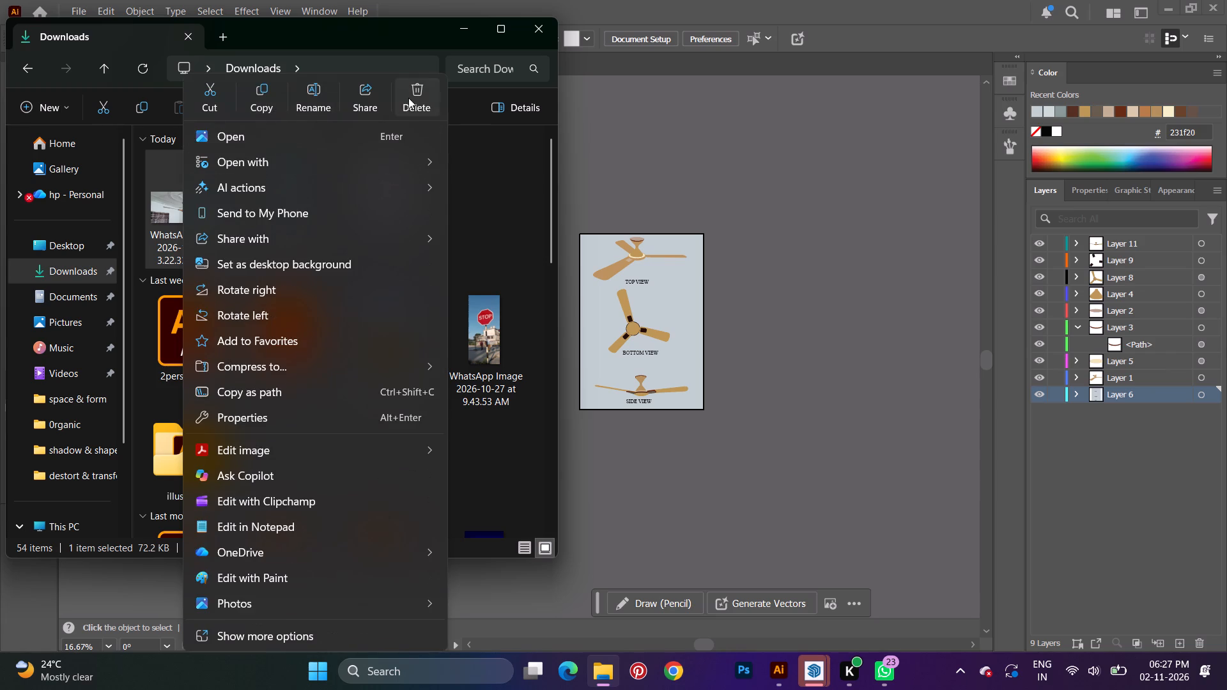
left_click(408, 98)
Delete the remaining WhatsApp ceiling fan photo under Today in the Downloads folder.
right_click(212, 199)
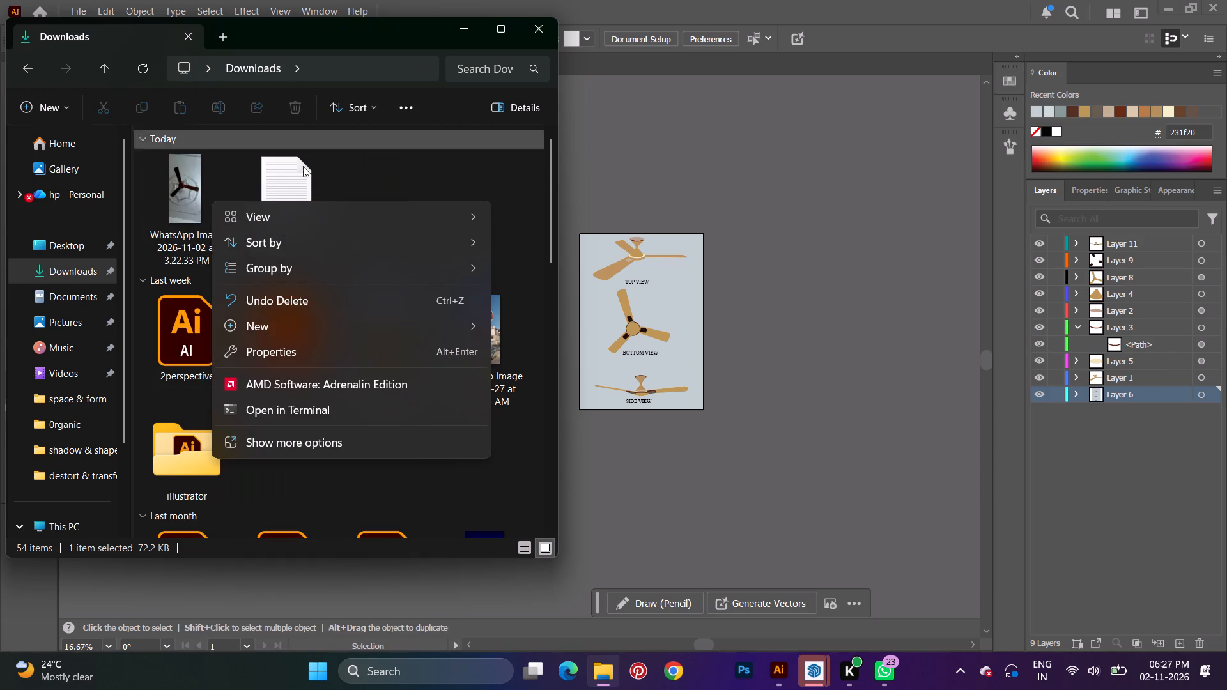
Switch to File Explorer and delete the WhatsApp Image 2026-11-02 at 3.22.33 PM file from the Downloads folder.
left_click(162, 242)
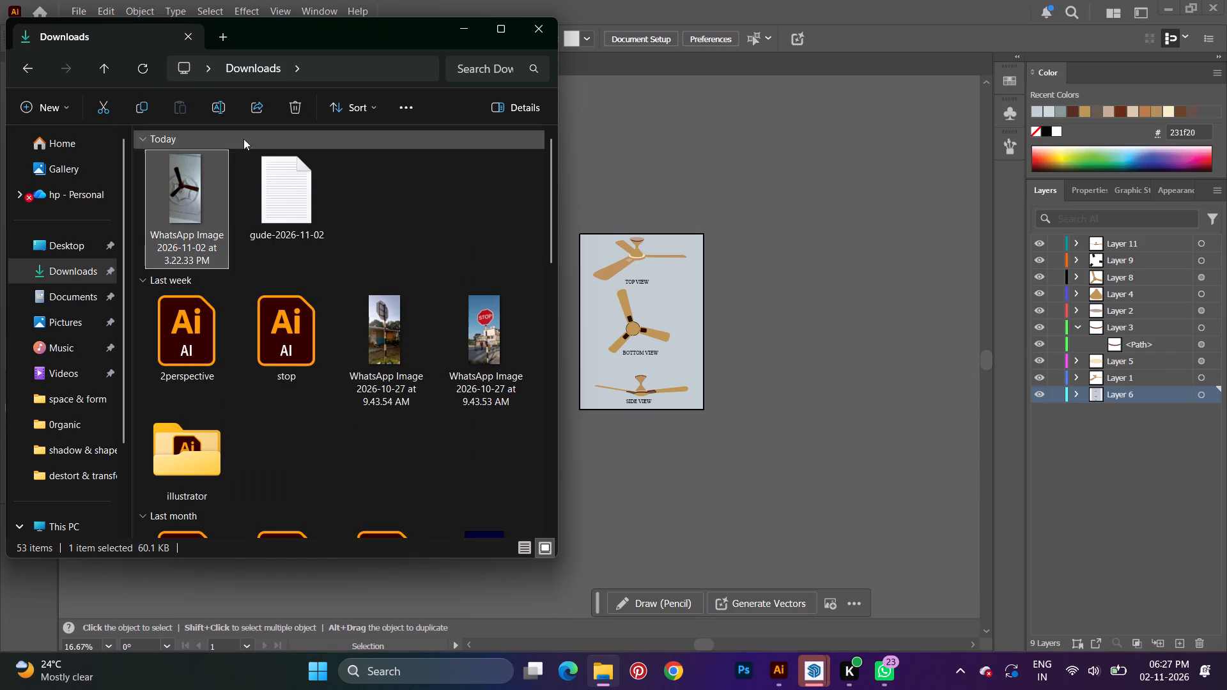
left_click(299, 108)
Look through the remaining files in the Downloads folder.
scroll(271, 298, "down", 1)
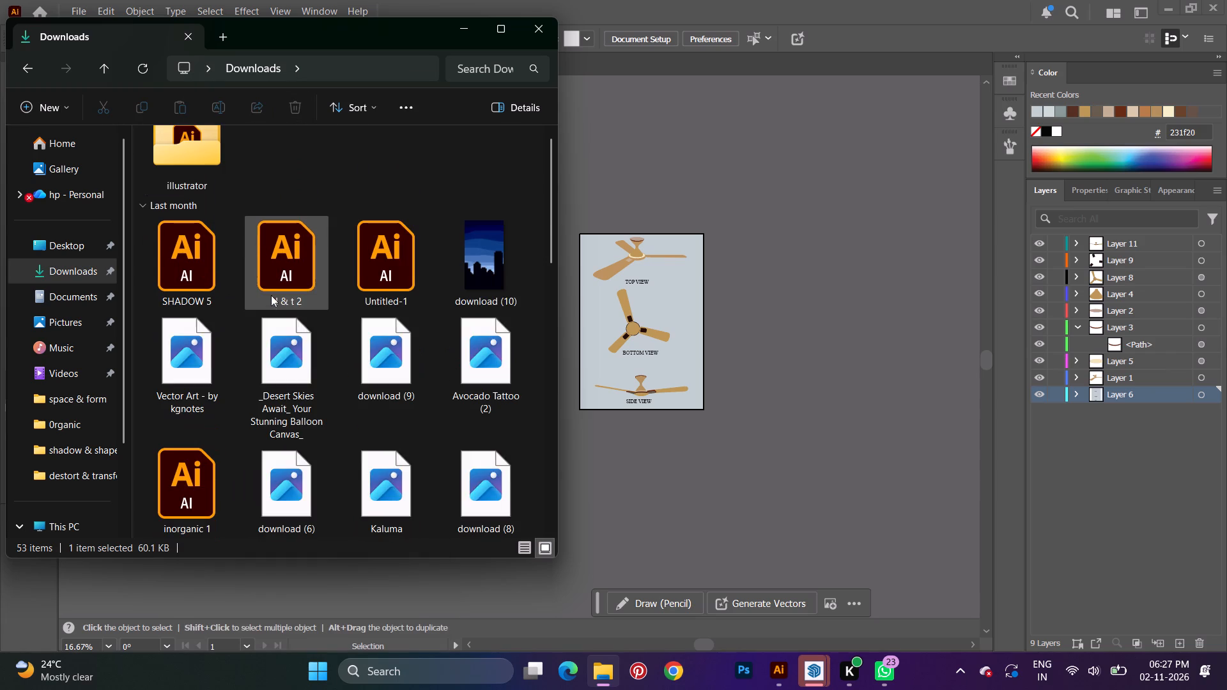
left_click(59, 276)
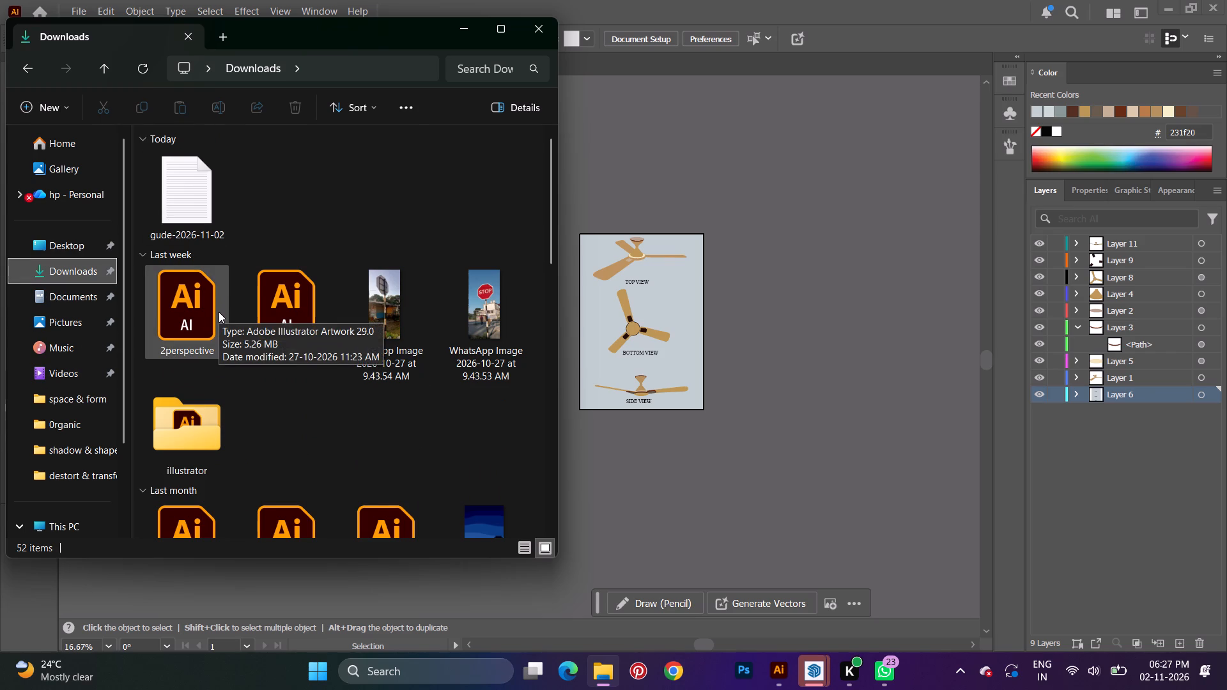
scroll(245, 321, "down", 3)
scroll(312, 303, "down", 2)
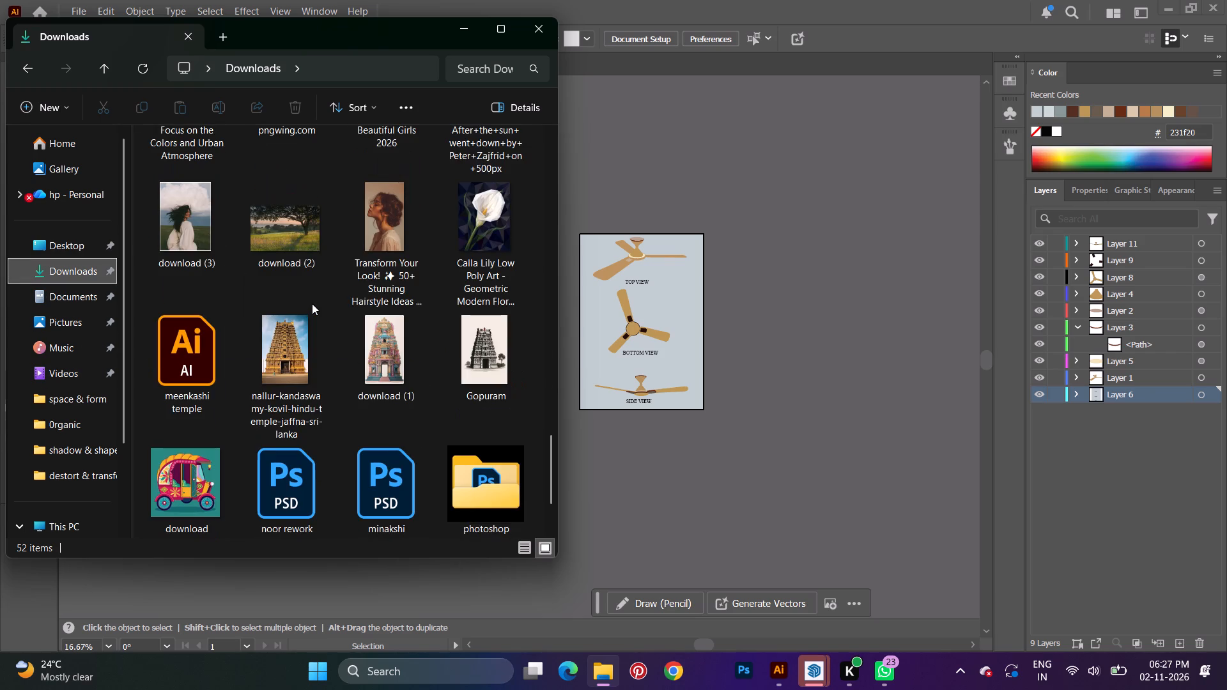
scroll(312, 303, "down", 4)
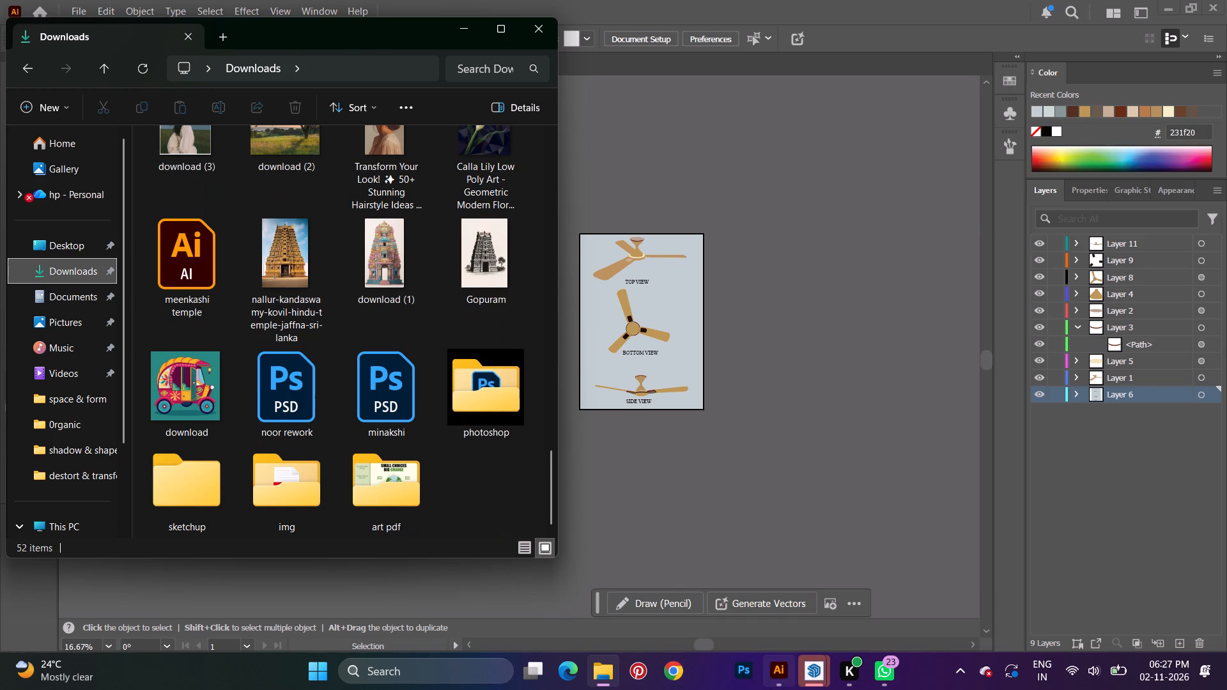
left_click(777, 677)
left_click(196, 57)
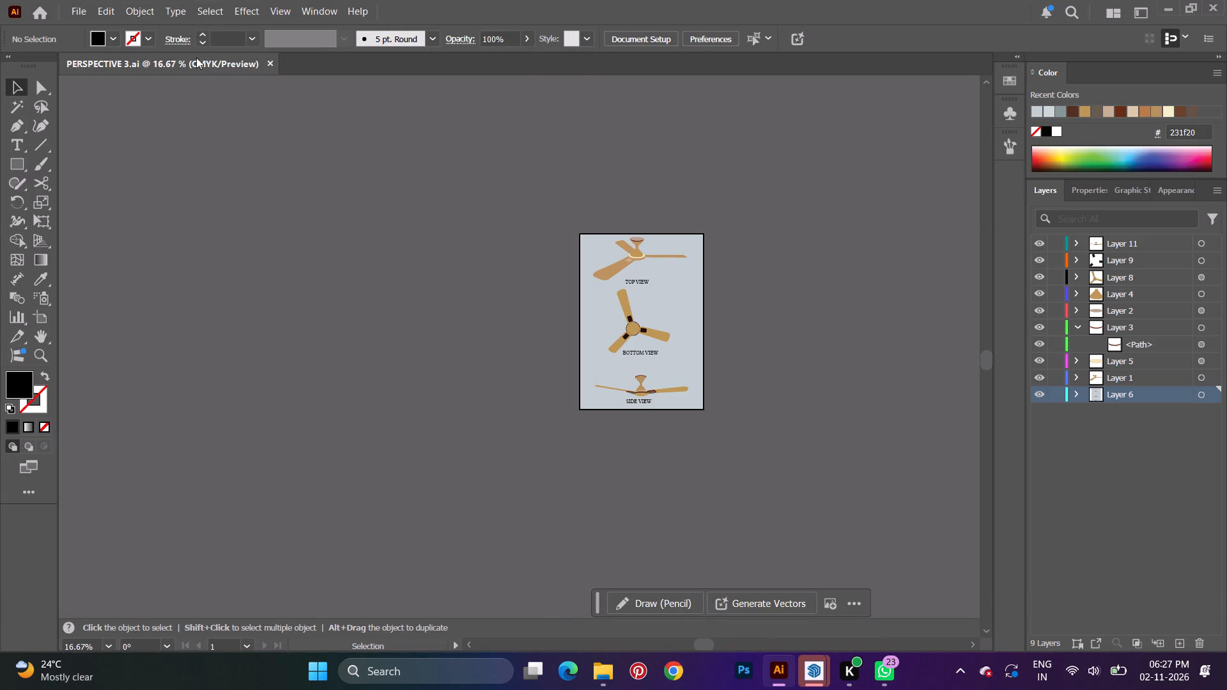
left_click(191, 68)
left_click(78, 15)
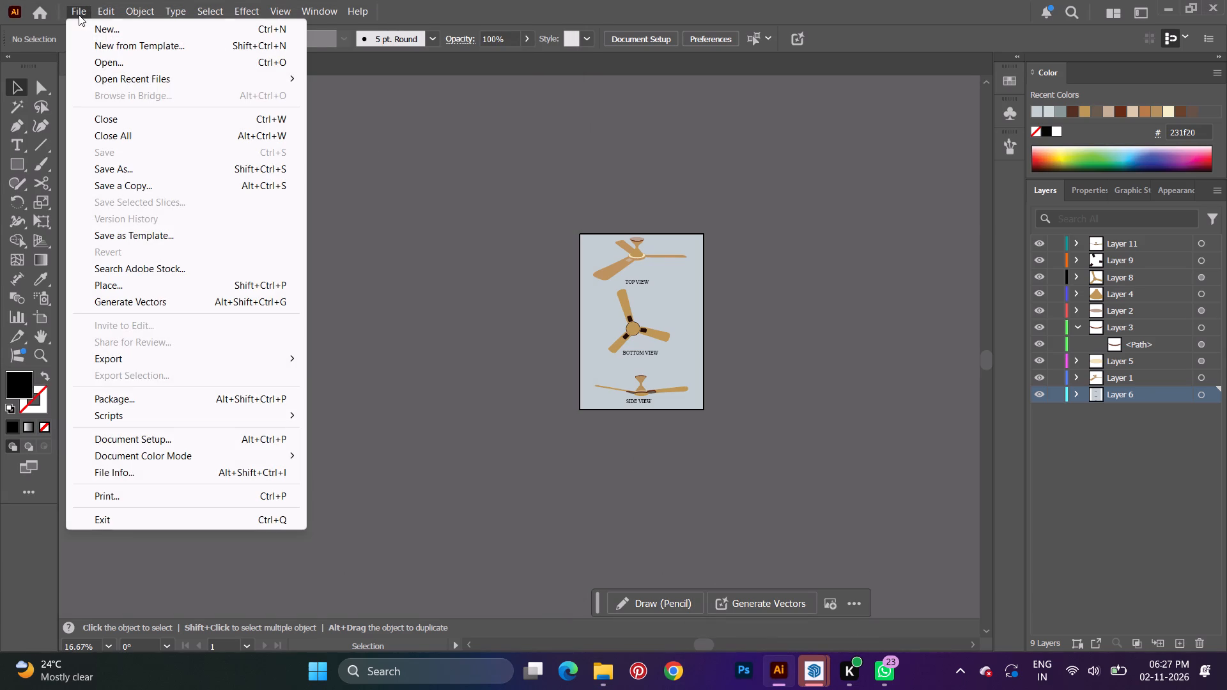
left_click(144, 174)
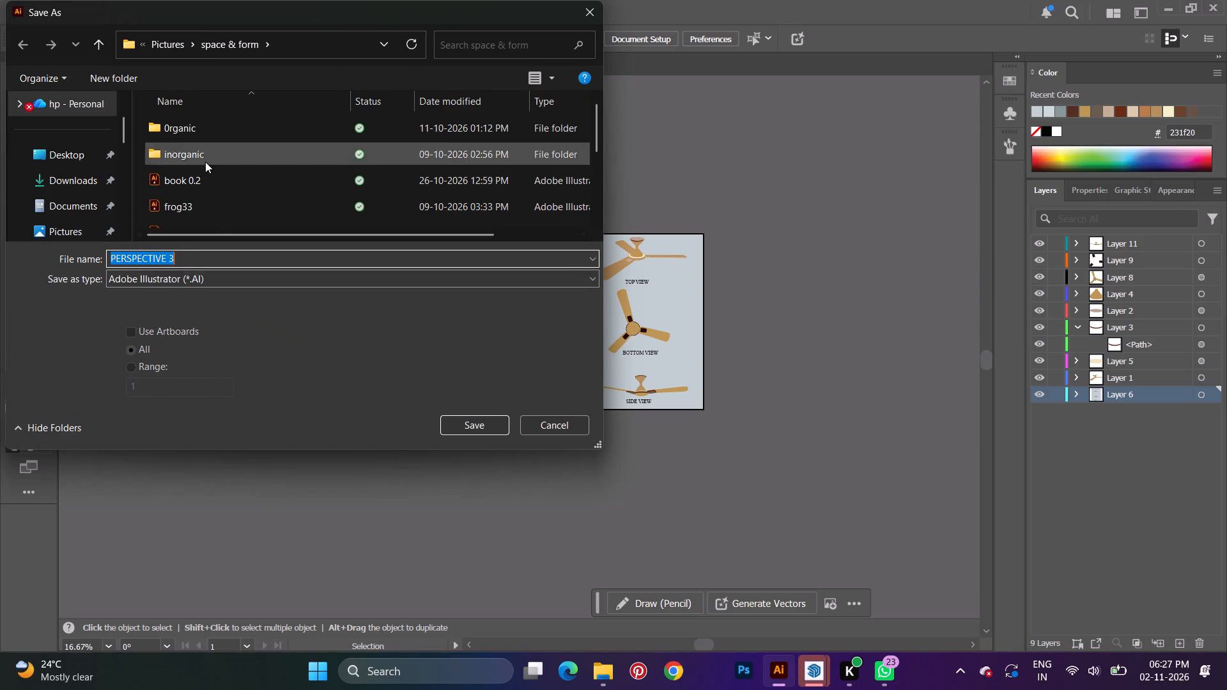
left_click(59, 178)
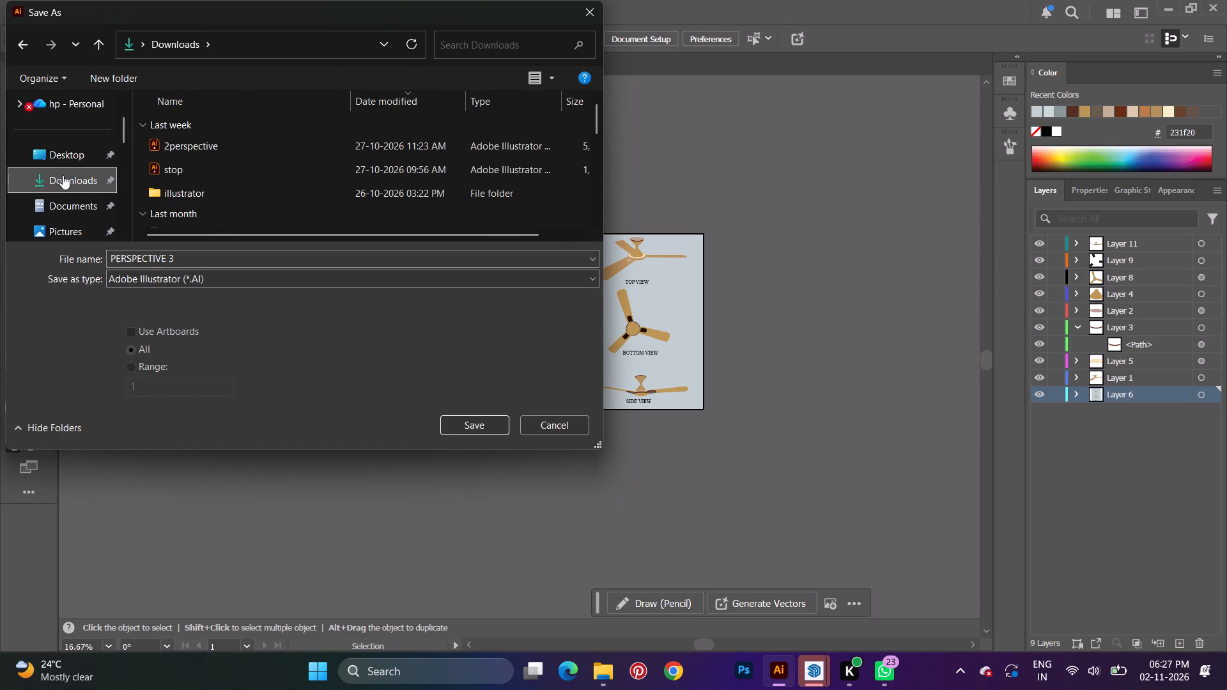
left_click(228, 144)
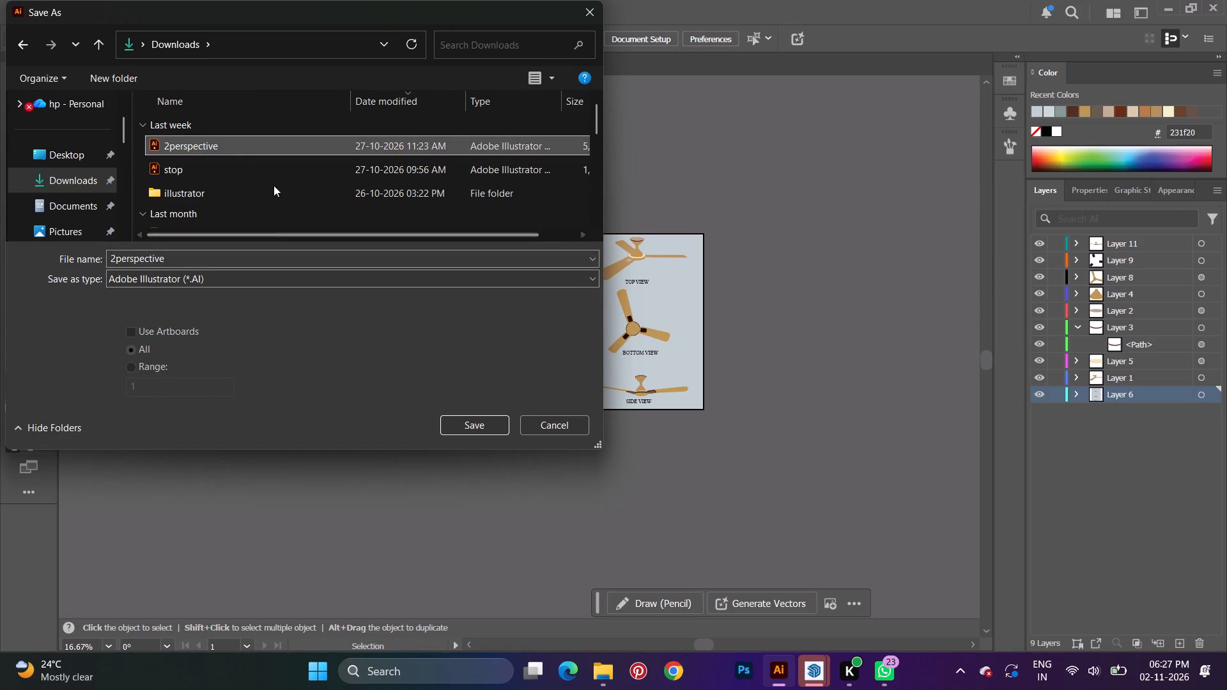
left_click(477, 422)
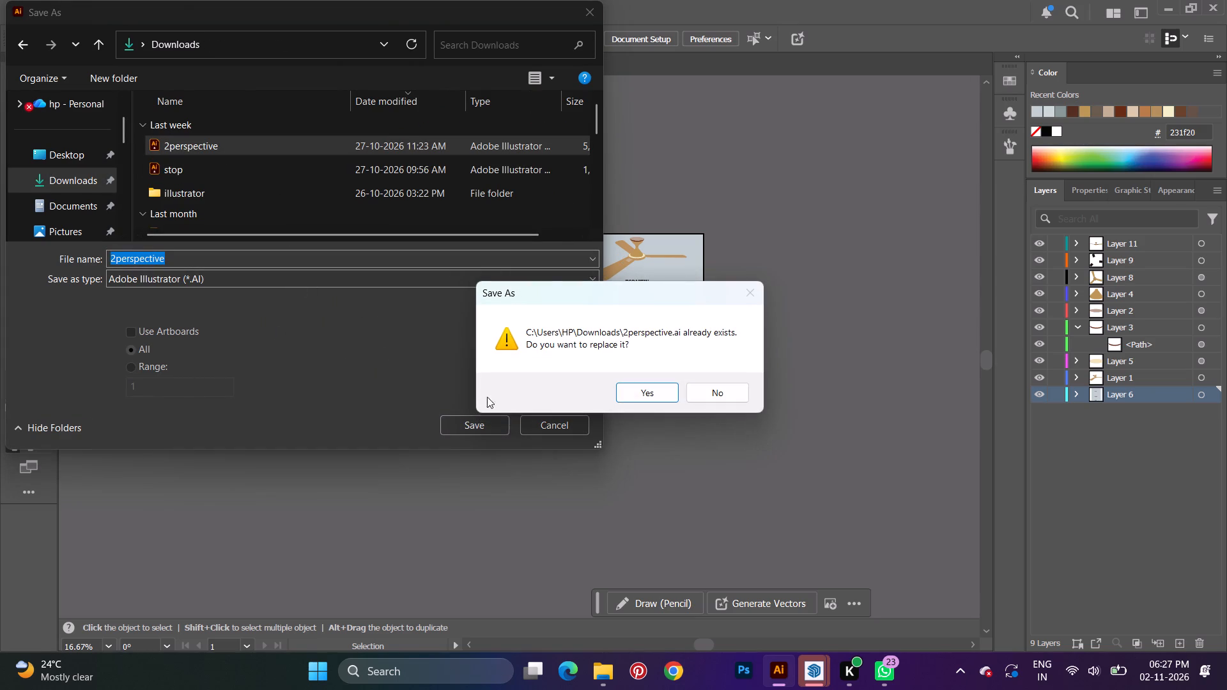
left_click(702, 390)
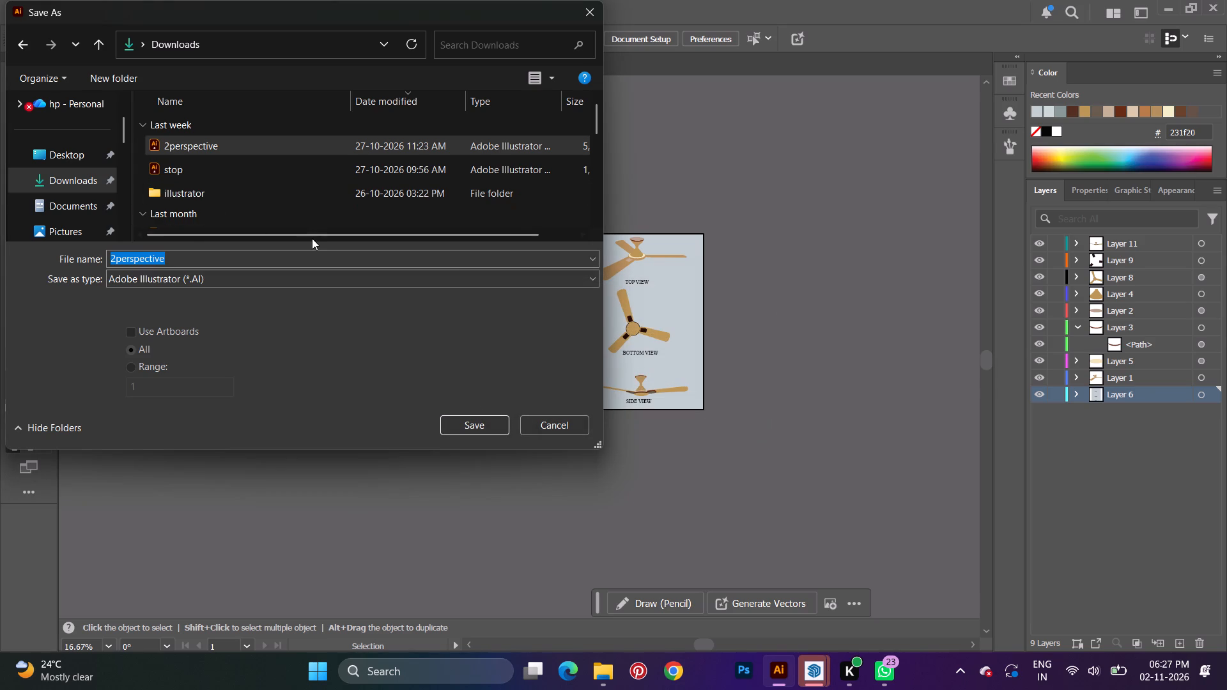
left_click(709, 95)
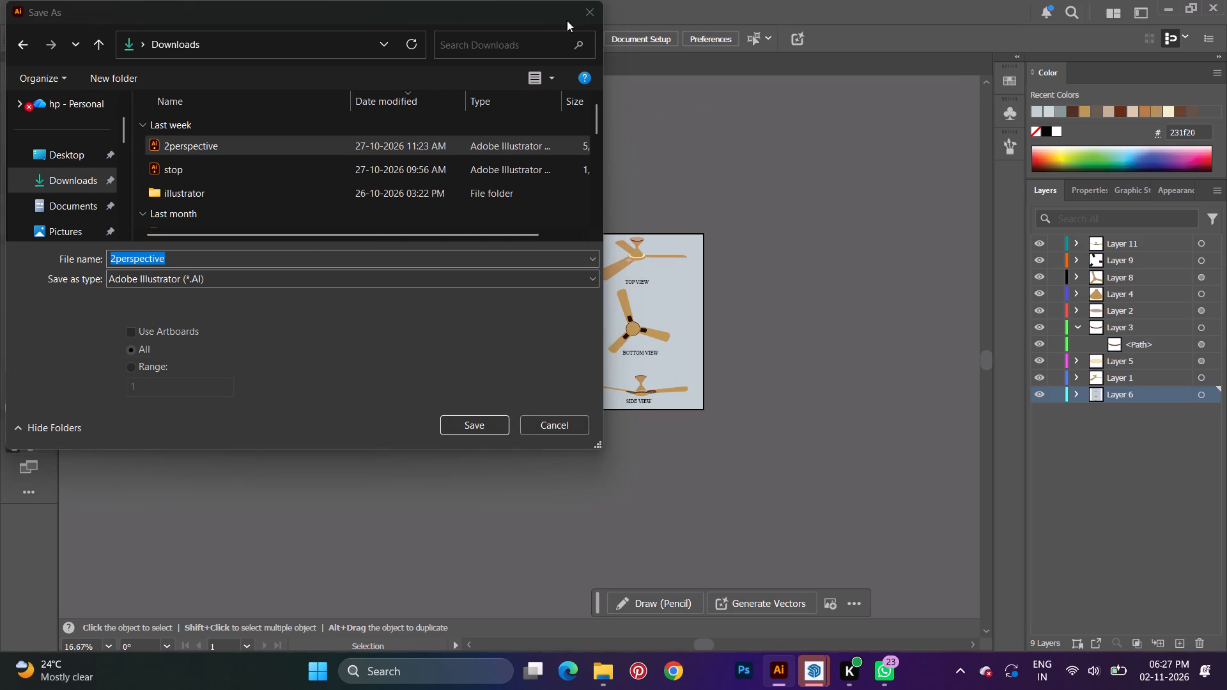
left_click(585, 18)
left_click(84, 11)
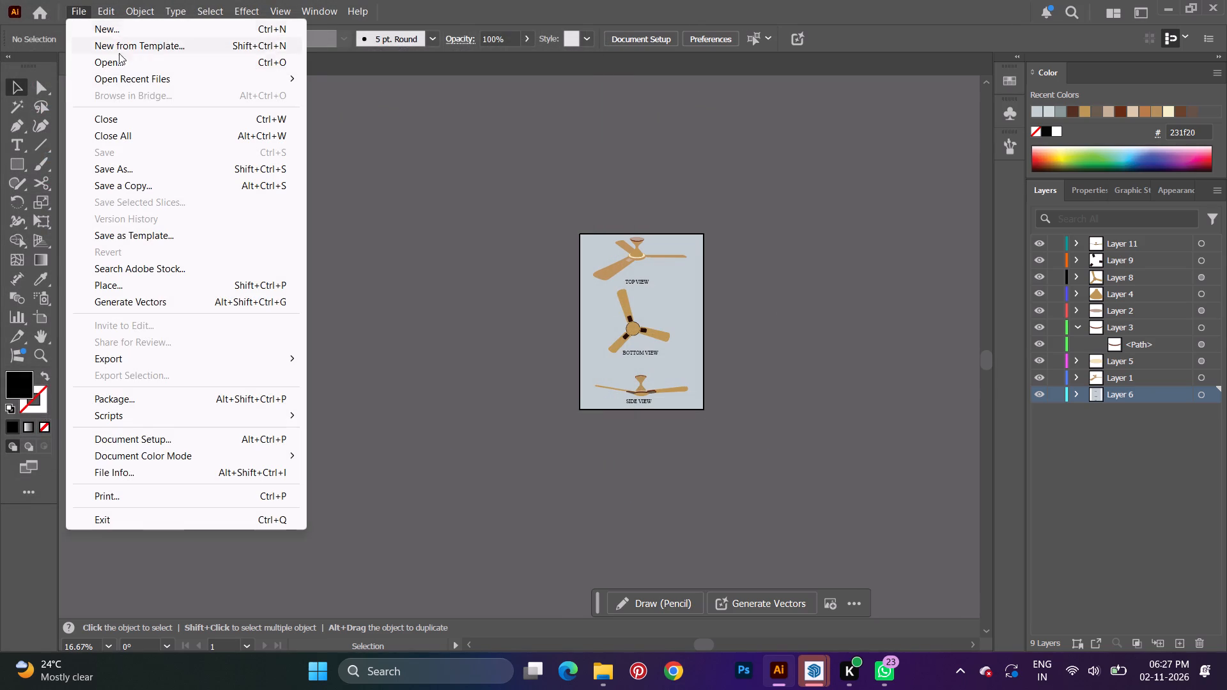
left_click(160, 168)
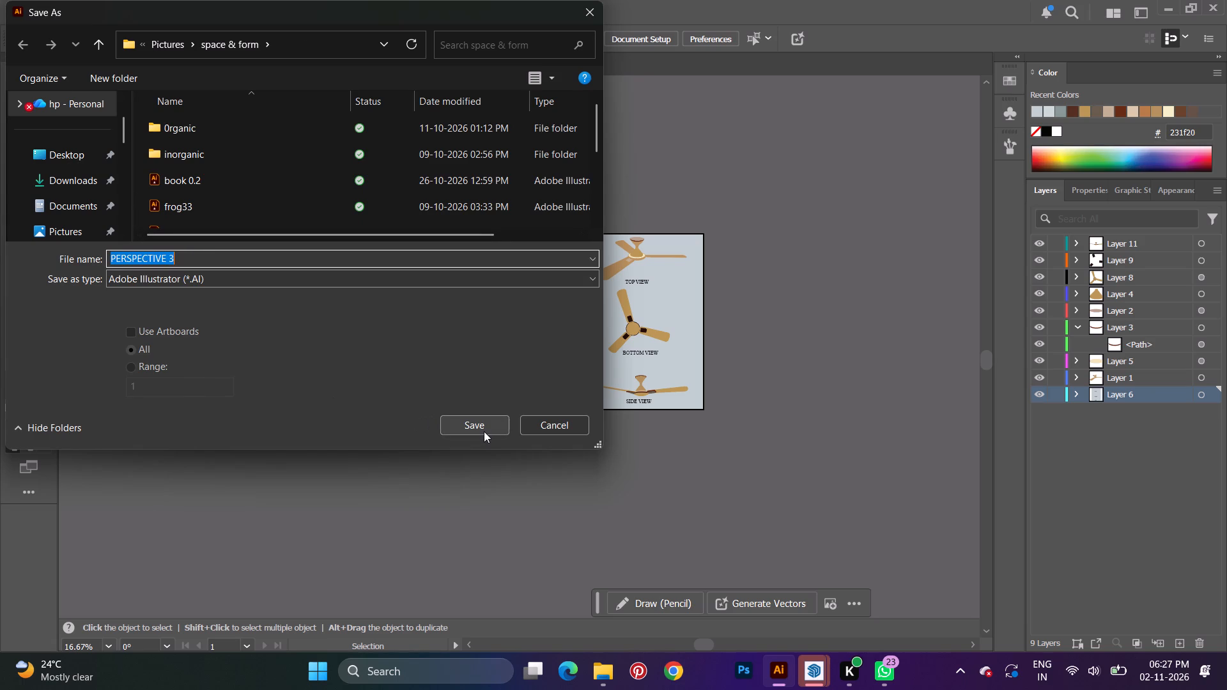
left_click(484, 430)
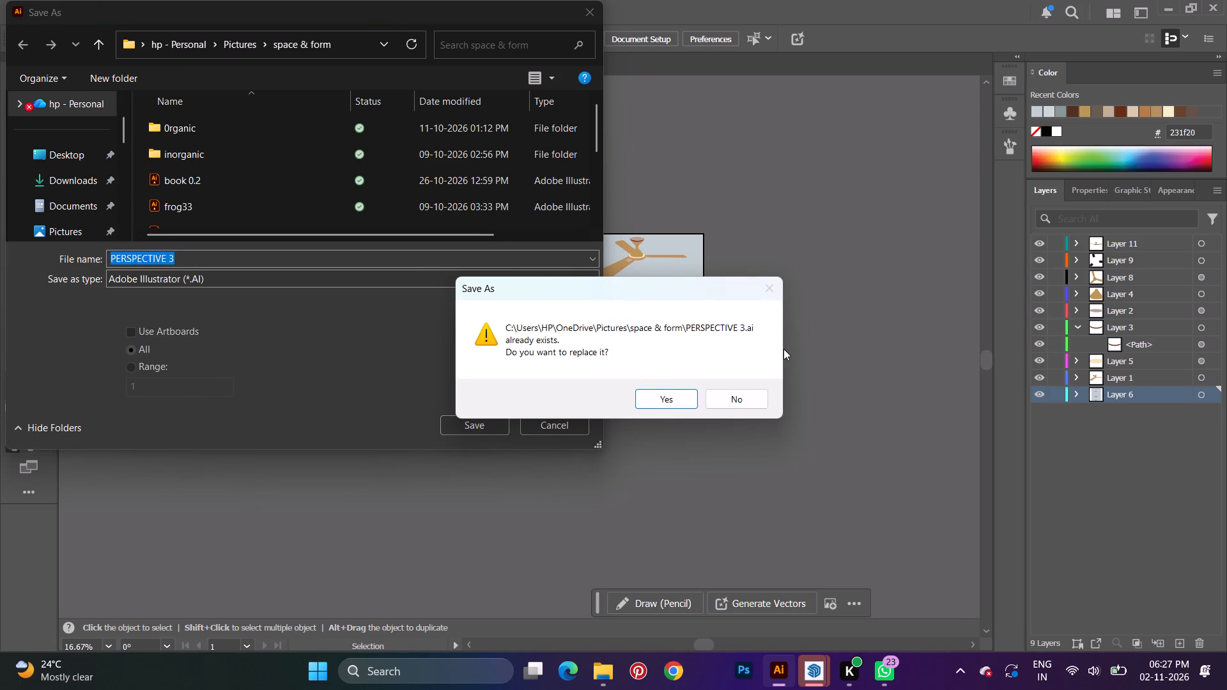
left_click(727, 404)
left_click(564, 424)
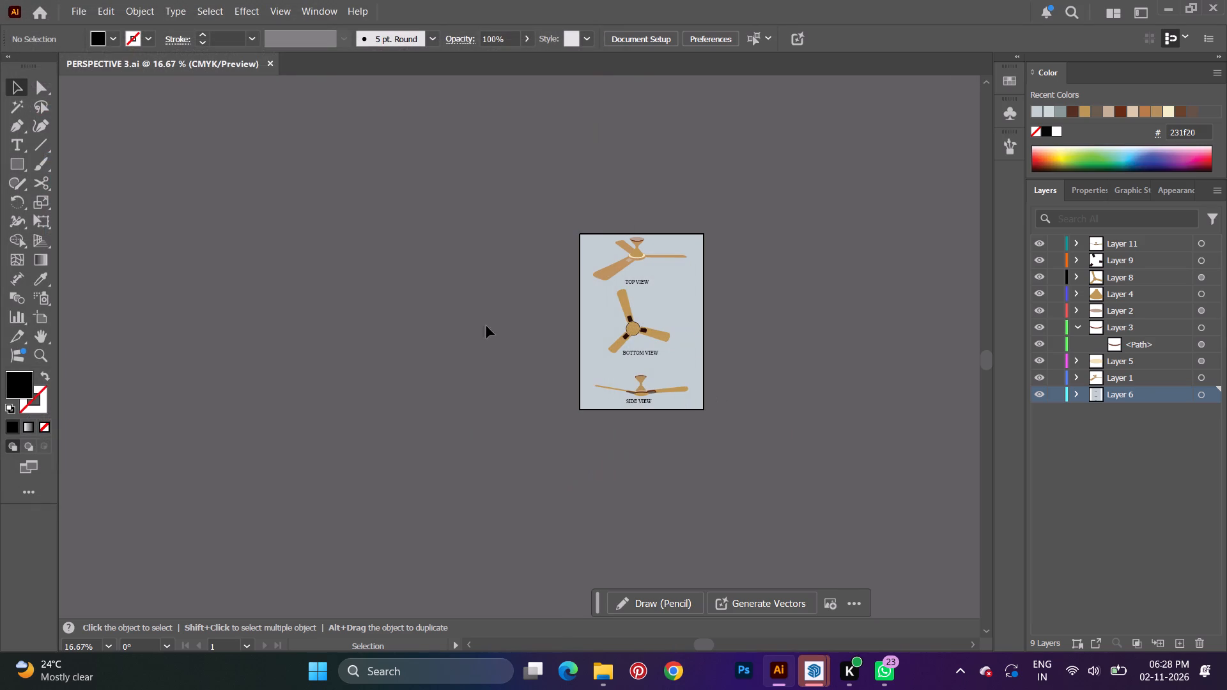
Switch to File Explorer and check the space & form folder for the saved PERSPECTIVE 3 file.
left_click(598, 665)
scroll(0, 227, "down", 2)
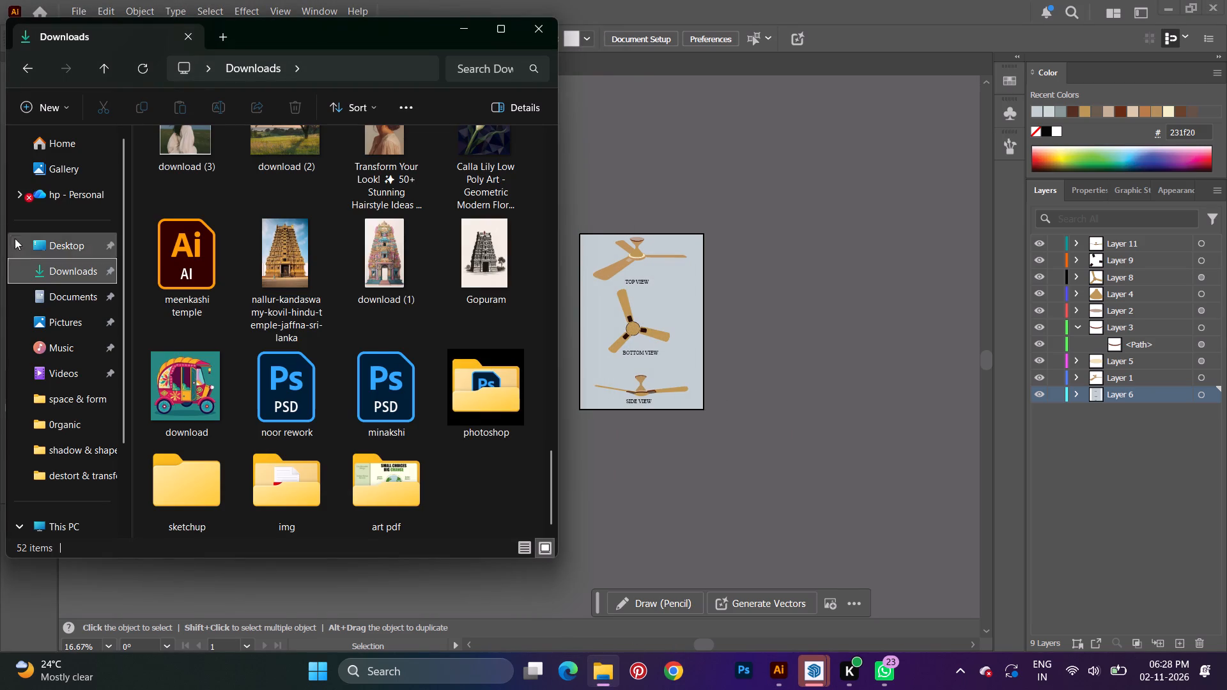
left_click(102, 403)
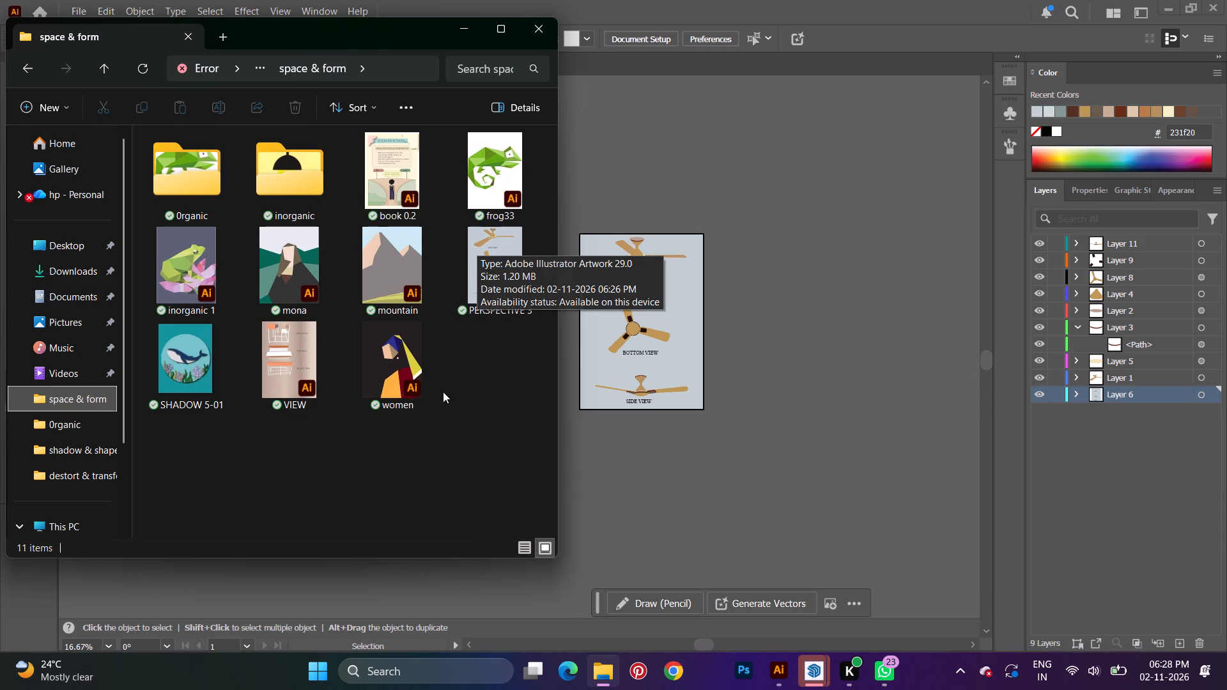
left_click(459, 387)
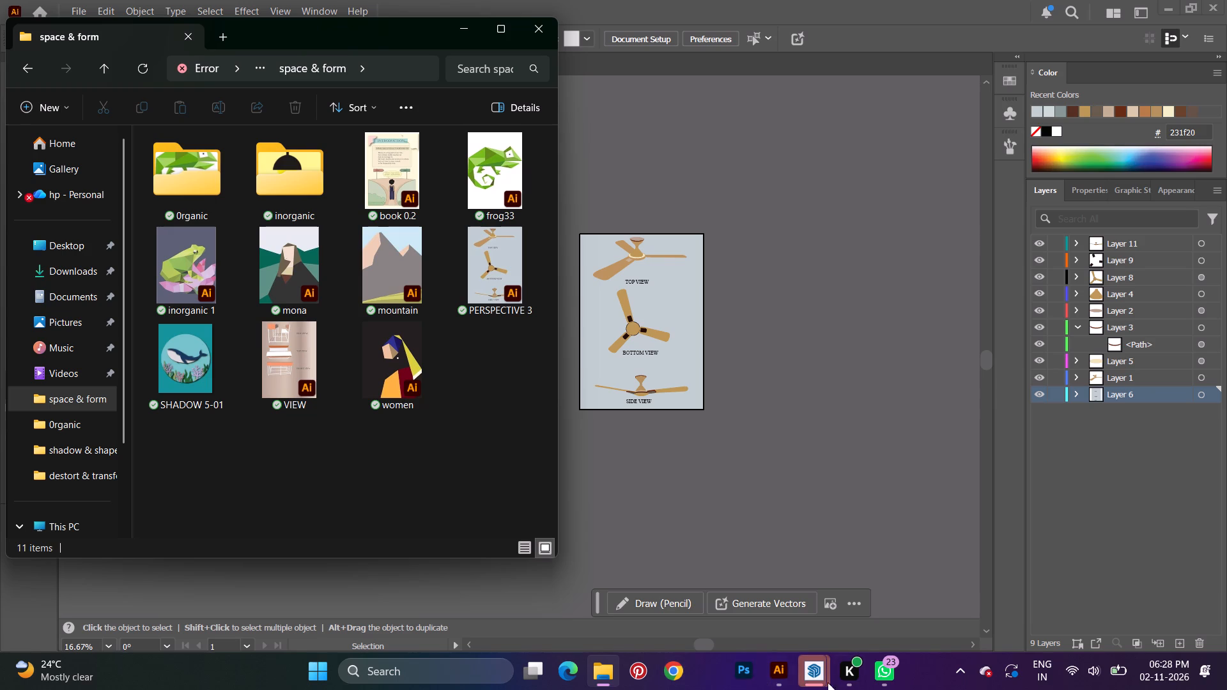
left_click(879, 677)
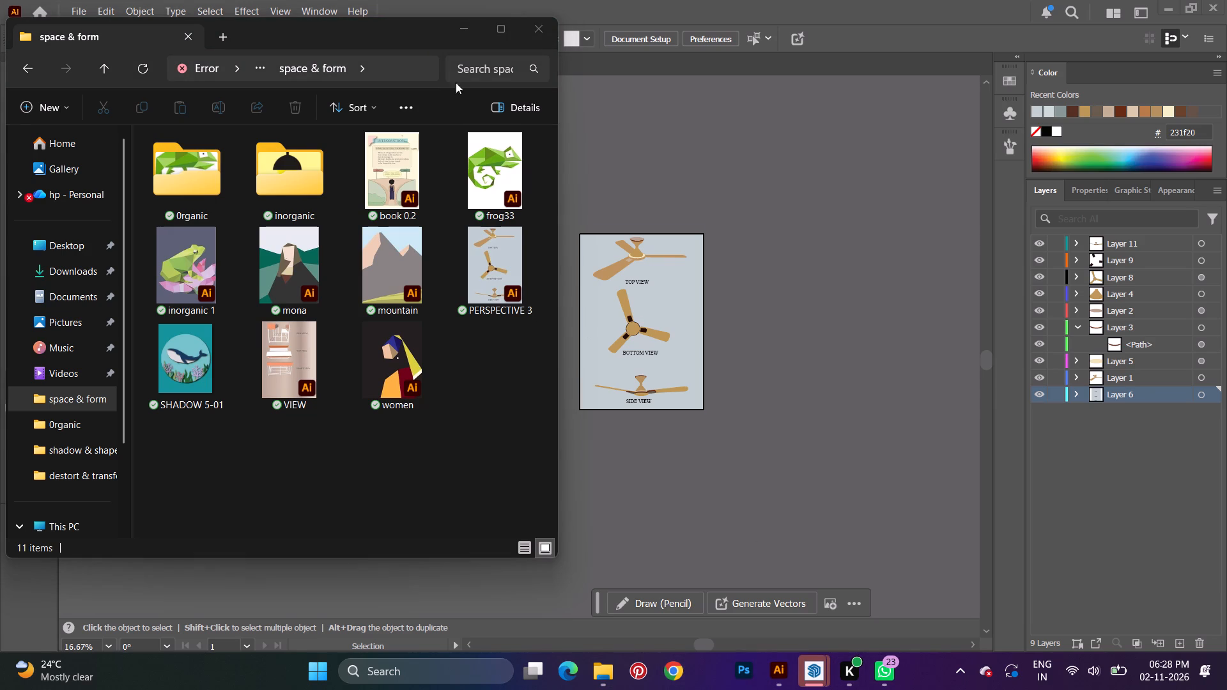
left_click(527, 28)
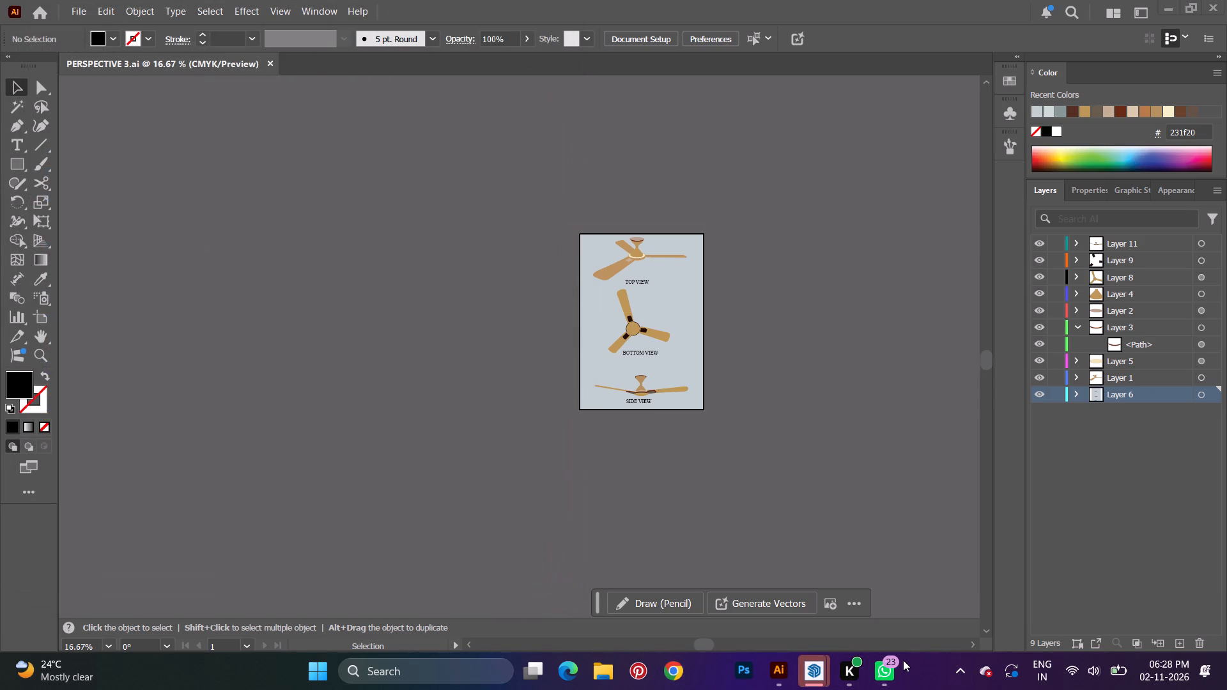
Create a new portrait A4 document with one artboard and CMYK Color mode, using the 595.28 x 841.89 pt preset.
left_click(38, 16)
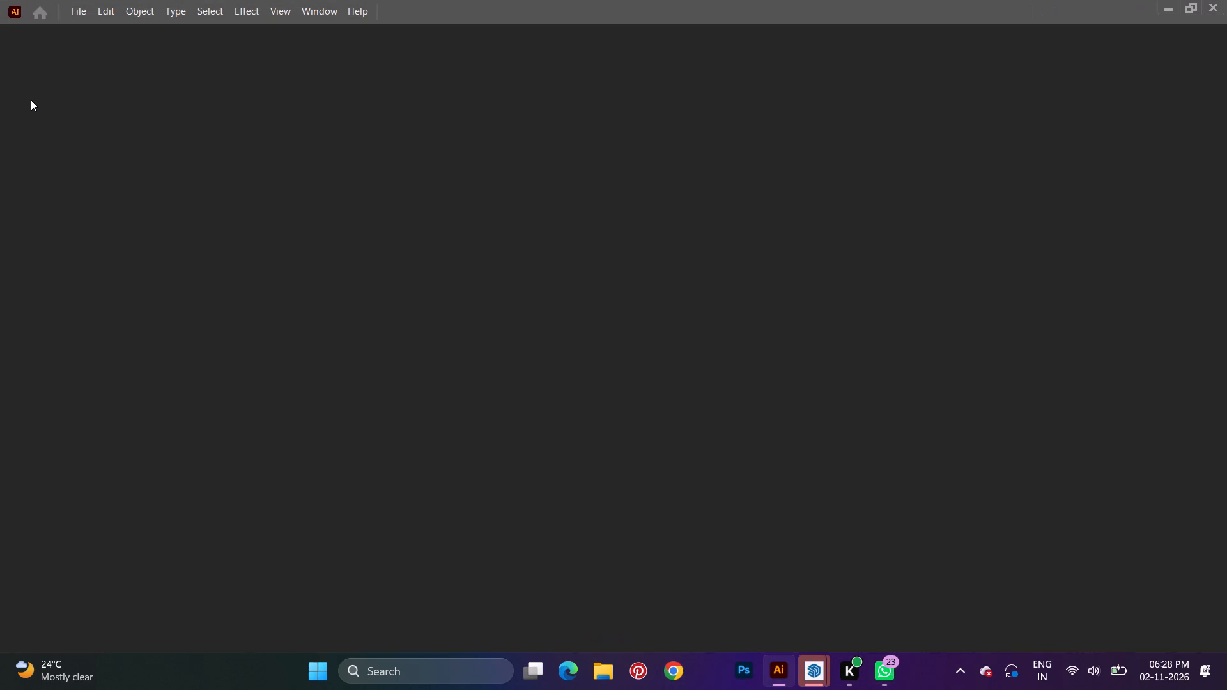
left_click(36, 119)
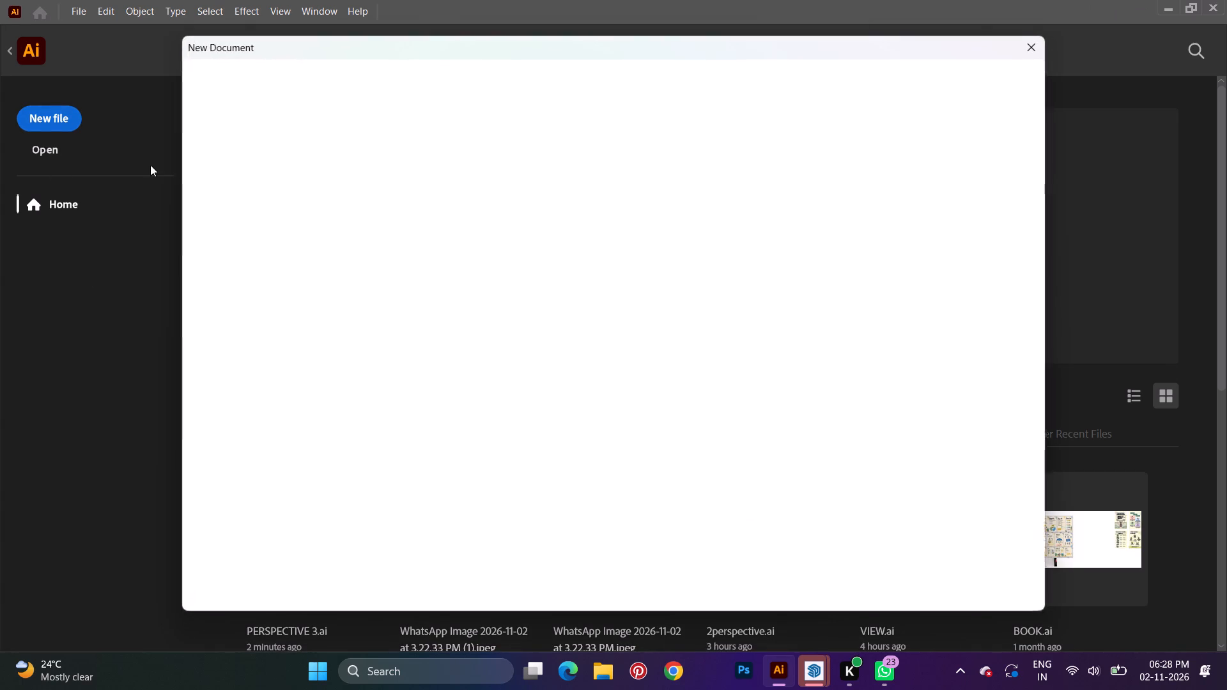
left_click(936, 583)
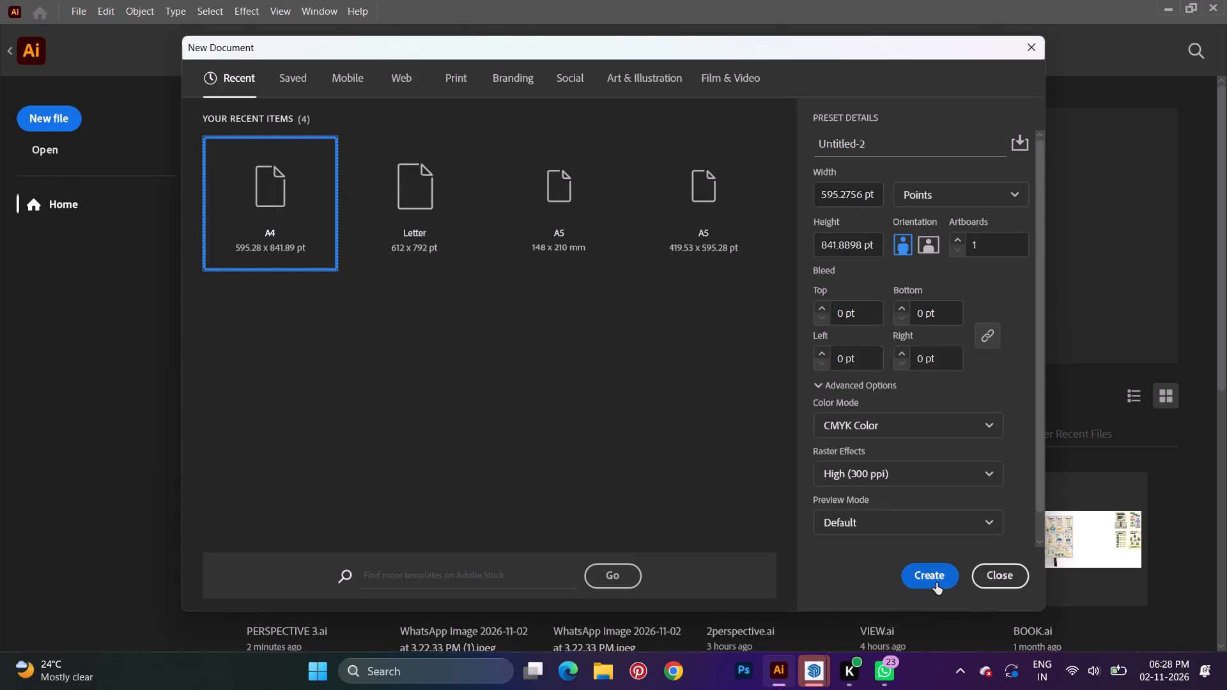